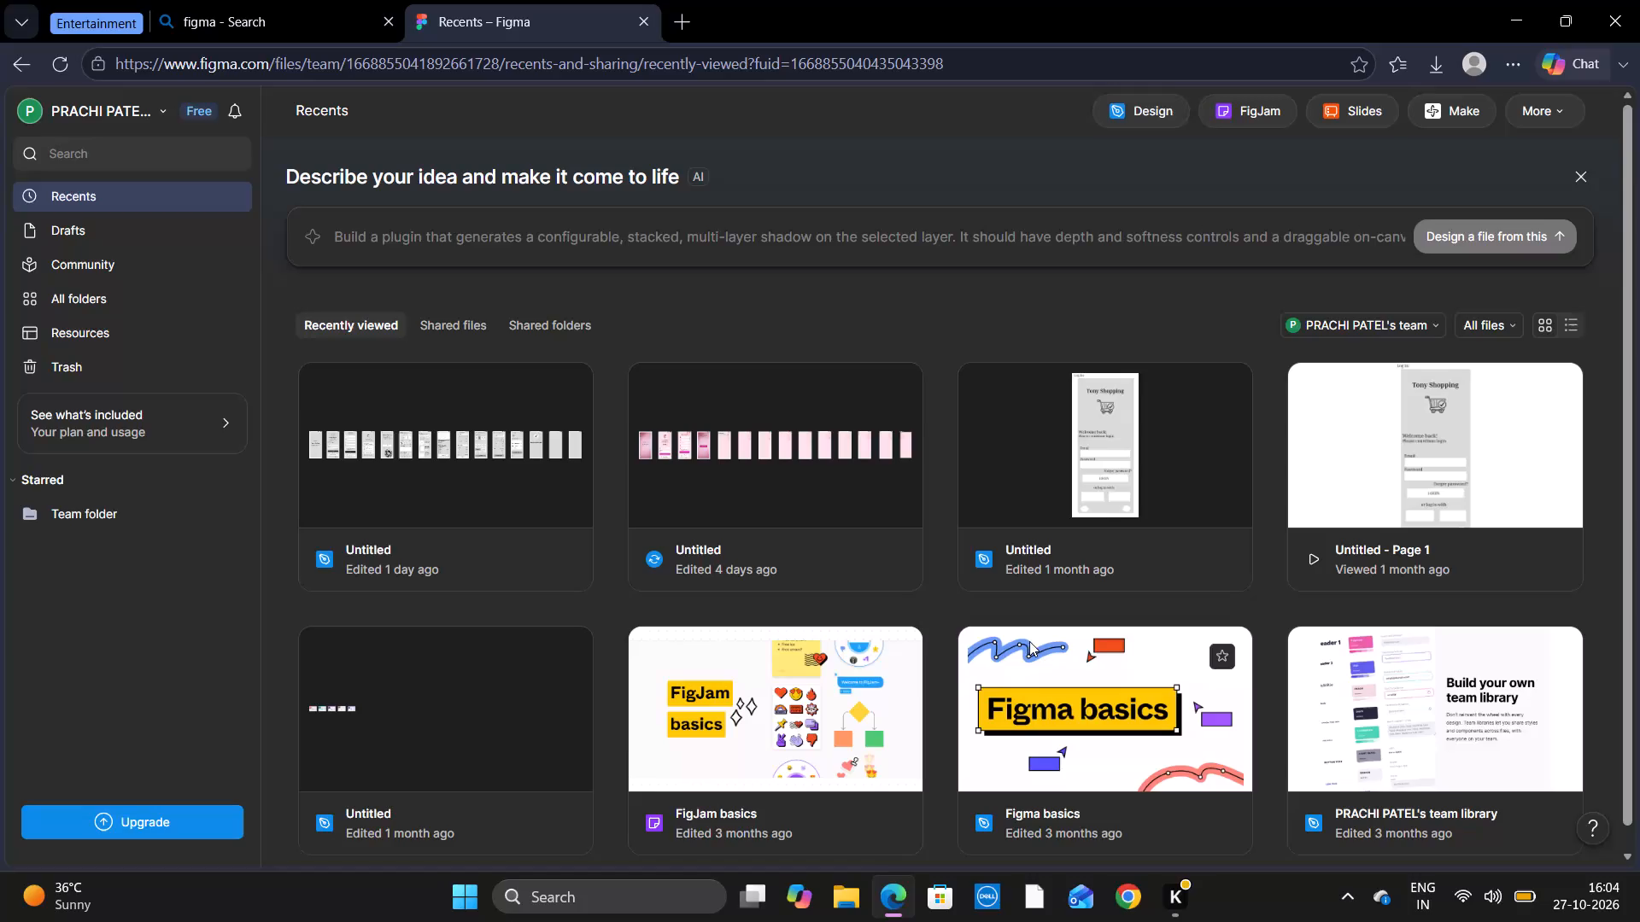
Open the Untitled design file edited 1 day ago and dismiss the announcement about code on canvas.
{"action": "double_click", "coordinate": [500, 484]}
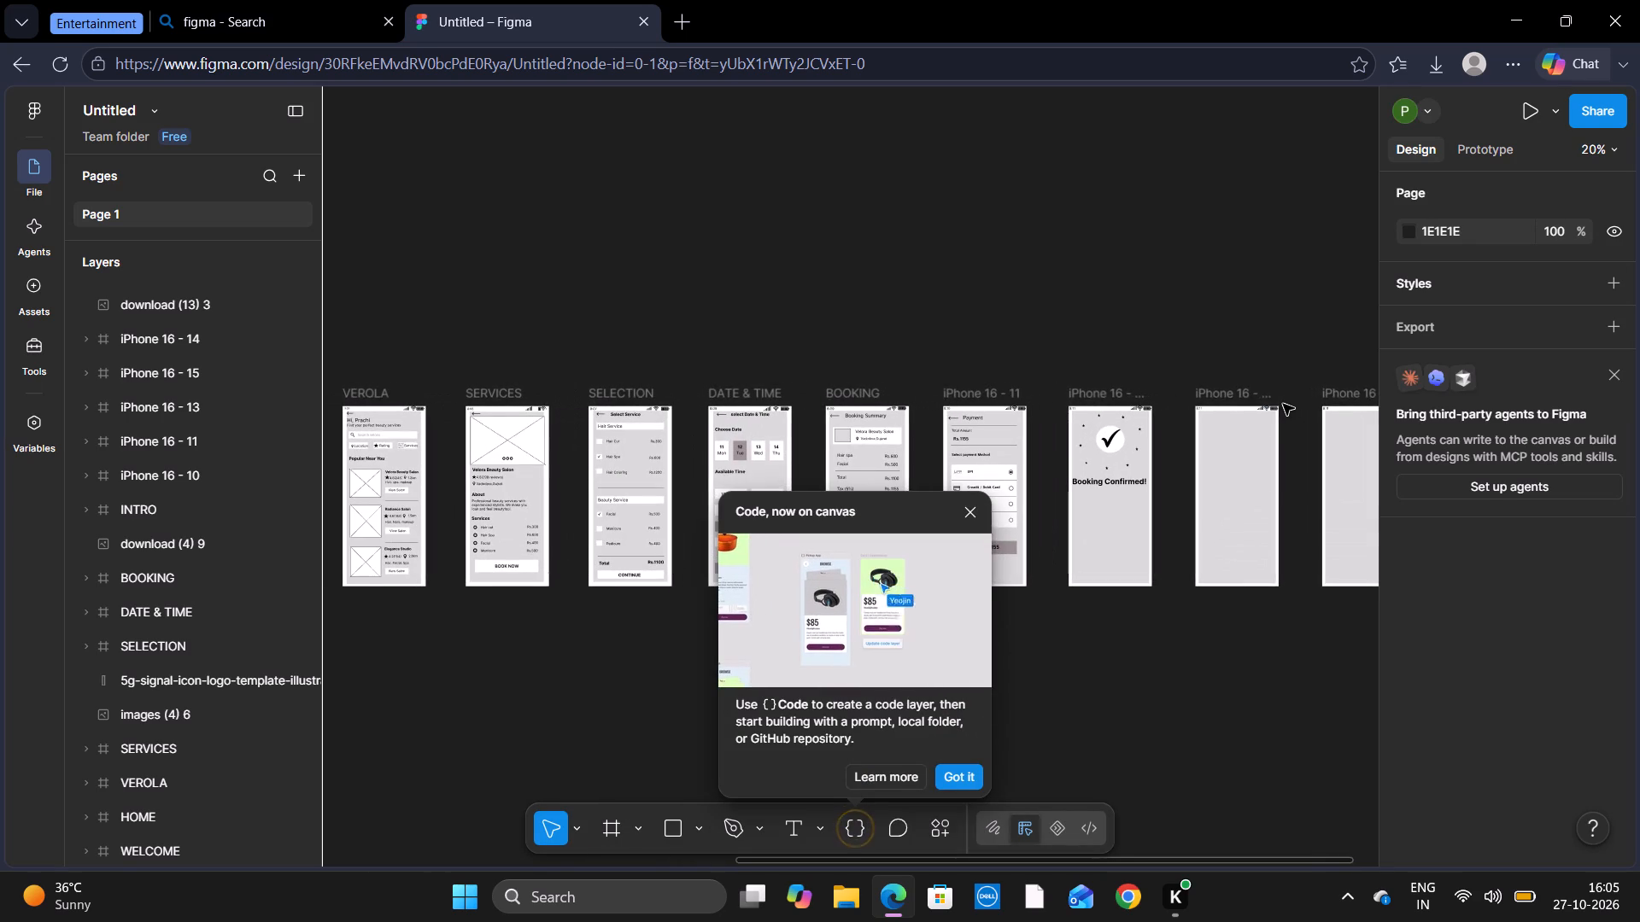
{"action": "left_click", "coordinate": [975, 502]}
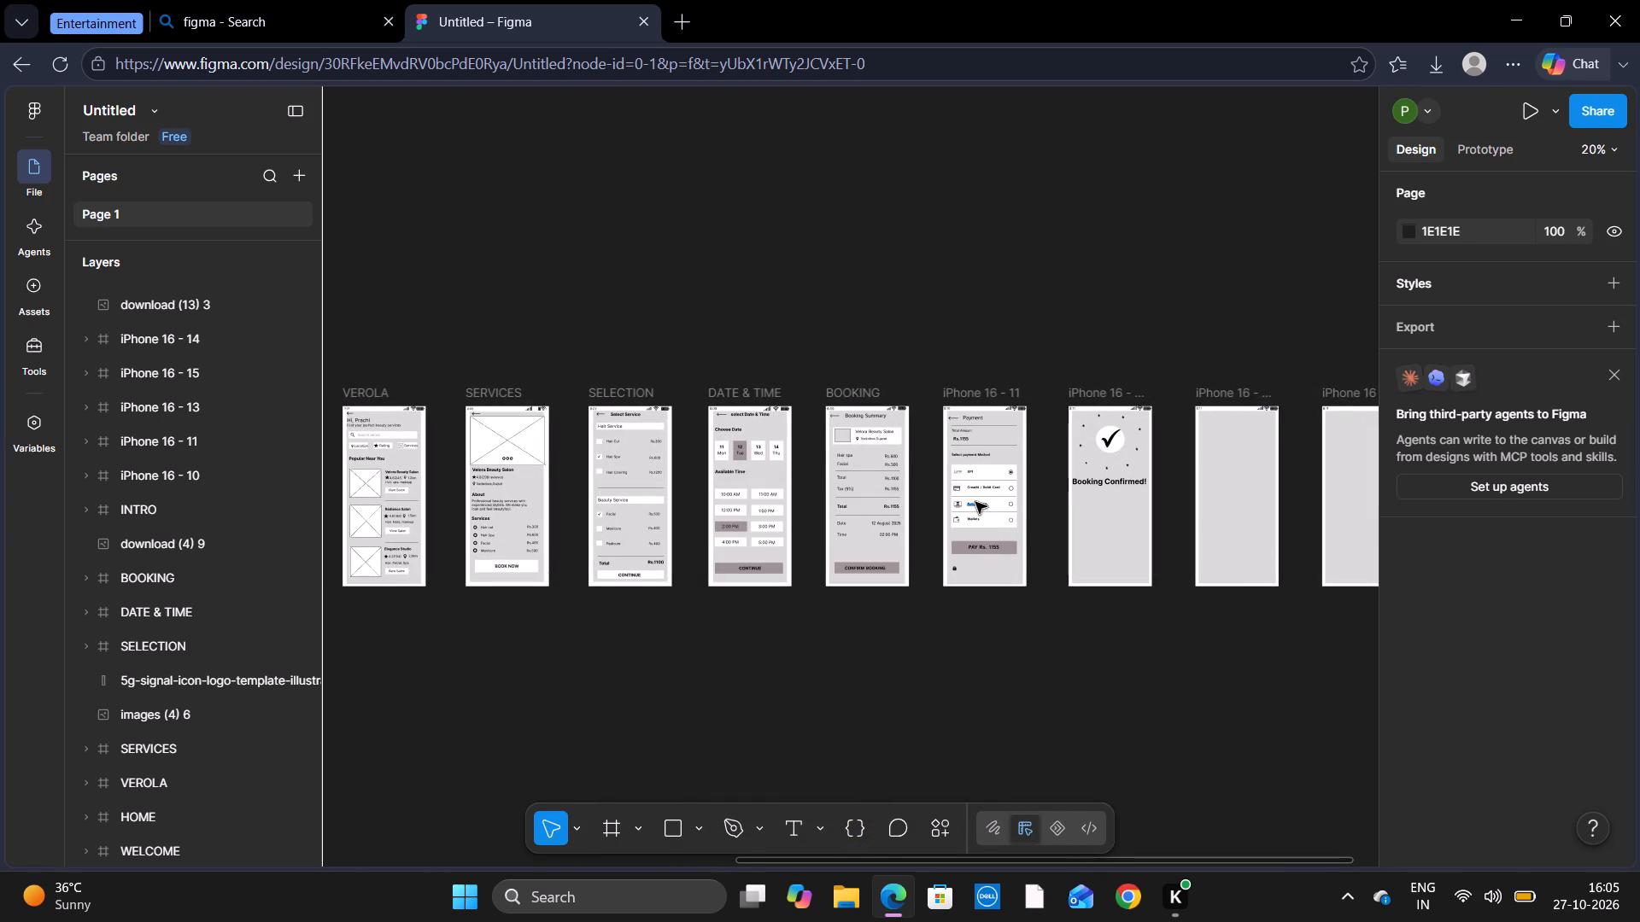
{"action": "scroll", "coordinate": [1161, 313], "scroll_direction": "left", "scroll_amount": 1}
{"action": "scroll", "coordinate": [1161, 313], "scroll_direction": "up", "scroll_amount": 1}
{"action": "scroll", "coordinate": [1161, 313], "scroll_direction": "left", "scroll_amount": 1}
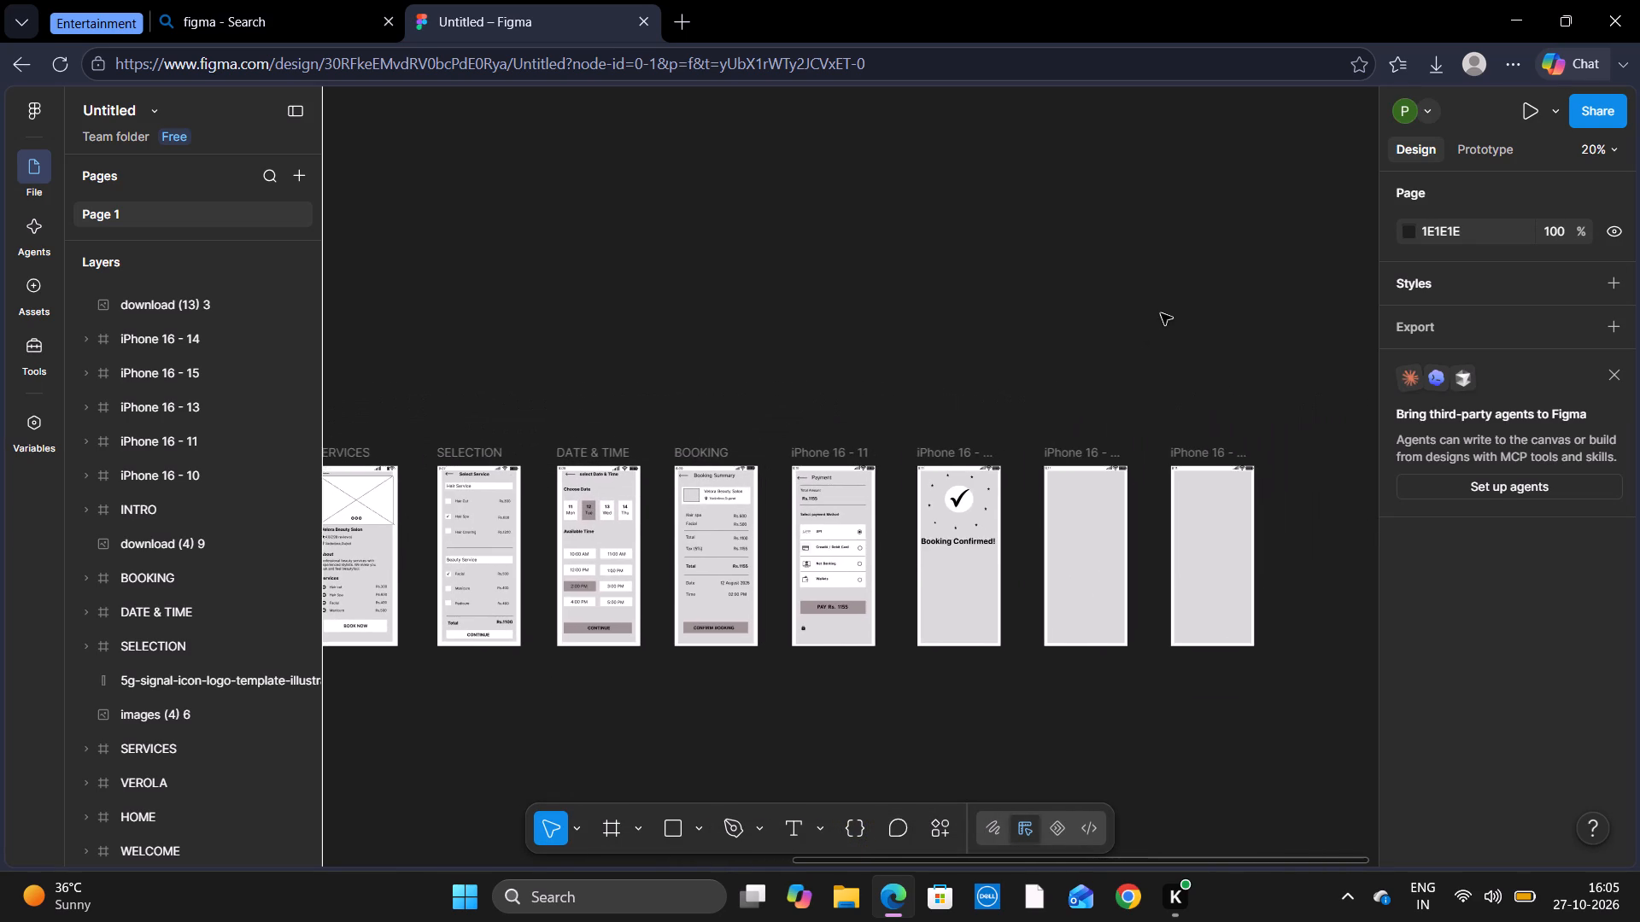
{"action": "scroll", "coordinate": [1161, 313], "scroll_direction": "down", "scroll_amount": 2}
{"action": "scroll", "coordinate": [1161, 313], "scroll_direction": "left", "scroll_amount": 1}
{"action": "scroll", "coordinate": [1161, 313], "scroll_direction": "right", "scroll_amount": 1}
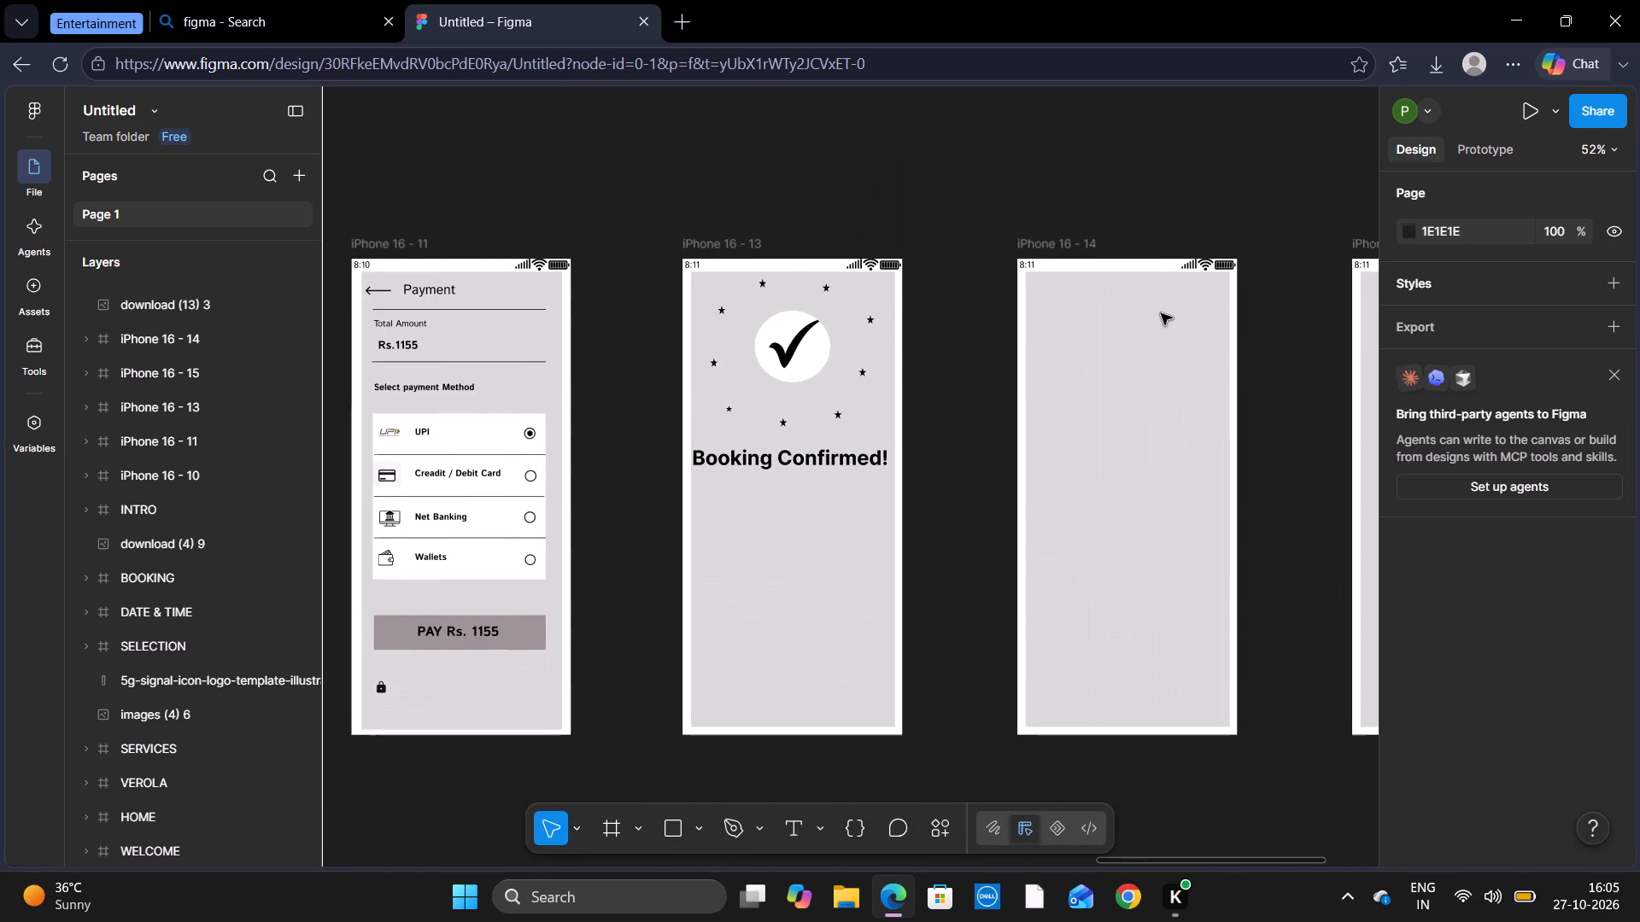
{"action": "left_click", "coordinate": [1161, 313]}
{"action": "left_click", "coordinate": [971, 165]}
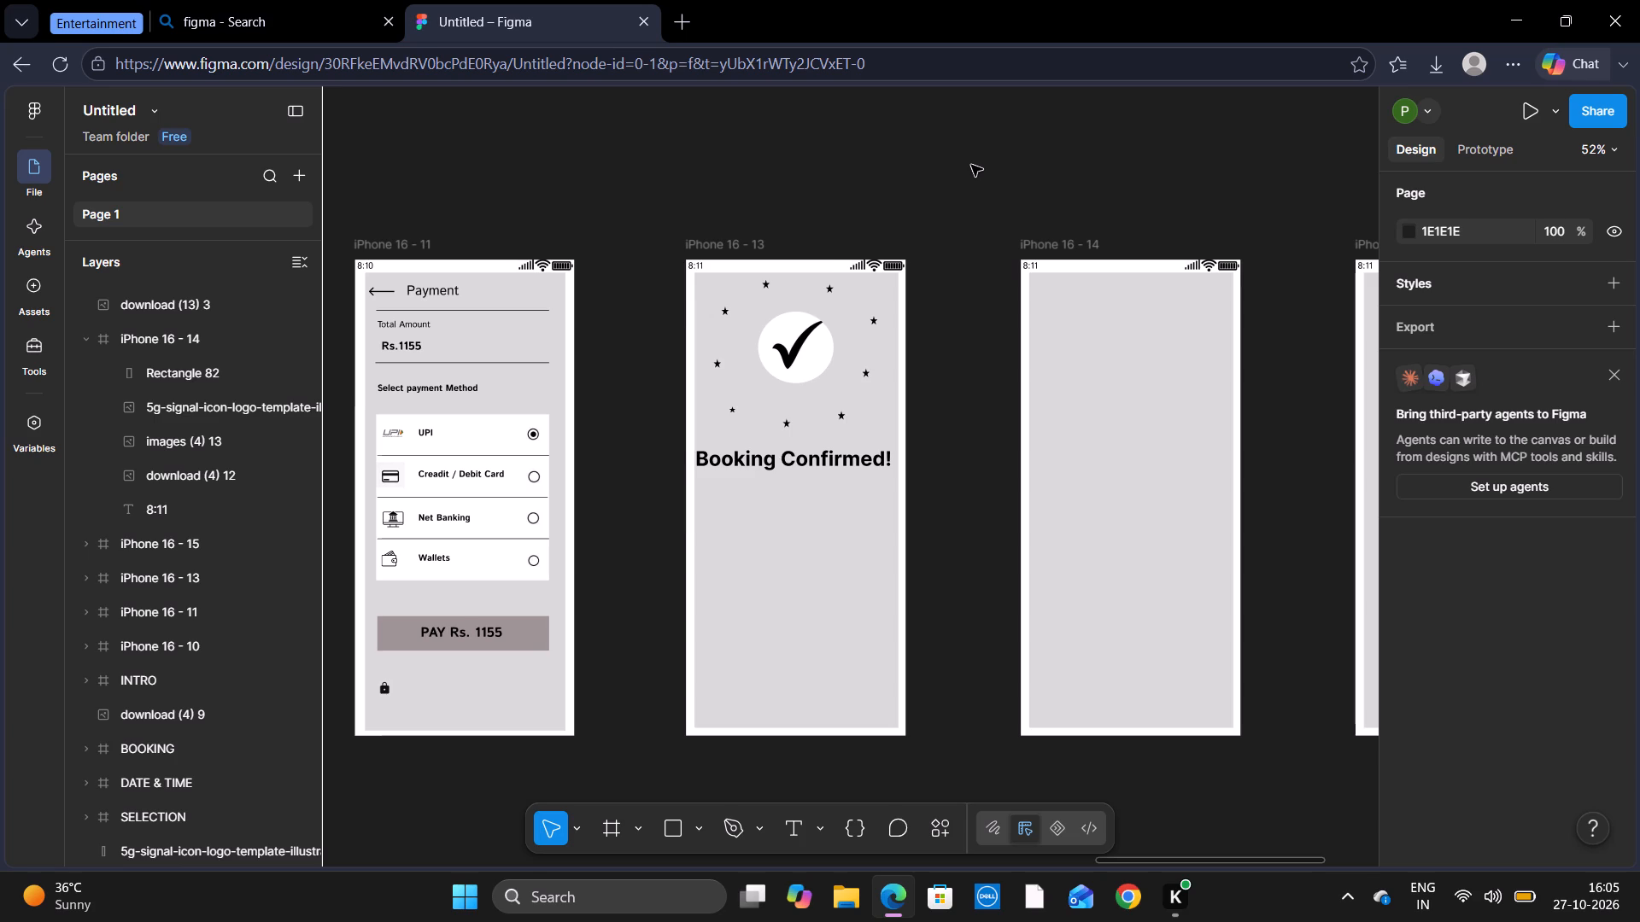
Start a new text layer beneath the "Booking Confirmed!" heading in the iPhone 16 - 13 frame, at about X 56, Y 442.
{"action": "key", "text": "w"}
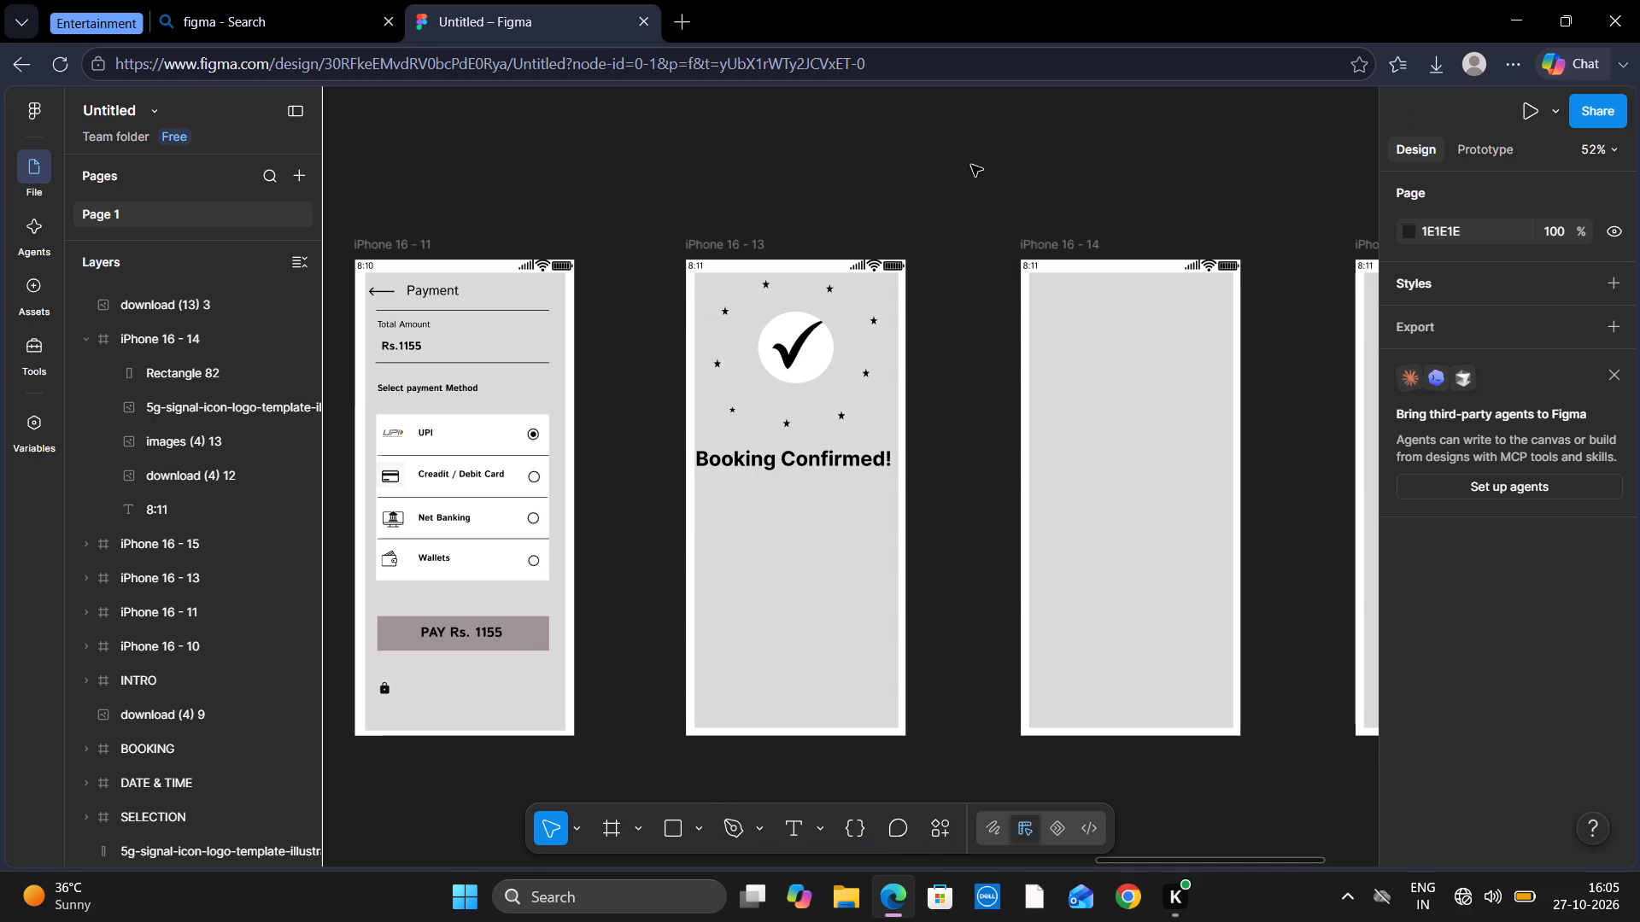
{"action": "left_click", "coordinate": [787, 826]}
{"action": "left_click", "coordinate": [717, 507]}
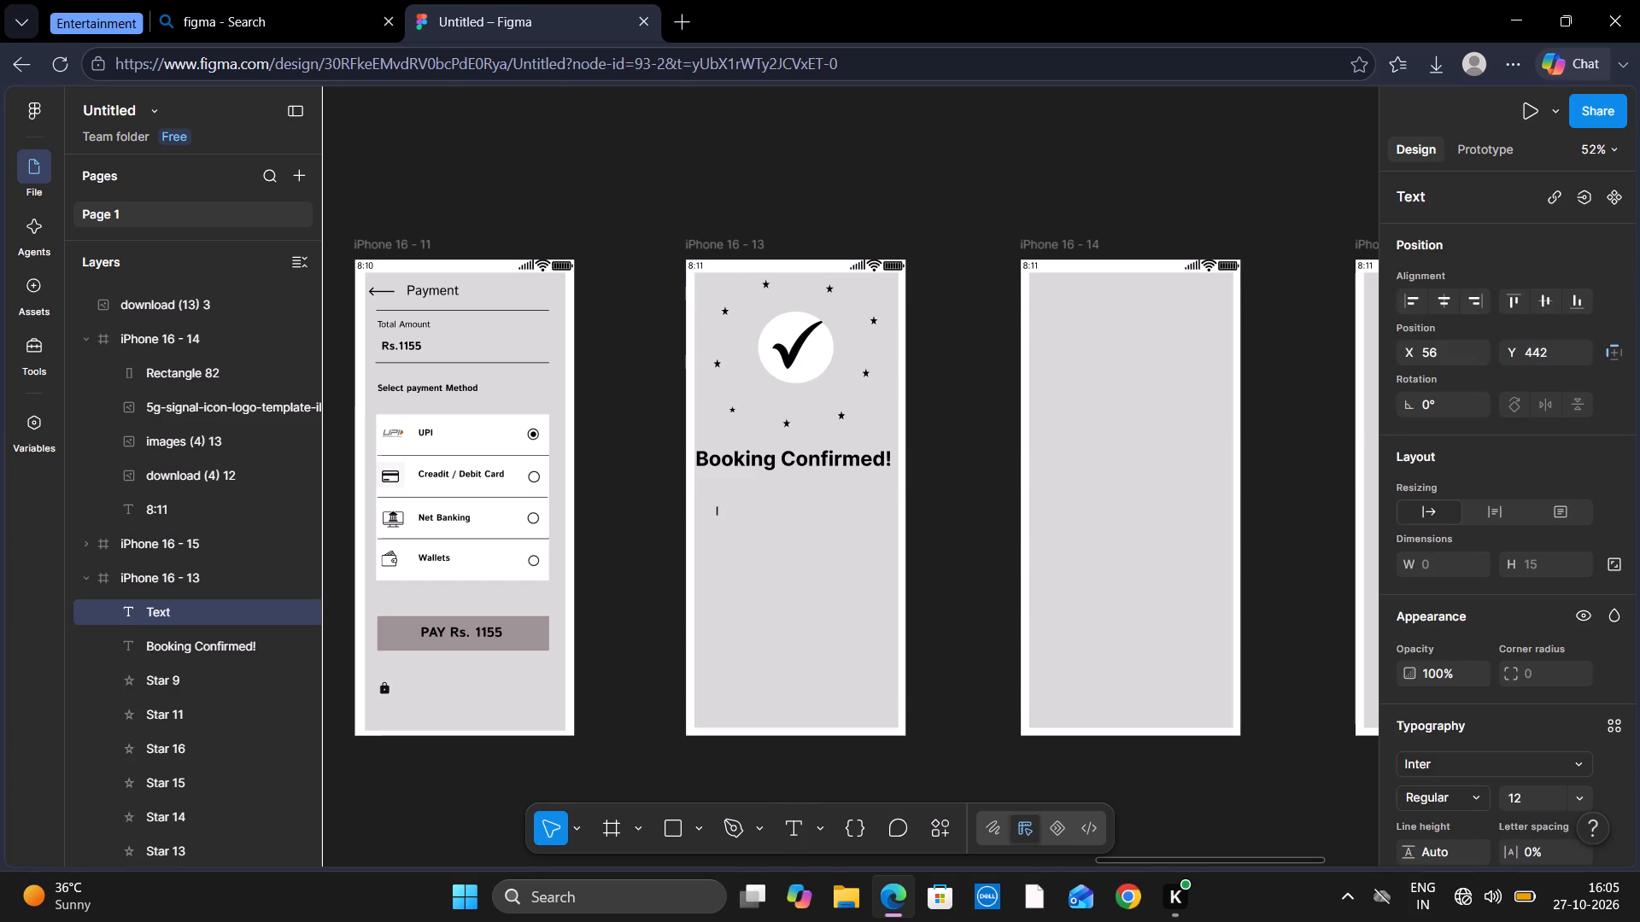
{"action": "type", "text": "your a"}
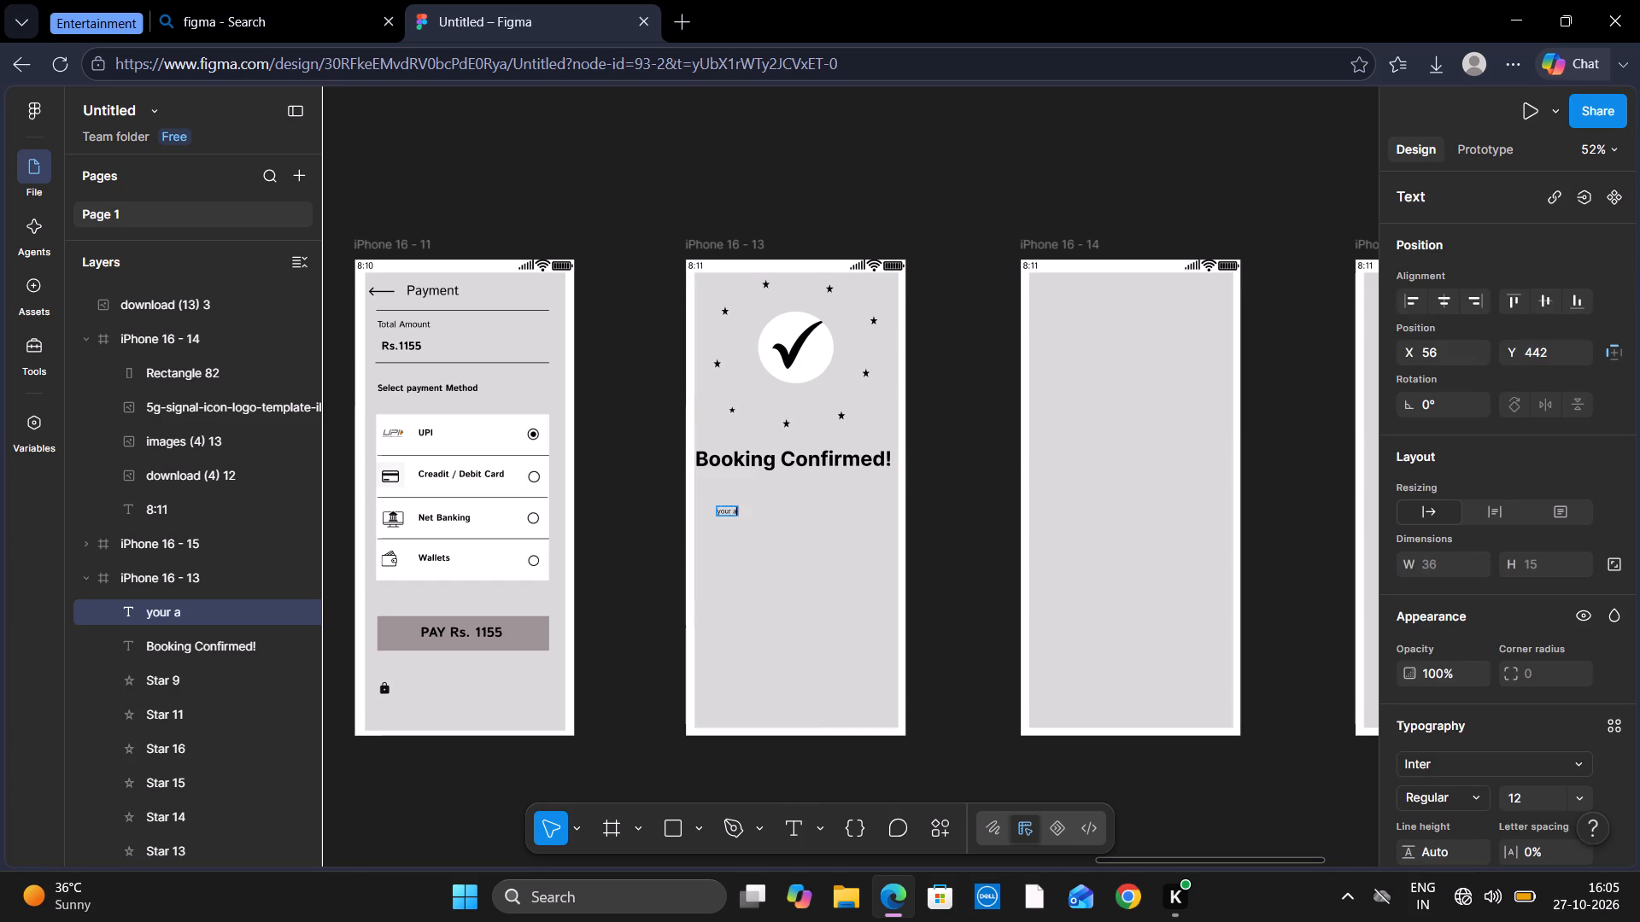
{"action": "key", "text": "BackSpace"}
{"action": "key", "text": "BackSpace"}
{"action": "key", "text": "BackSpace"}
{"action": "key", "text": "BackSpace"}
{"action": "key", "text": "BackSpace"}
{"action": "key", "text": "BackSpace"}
Set the font size of the empty text layer below the "Booking Confirmed!" heading to 14.
{"action": "left_click", "coordinate": [1580, 795]}
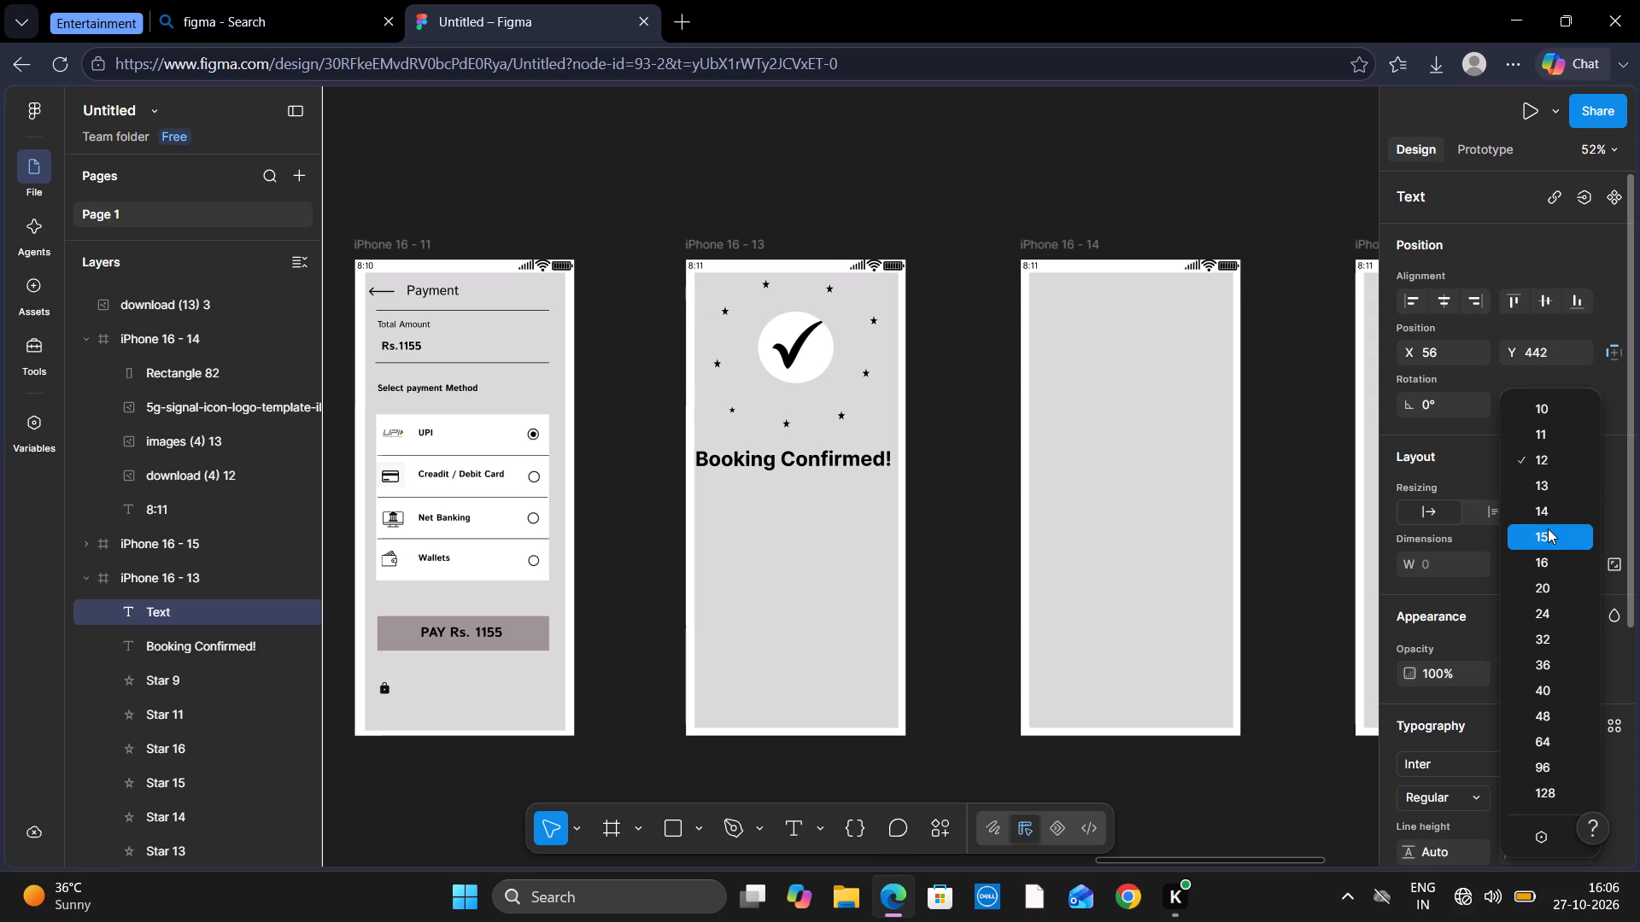
{"action": "left_click", "coordinate": [1553, 509]}
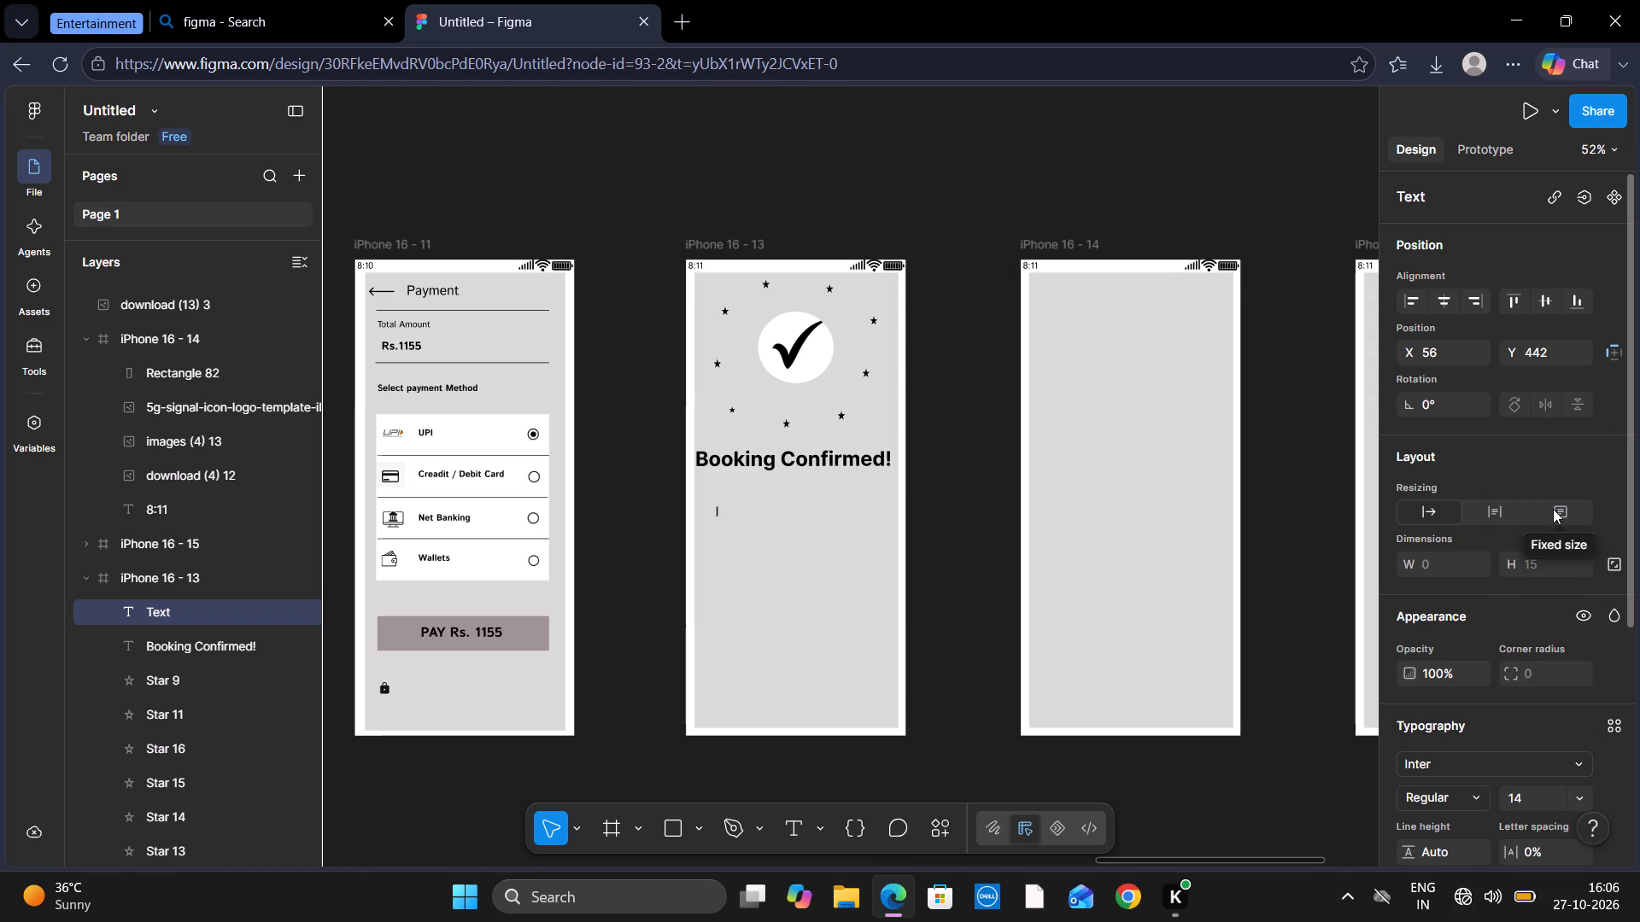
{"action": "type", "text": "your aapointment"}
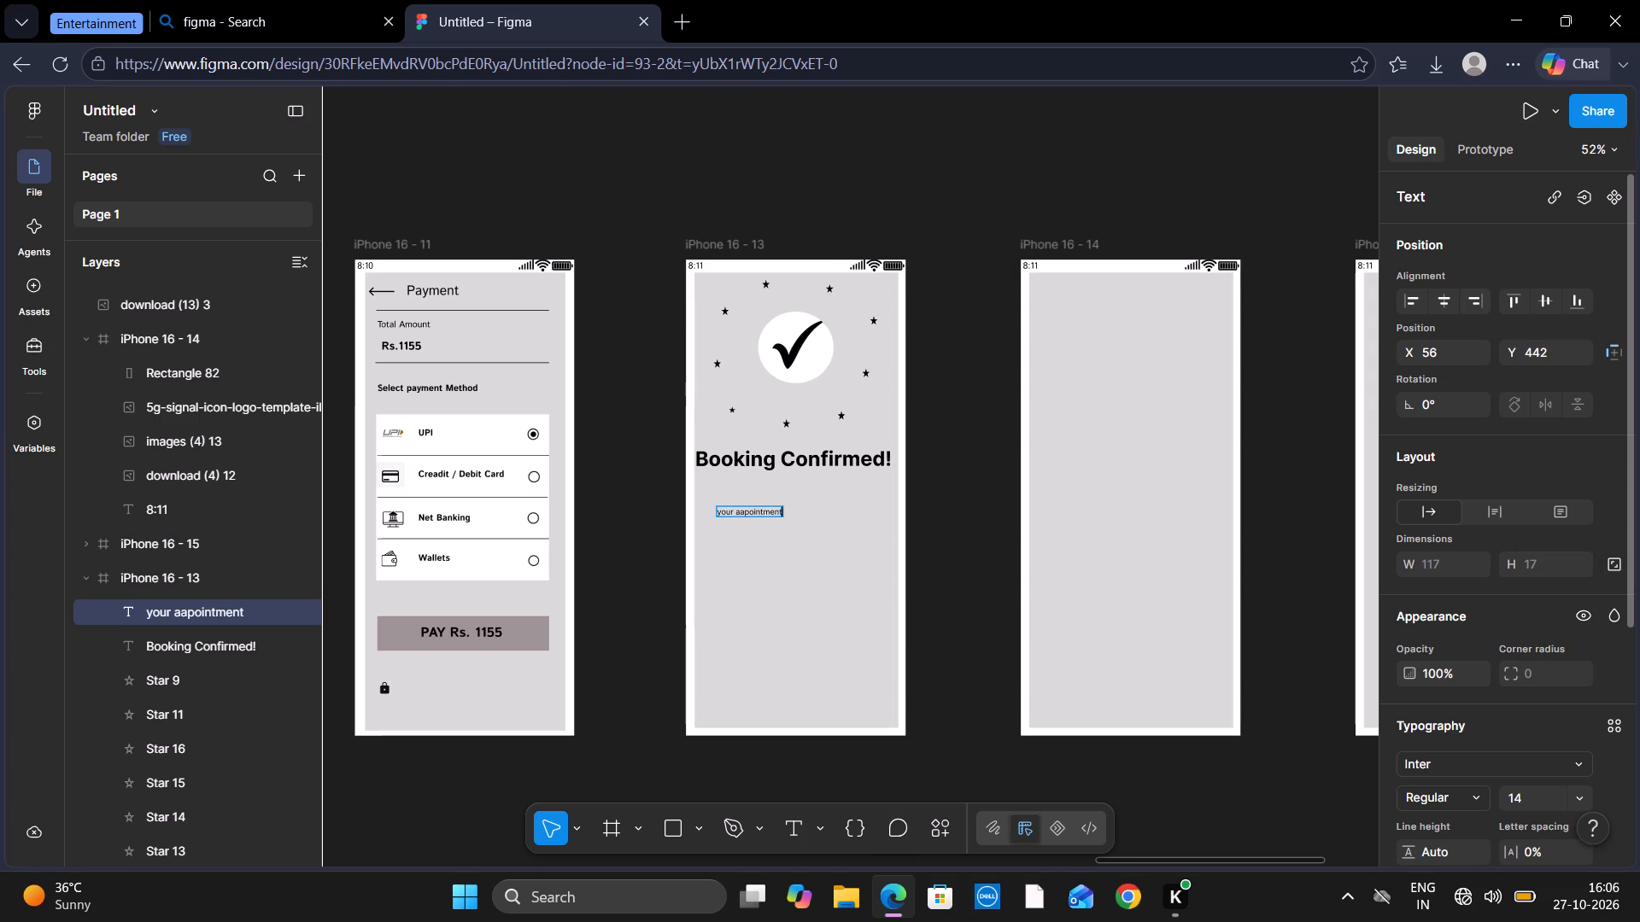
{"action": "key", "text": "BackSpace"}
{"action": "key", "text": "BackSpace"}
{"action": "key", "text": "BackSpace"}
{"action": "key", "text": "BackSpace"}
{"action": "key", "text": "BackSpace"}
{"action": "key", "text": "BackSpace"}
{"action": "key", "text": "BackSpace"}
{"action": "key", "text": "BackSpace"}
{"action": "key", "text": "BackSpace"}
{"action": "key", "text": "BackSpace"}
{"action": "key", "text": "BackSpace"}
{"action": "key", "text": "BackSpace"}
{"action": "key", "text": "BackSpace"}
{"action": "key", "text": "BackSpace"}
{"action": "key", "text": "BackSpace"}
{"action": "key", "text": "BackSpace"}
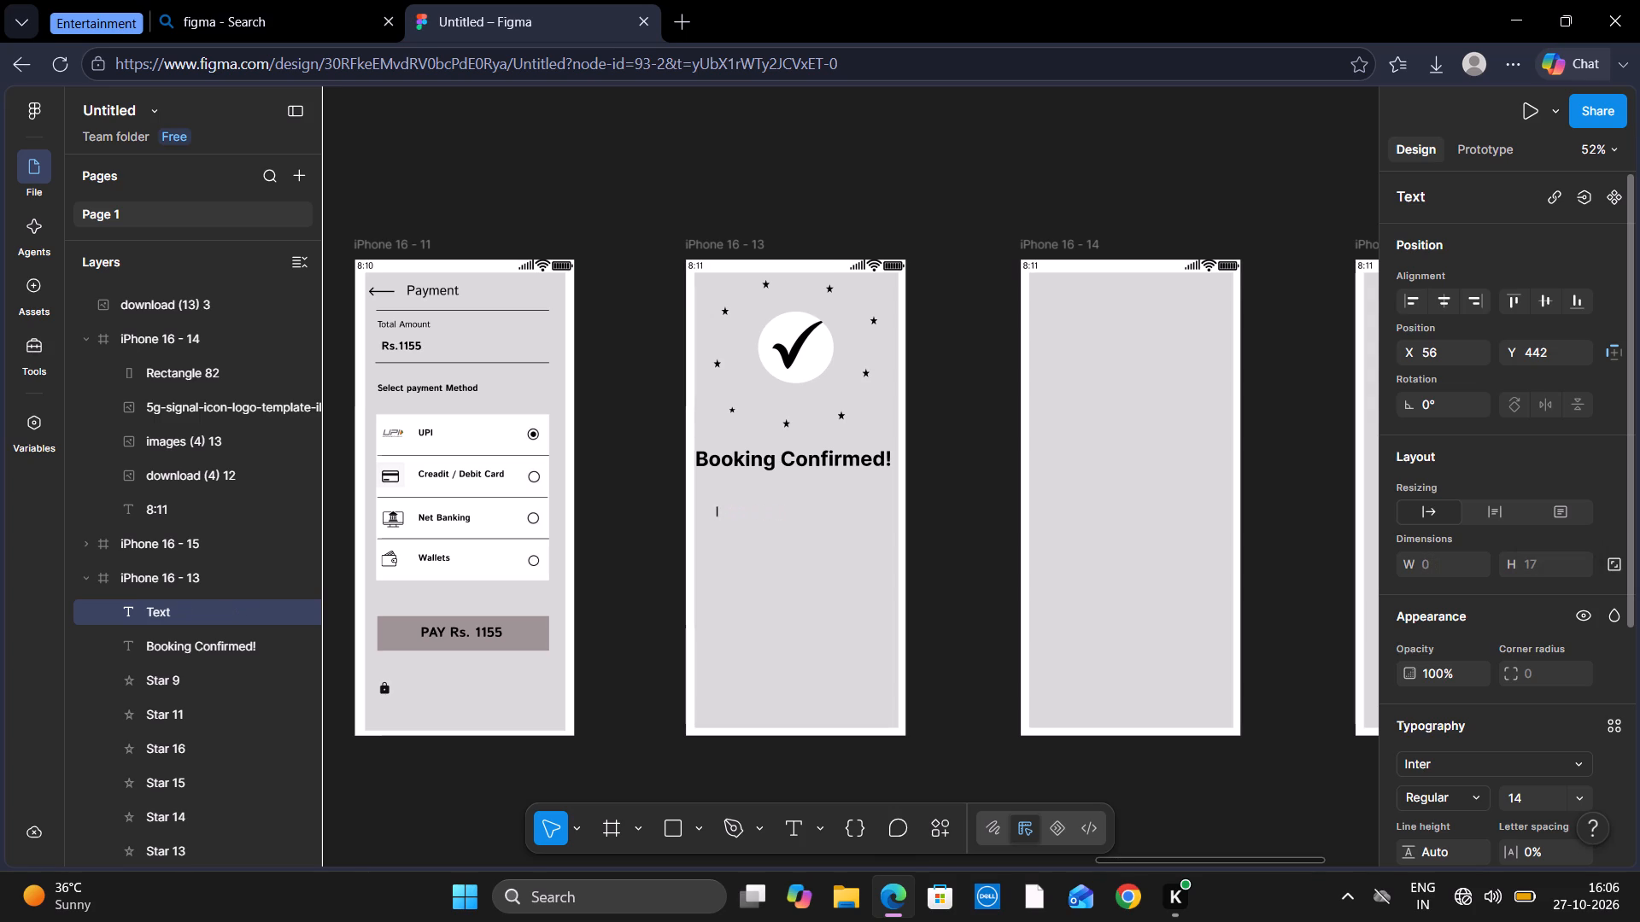
Set the new text under the "Booking Confirmed!" heading to size 20 and enter "your appointment has been".
{"action": "left_click", "coordinate": [1568, 797]}
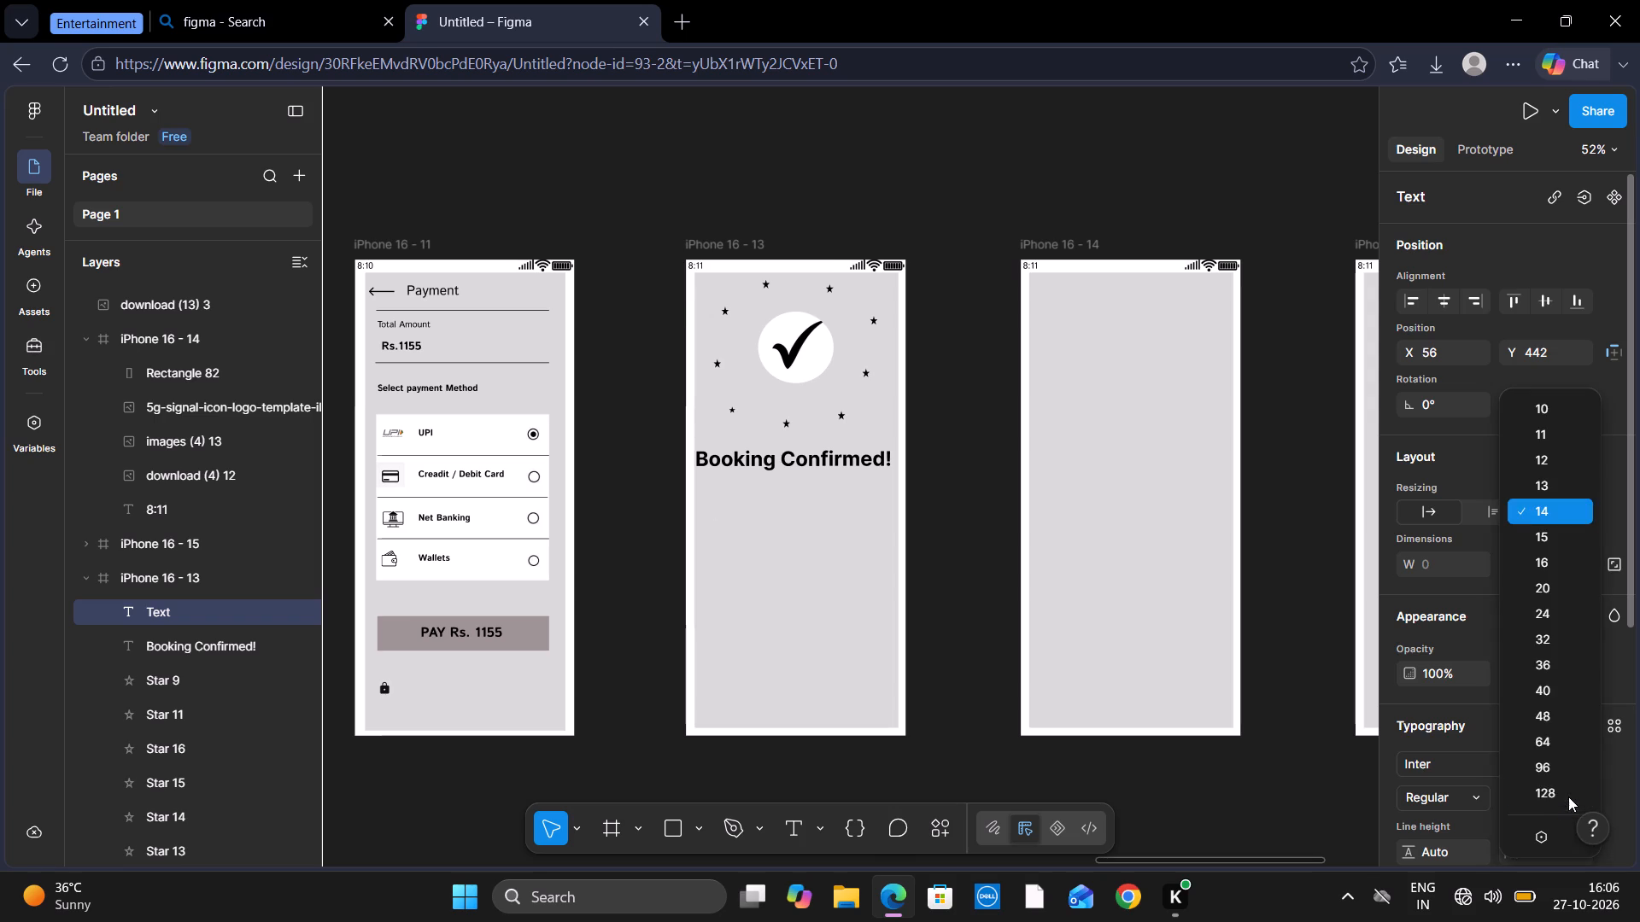
{"action": "left_click", "coordinate": [1557, 581]}
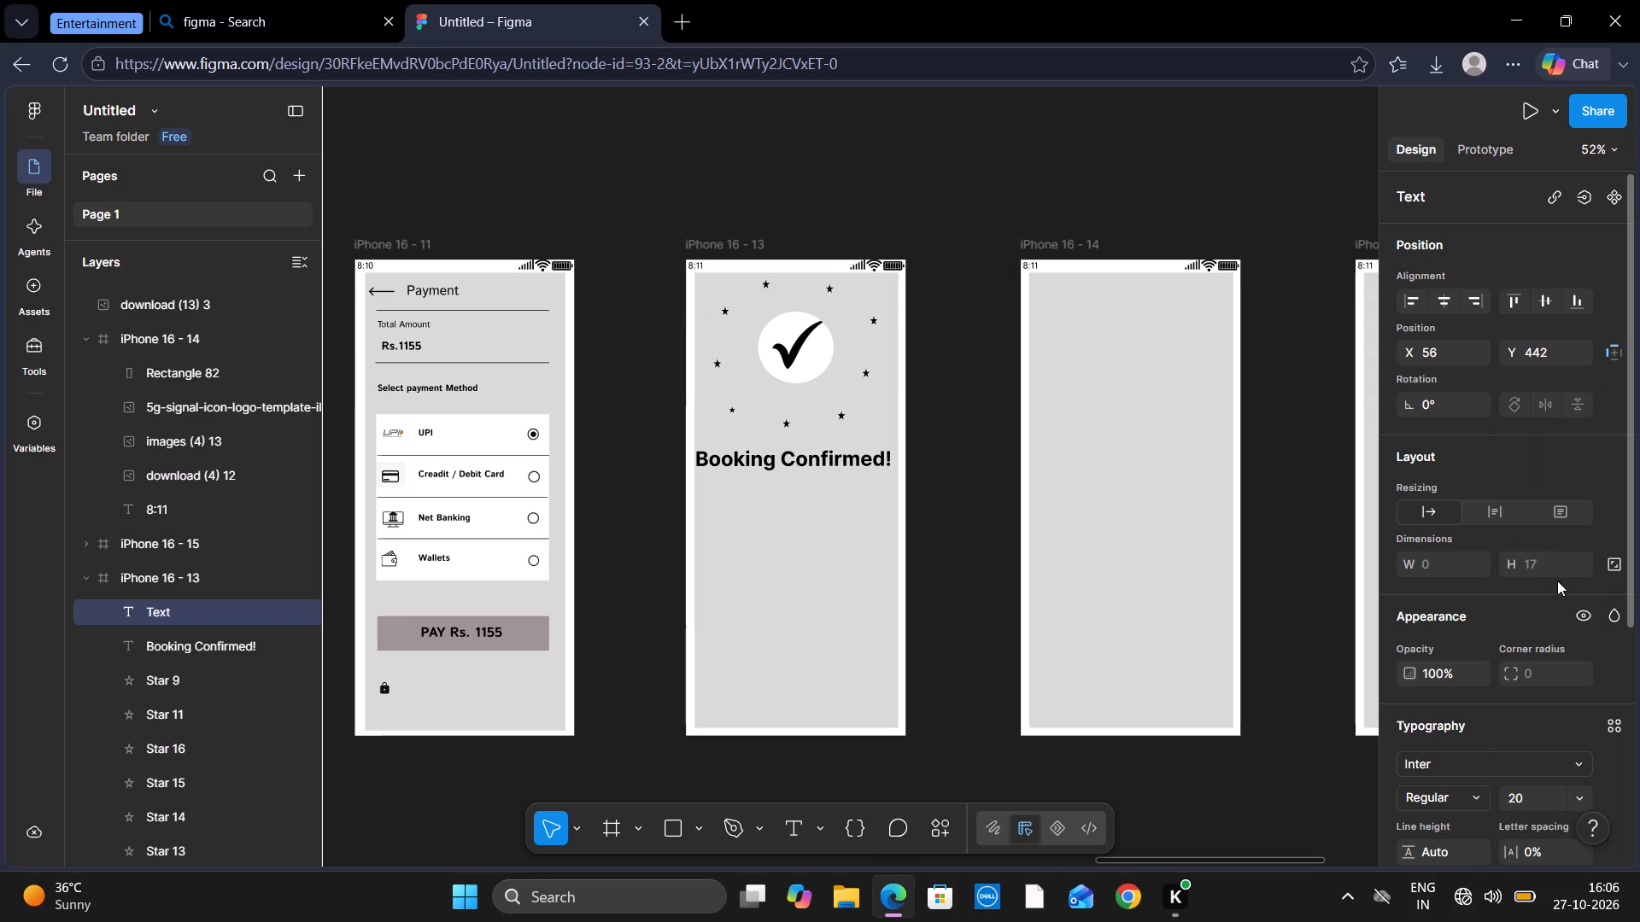
{"action": "key", "text": "y"}
{"action": "type", "text": "ou"}
{"action": "type", "text": "r"}
{"action": "key", "text": "space"}
{"action": "type", "text": "appoint"}
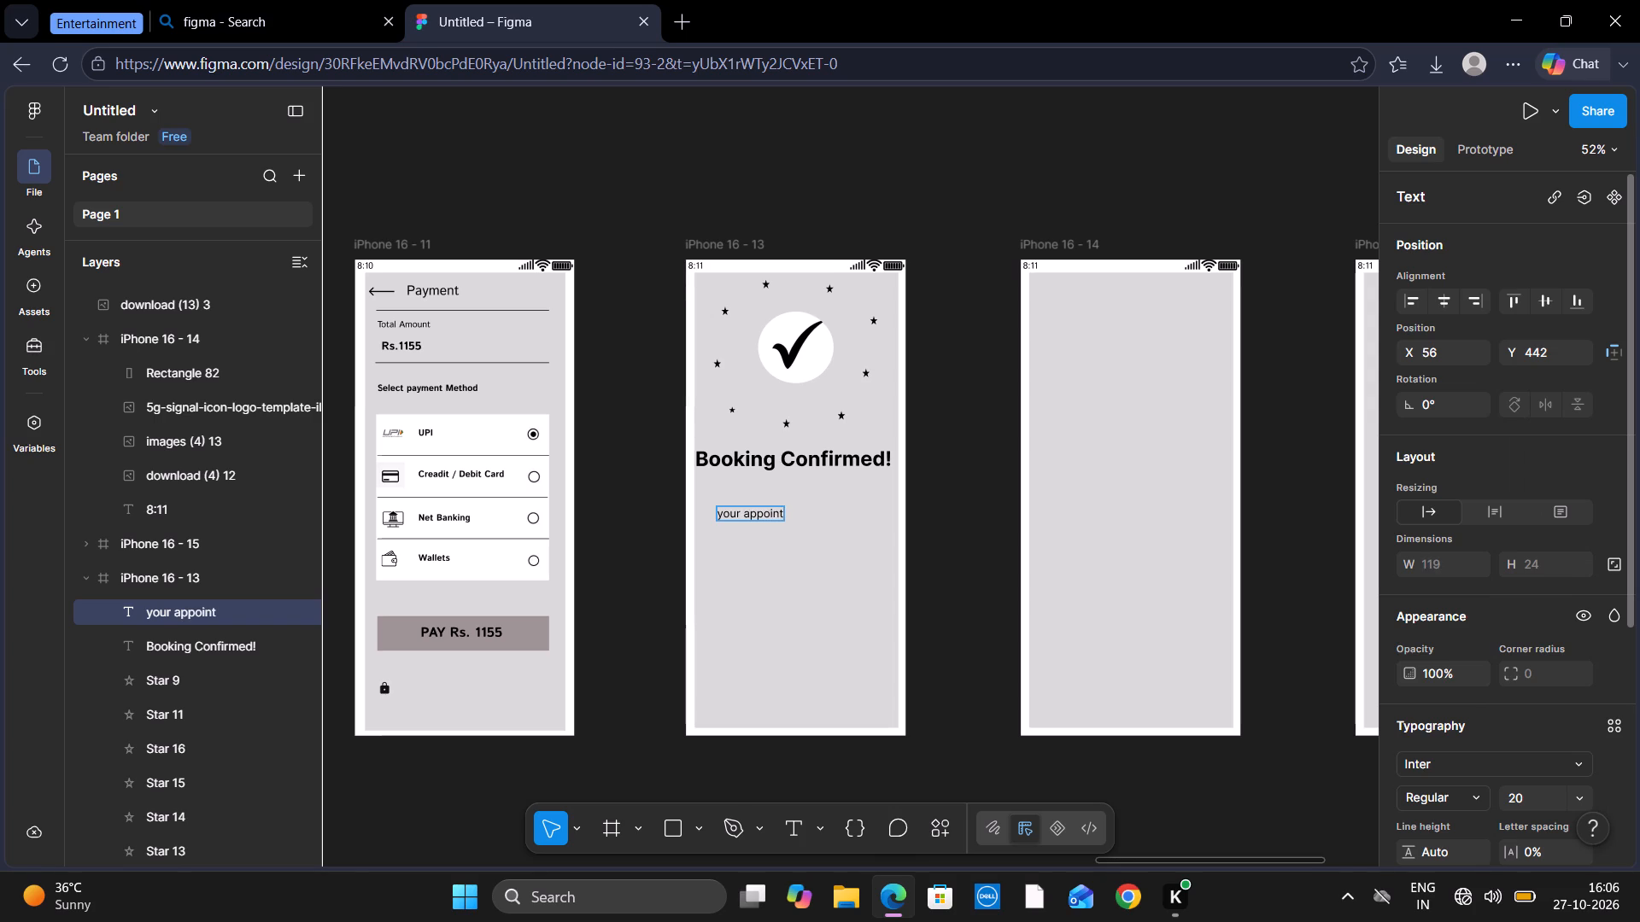
{"action": "key", "text": "e"}
{"action": "key", "text": "BackSpace"}
{"action": "type", "text": "ment"}
{"action": "key", "text": "space"}
{"action": "type", "text": "has been"}
{"action": "key", "text": "space"}
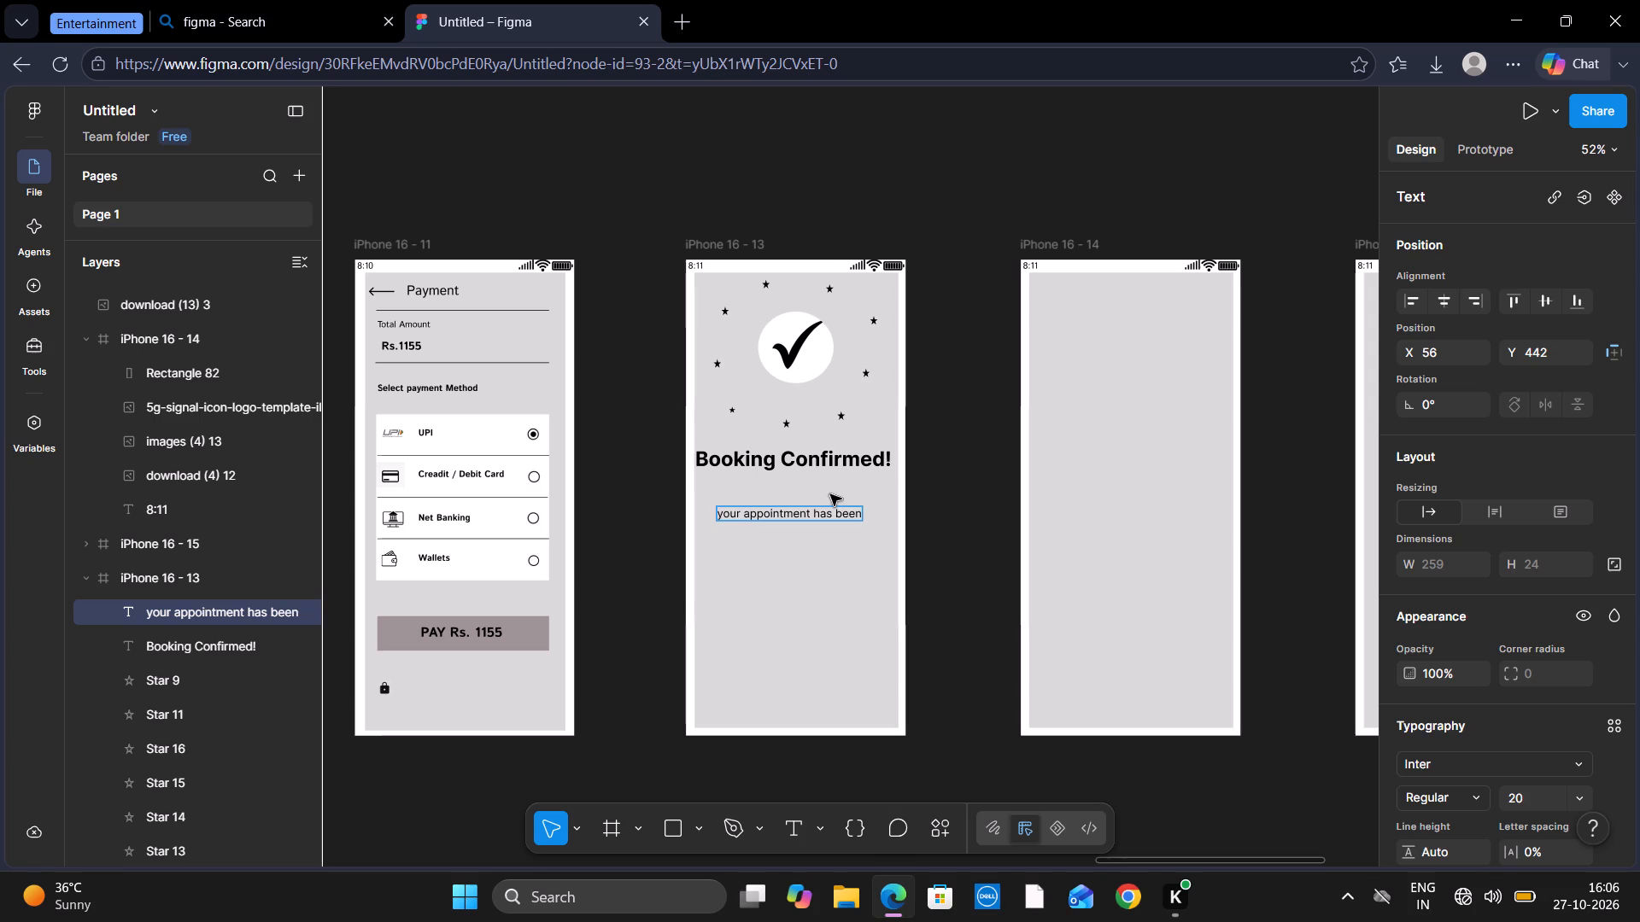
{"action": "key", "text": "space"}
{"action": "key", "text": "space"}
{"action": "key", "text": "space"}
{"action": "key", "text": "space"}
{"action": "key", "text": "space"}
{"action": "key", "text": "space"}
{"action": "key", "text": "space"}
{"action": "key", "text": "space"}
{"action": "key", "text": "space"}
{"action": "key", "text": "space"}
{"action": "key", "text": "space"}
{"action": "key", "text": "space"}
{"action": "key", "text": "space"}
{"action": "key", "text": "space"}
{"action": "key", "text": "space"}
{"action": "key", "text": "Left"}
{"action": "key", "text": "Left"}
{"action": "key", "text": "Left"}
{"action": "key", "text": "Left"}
Add a separate text line reading "successfully booked." below "your appointment has been" in the iPhone 16 - 13 frame.
{"action": "left_click", "coordinate": [788, 814]}
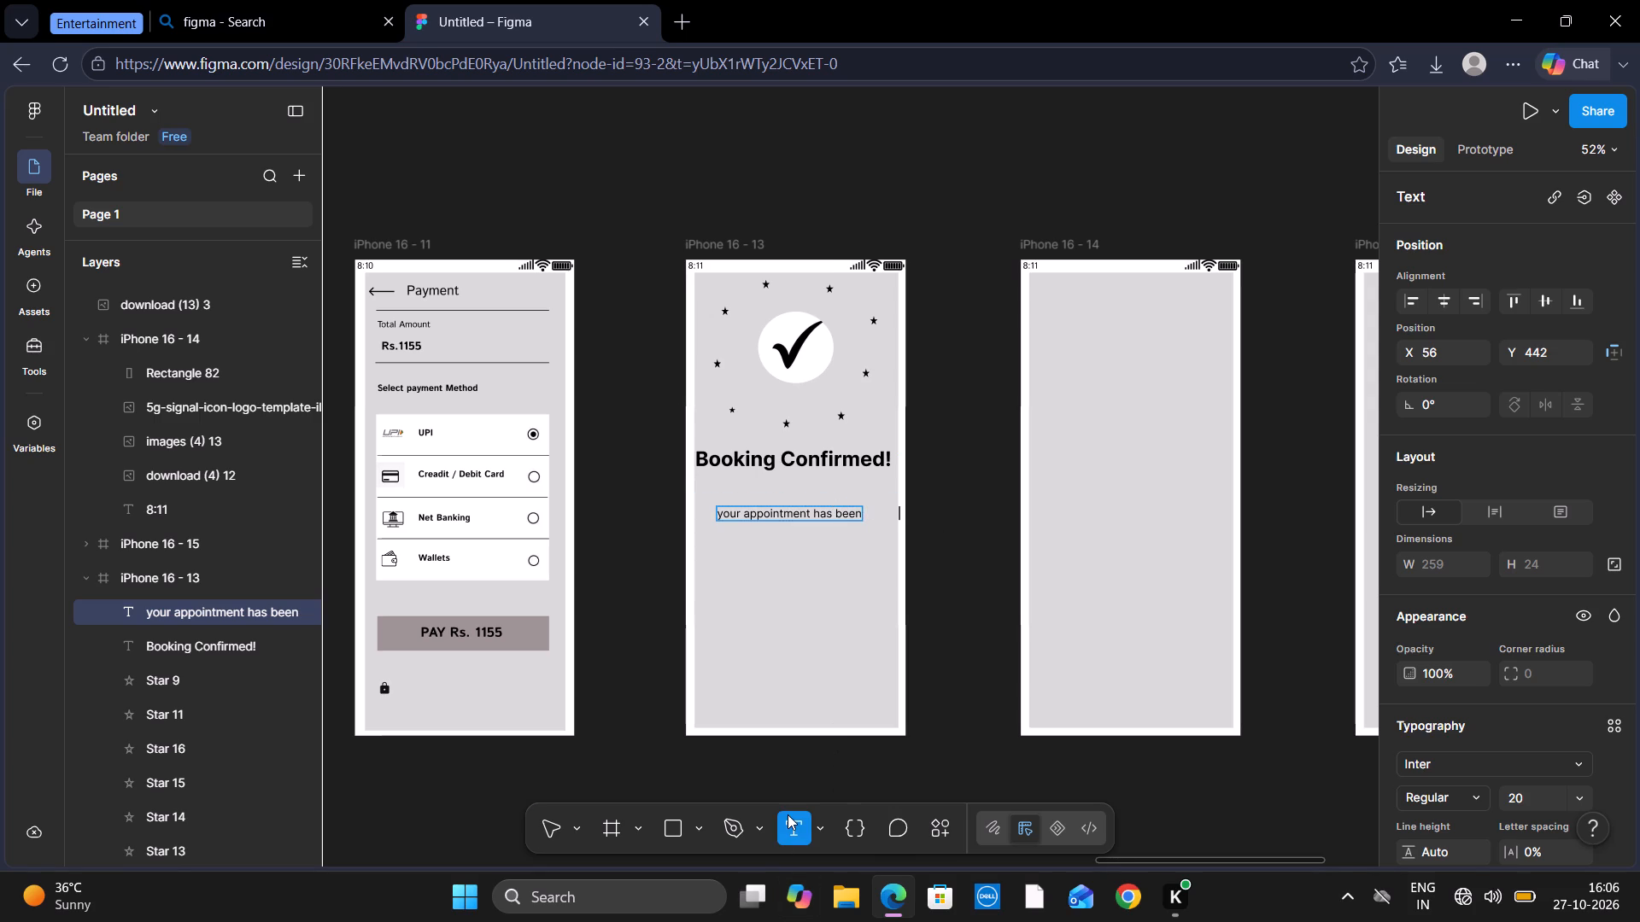
{"action": "left_click", "coordinate": [723, 531]}
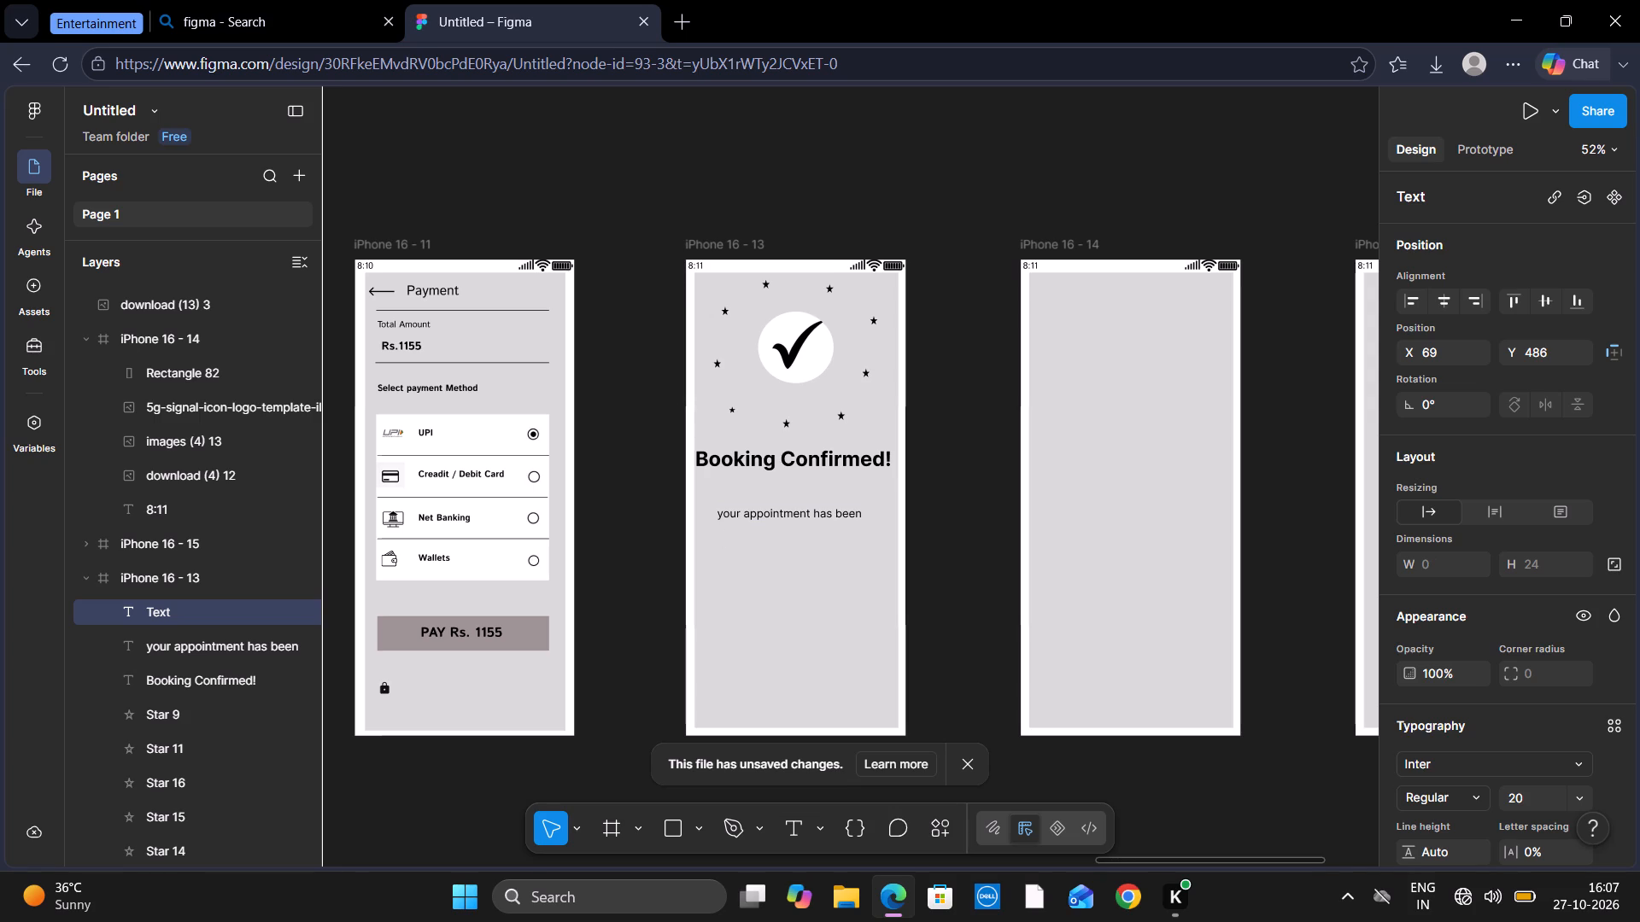
{"action": "type", "text": "su"}
{"action": "type", "text": "ccess"}
{"action": "type", "text": "fully"}
{"action": "key", "text": "space"}
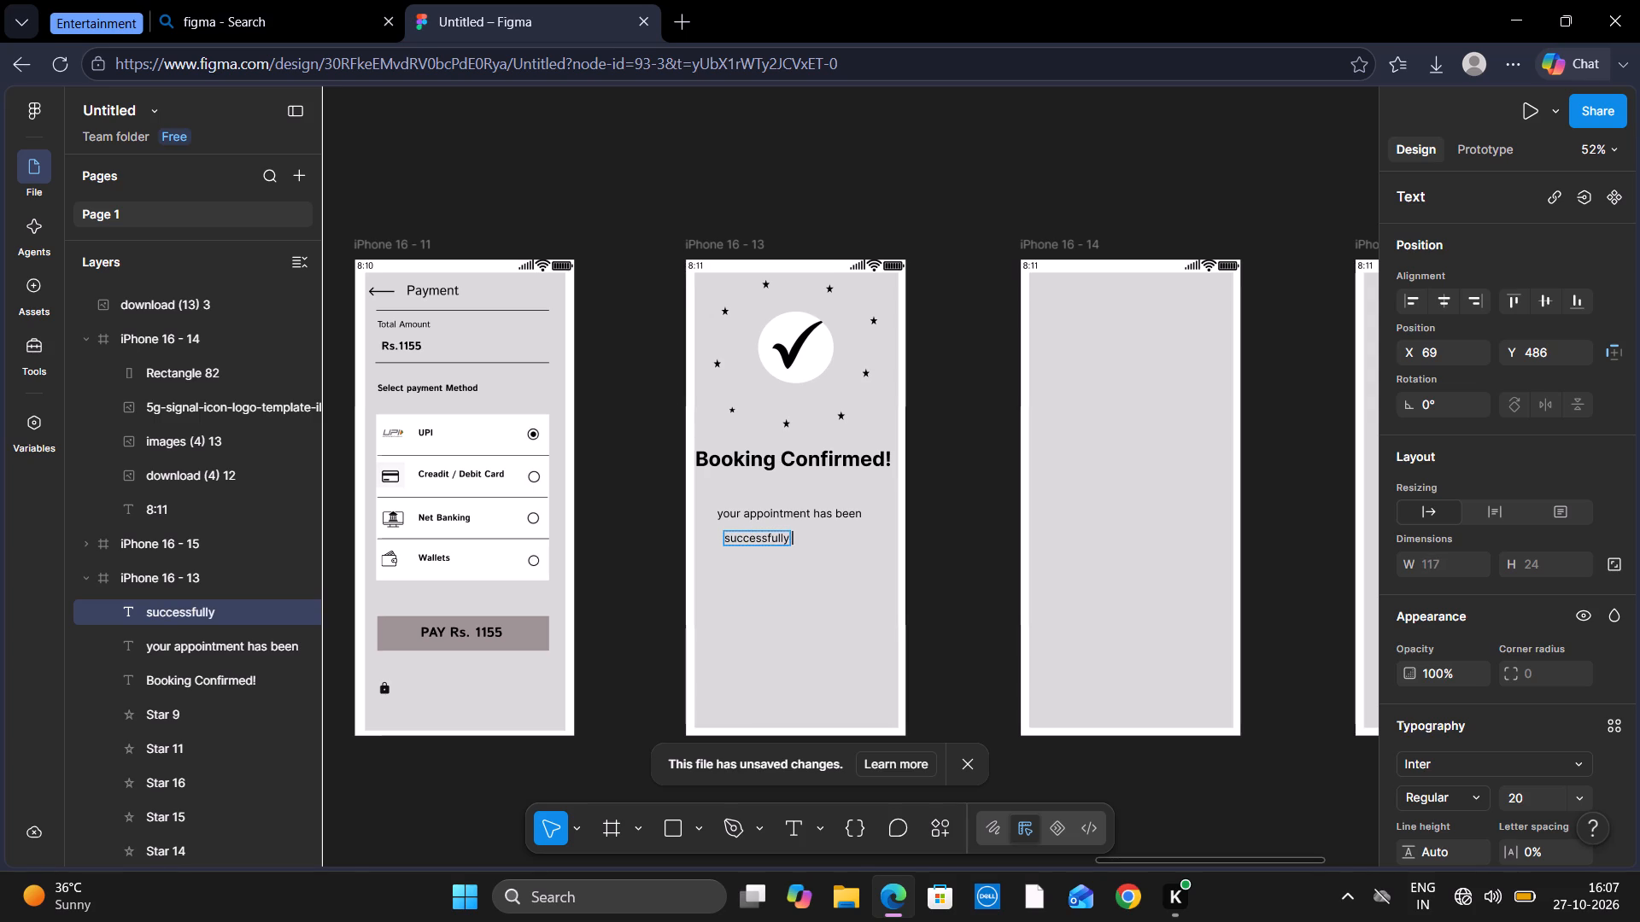
{"action": "type", "text": "booked"}
{"action": "key", "text": "period"}
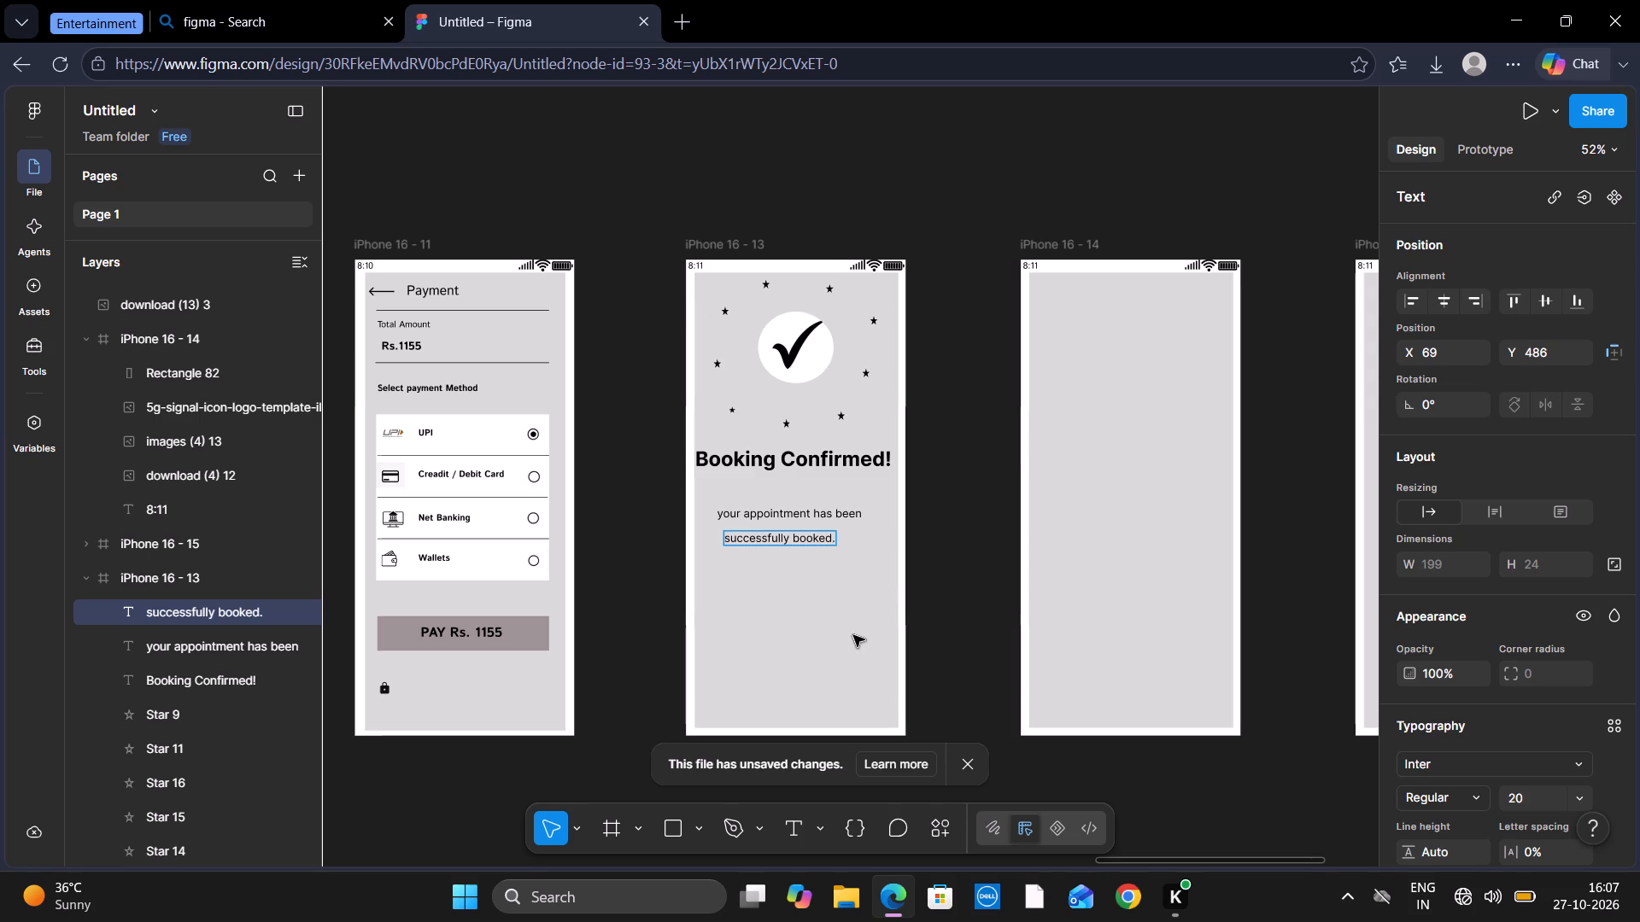
{"action": "left_click", "coordinate": [846, 637]}
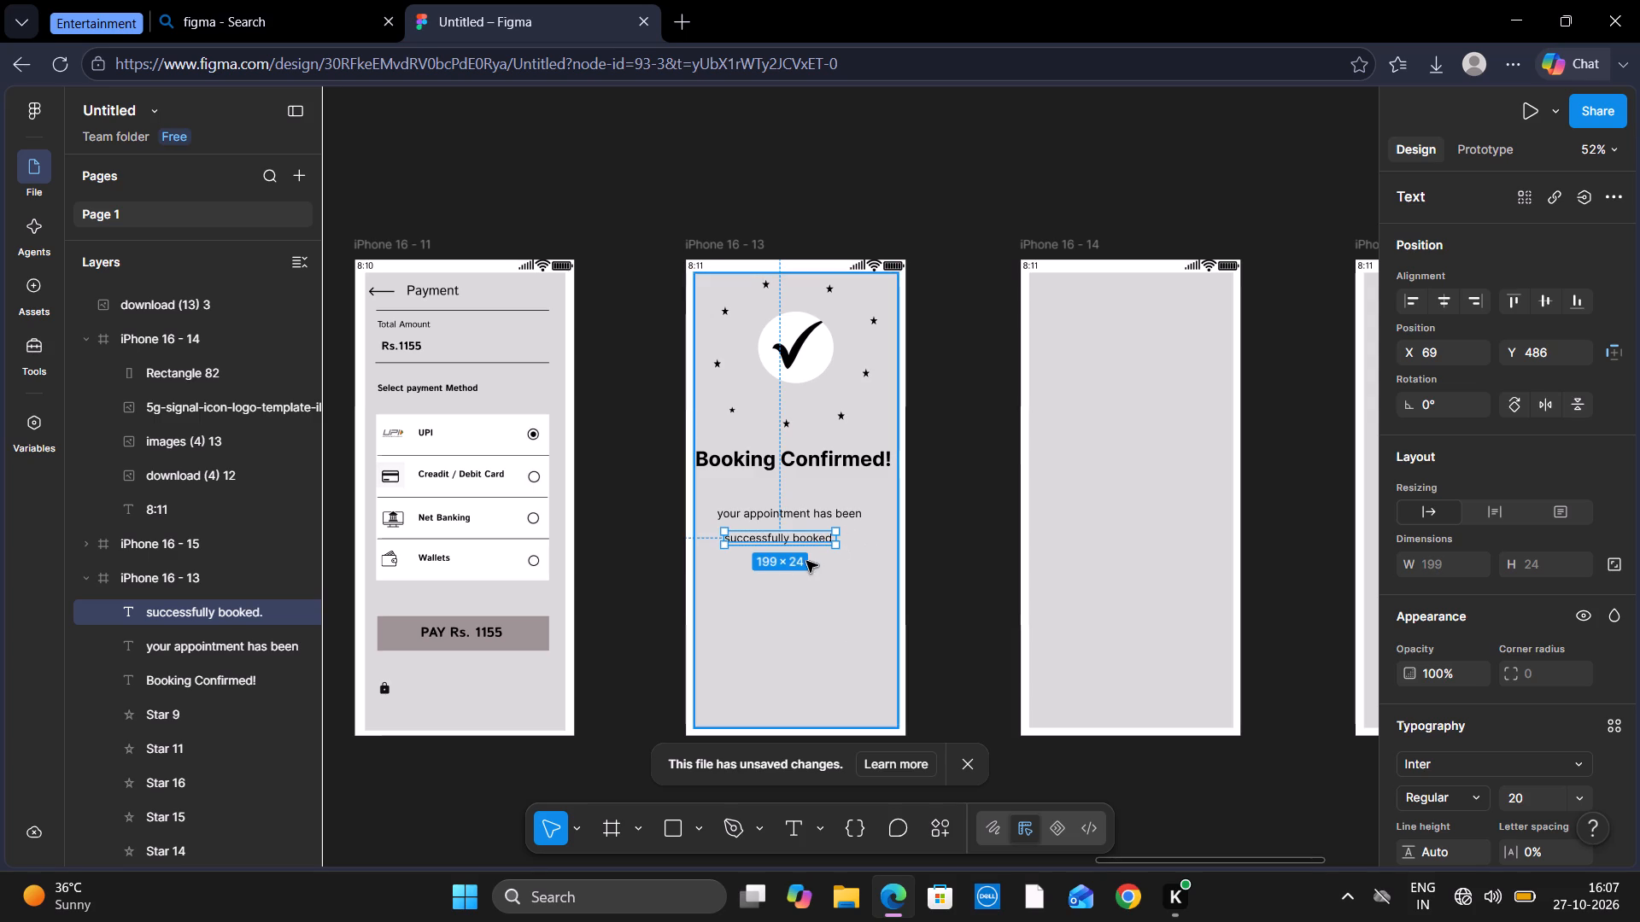
Move "your appointment has been" up directly beneath the "Booking Confirmed!" heading, at about X 58, Y 387.
{"action": "left_click", "coordinate": [857, 512]}
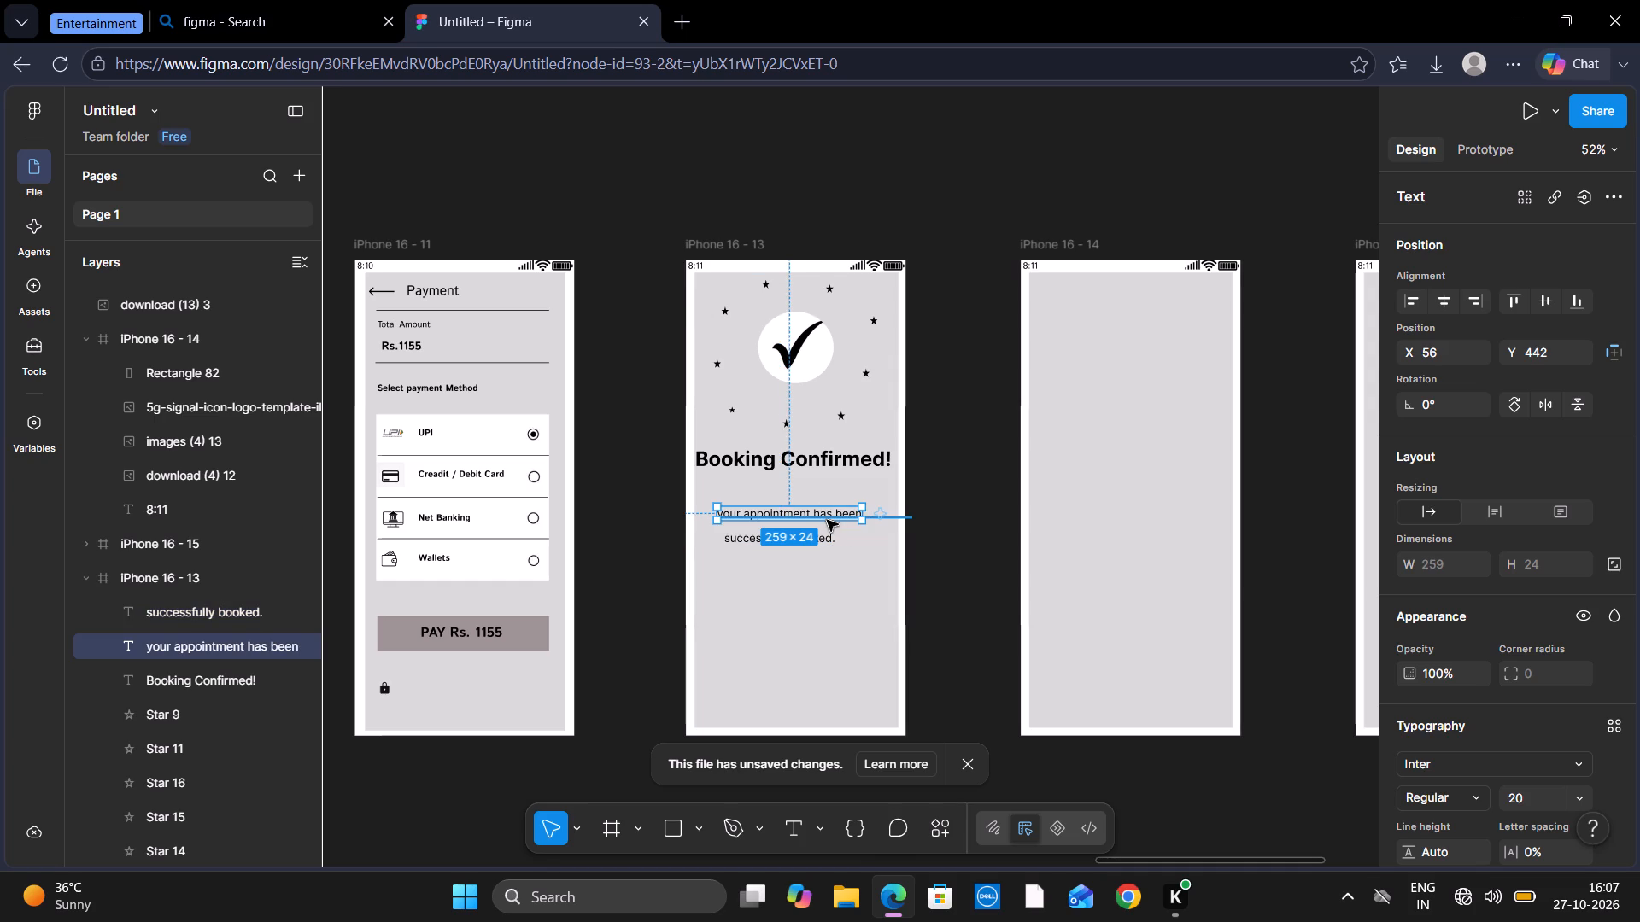
{"action": "left_click_drag", "start_coordinate": [827, 520], "coordinate": [829, 489]}
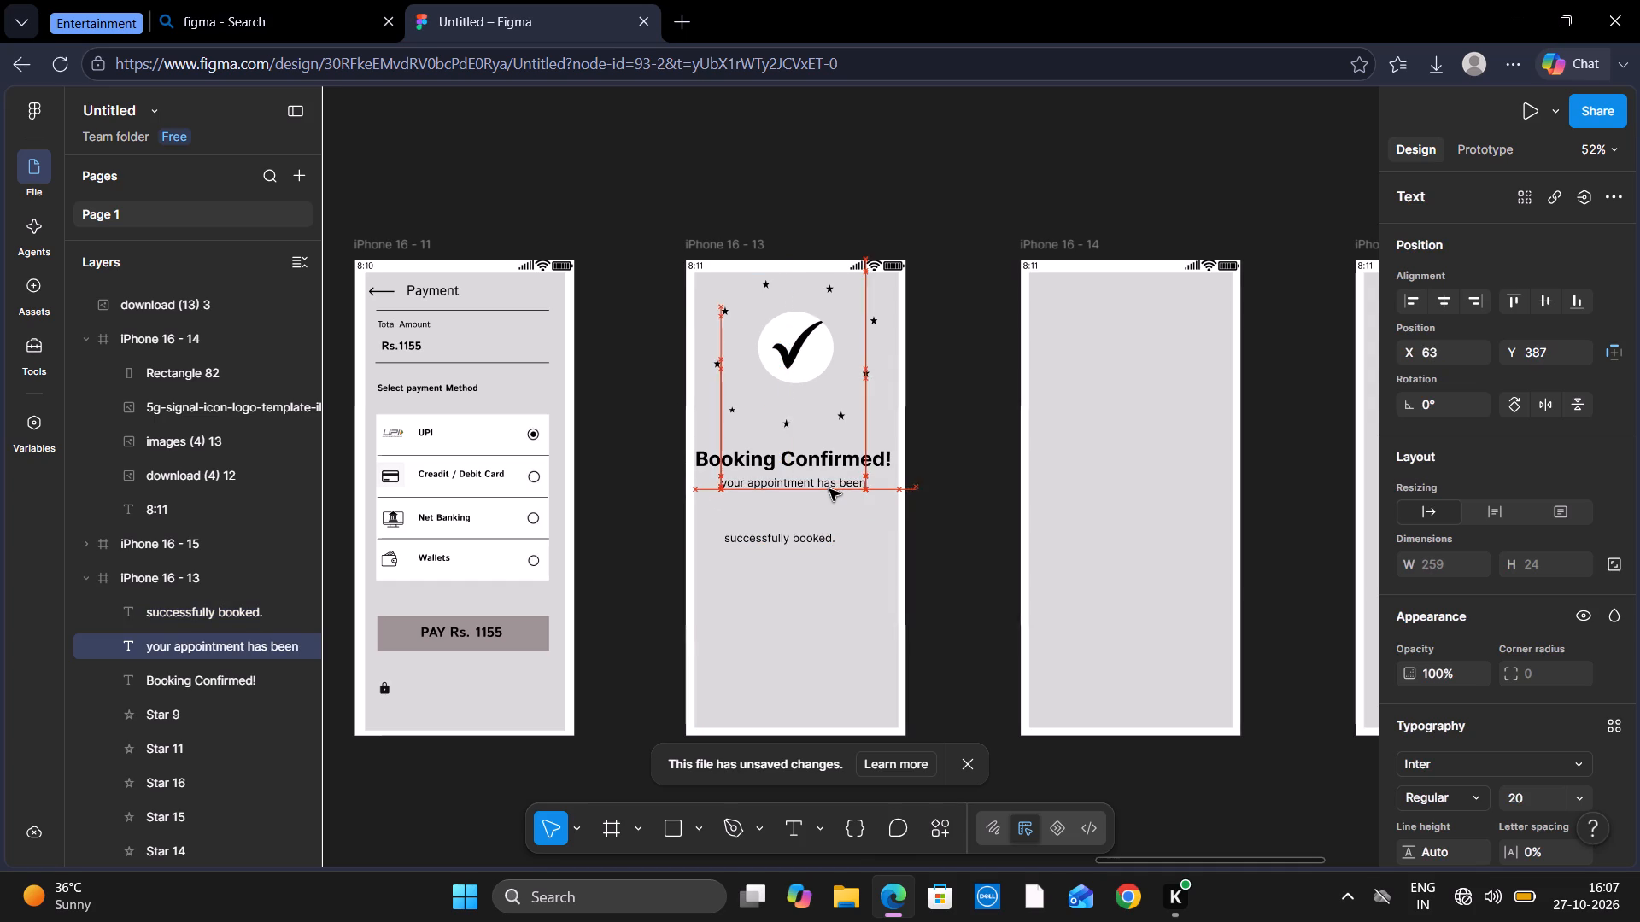
{"action": "left_click_drag", "start_coordinate": [829, 489], "coordinate": [828, 489]}
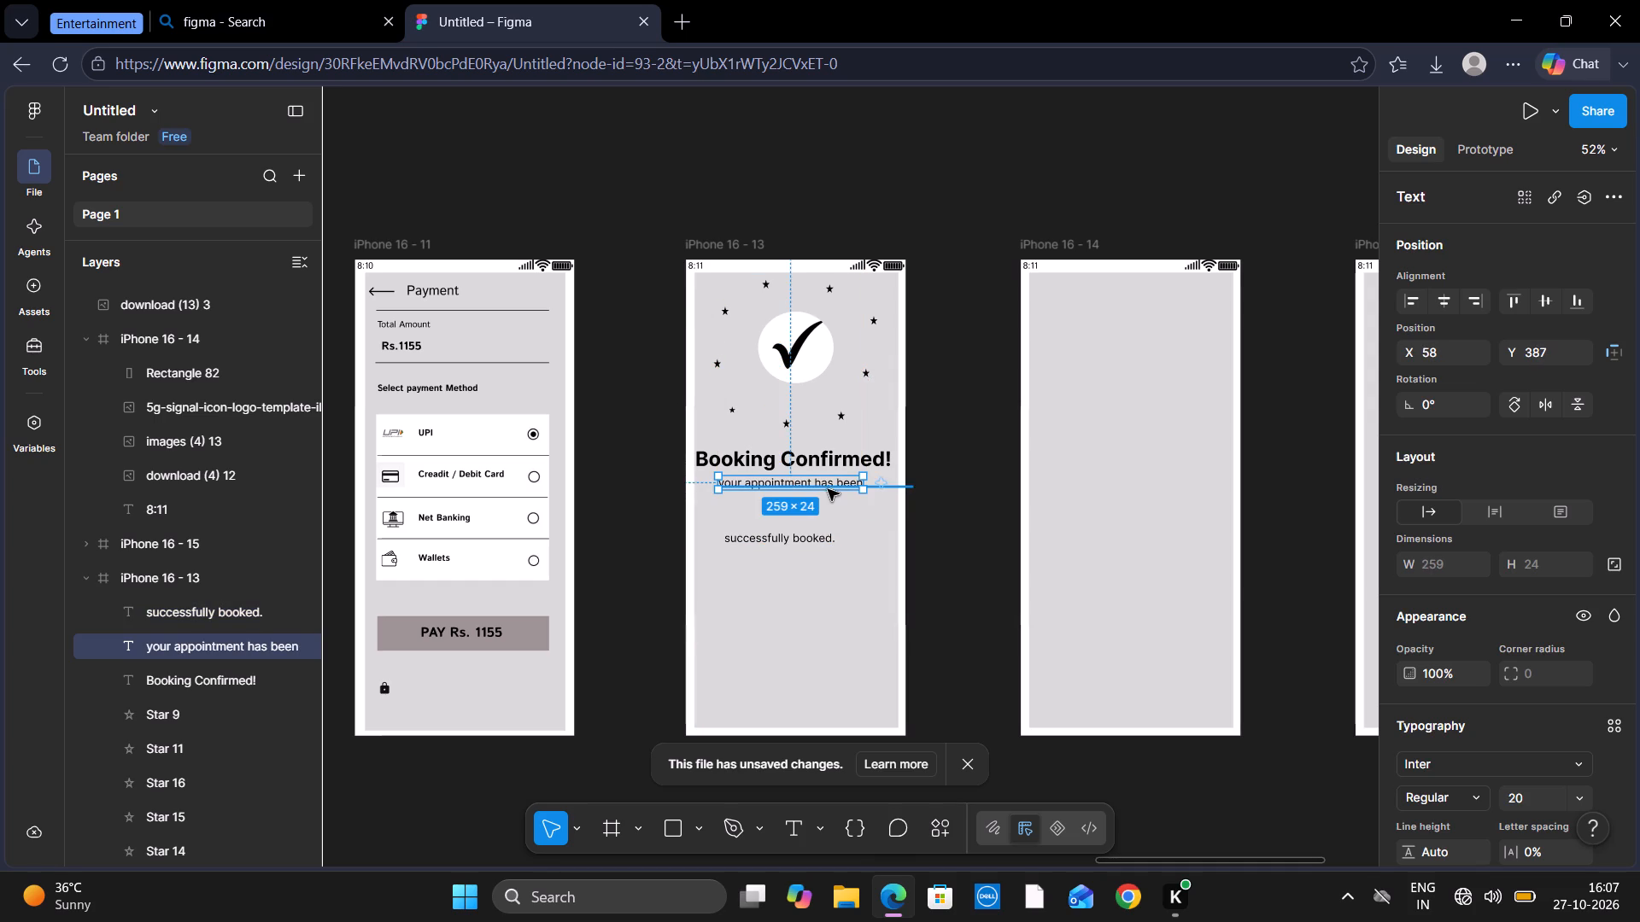
Move "successfully booked." up directly beneath "your appointment has been", at about X 74, Y 411, and deselect it.
{"action": "left_click", "coordinate": [820, 569]}
{"action": "left_click", "coordinate": [821, 544]}
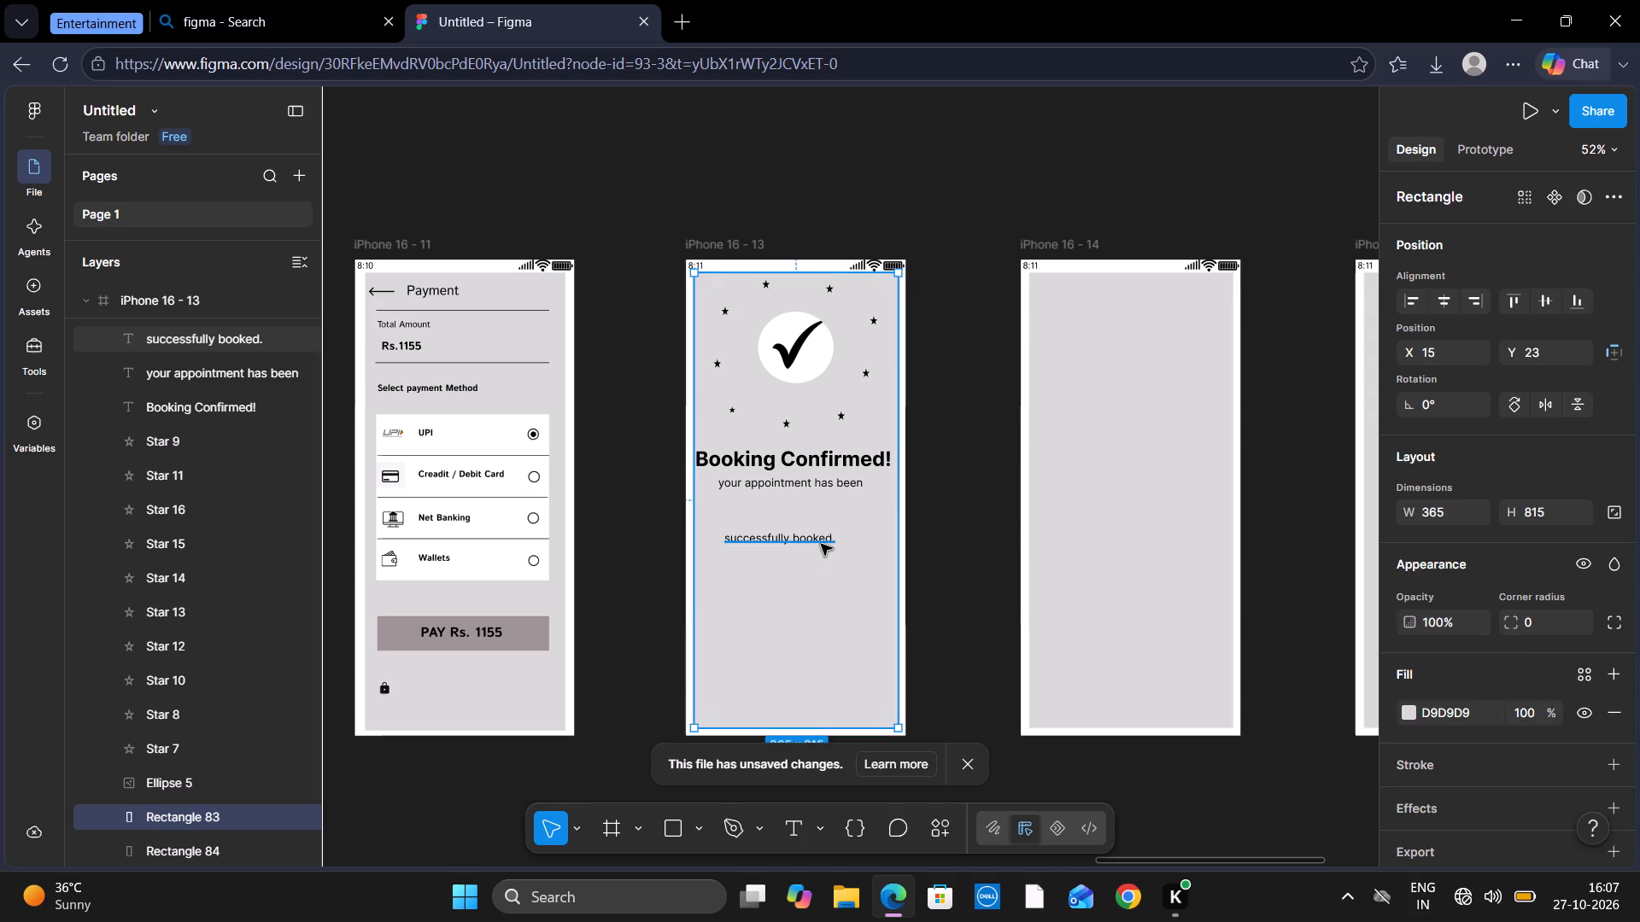
{"action": "left_click_drag", "start_coordinate": [815, 540], "coordinate": [816, 516]}
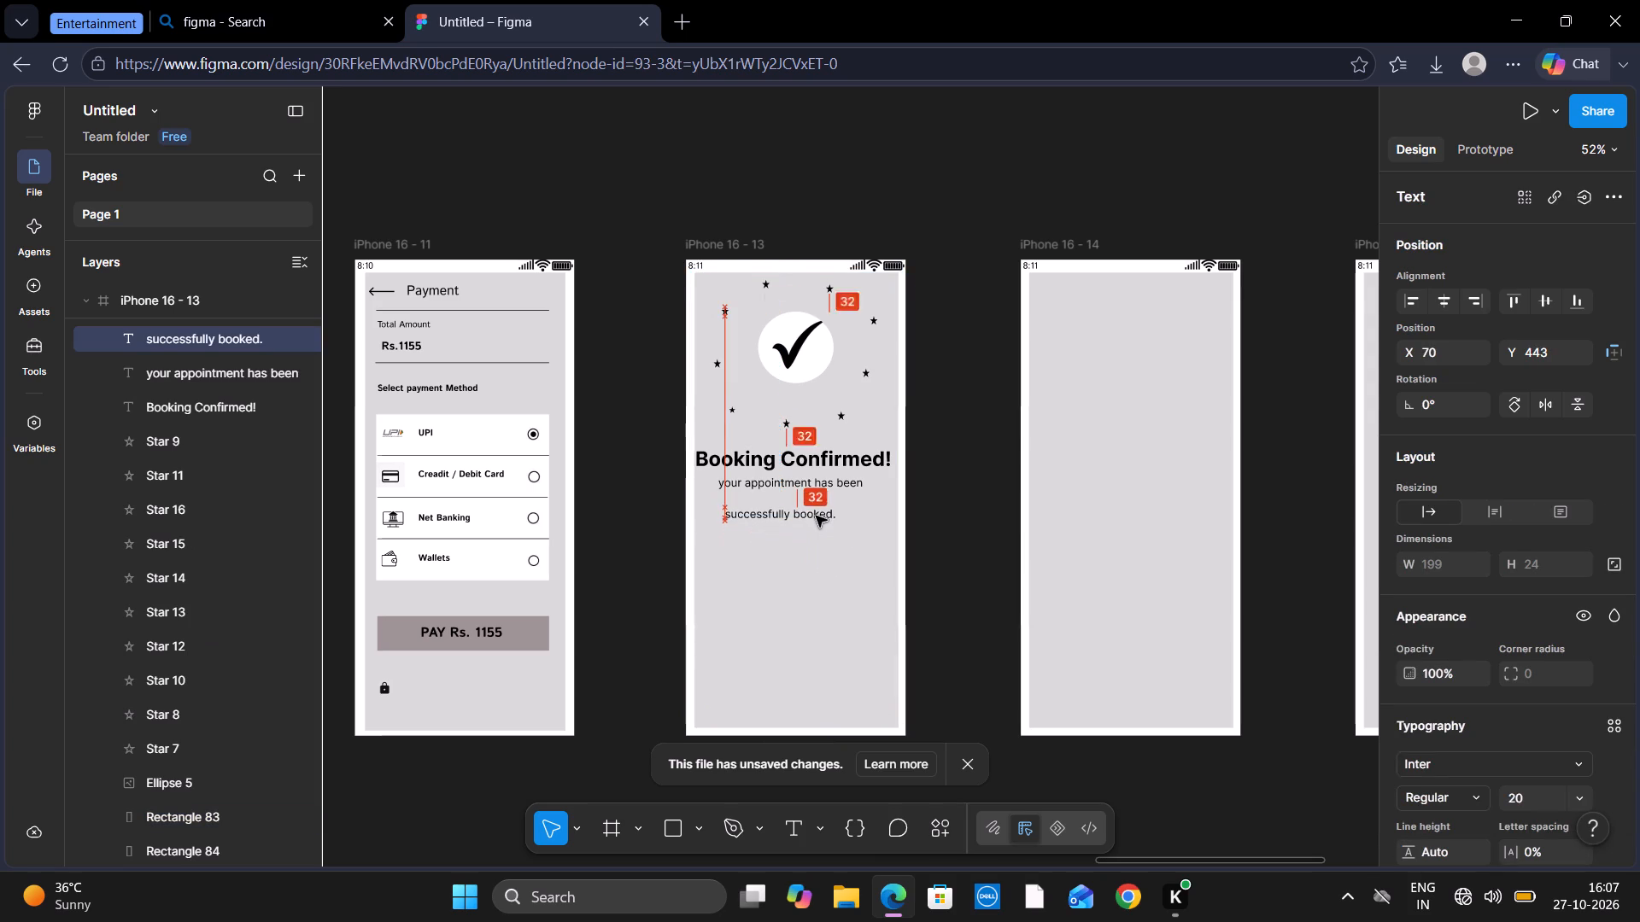
{"action": "left_click_drag", "start_coordinate": [816, 516], "coordinate": [817, 497]}
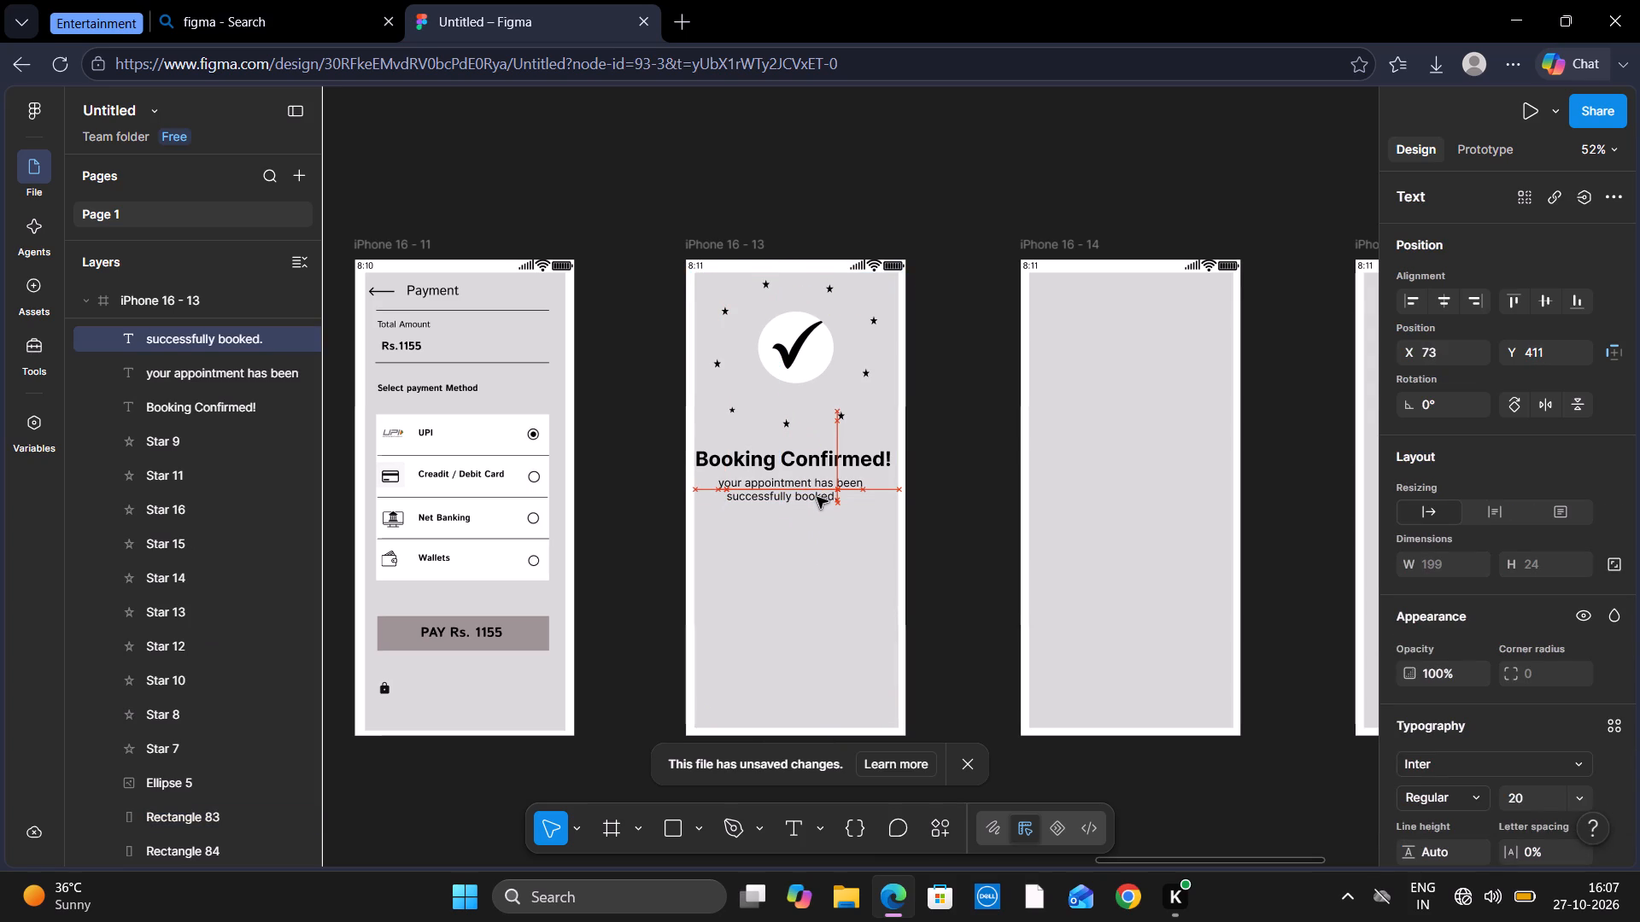
{"action": "left_click_drag", "start_coordinate": [817, 497], "coordinate": [817, 498]}
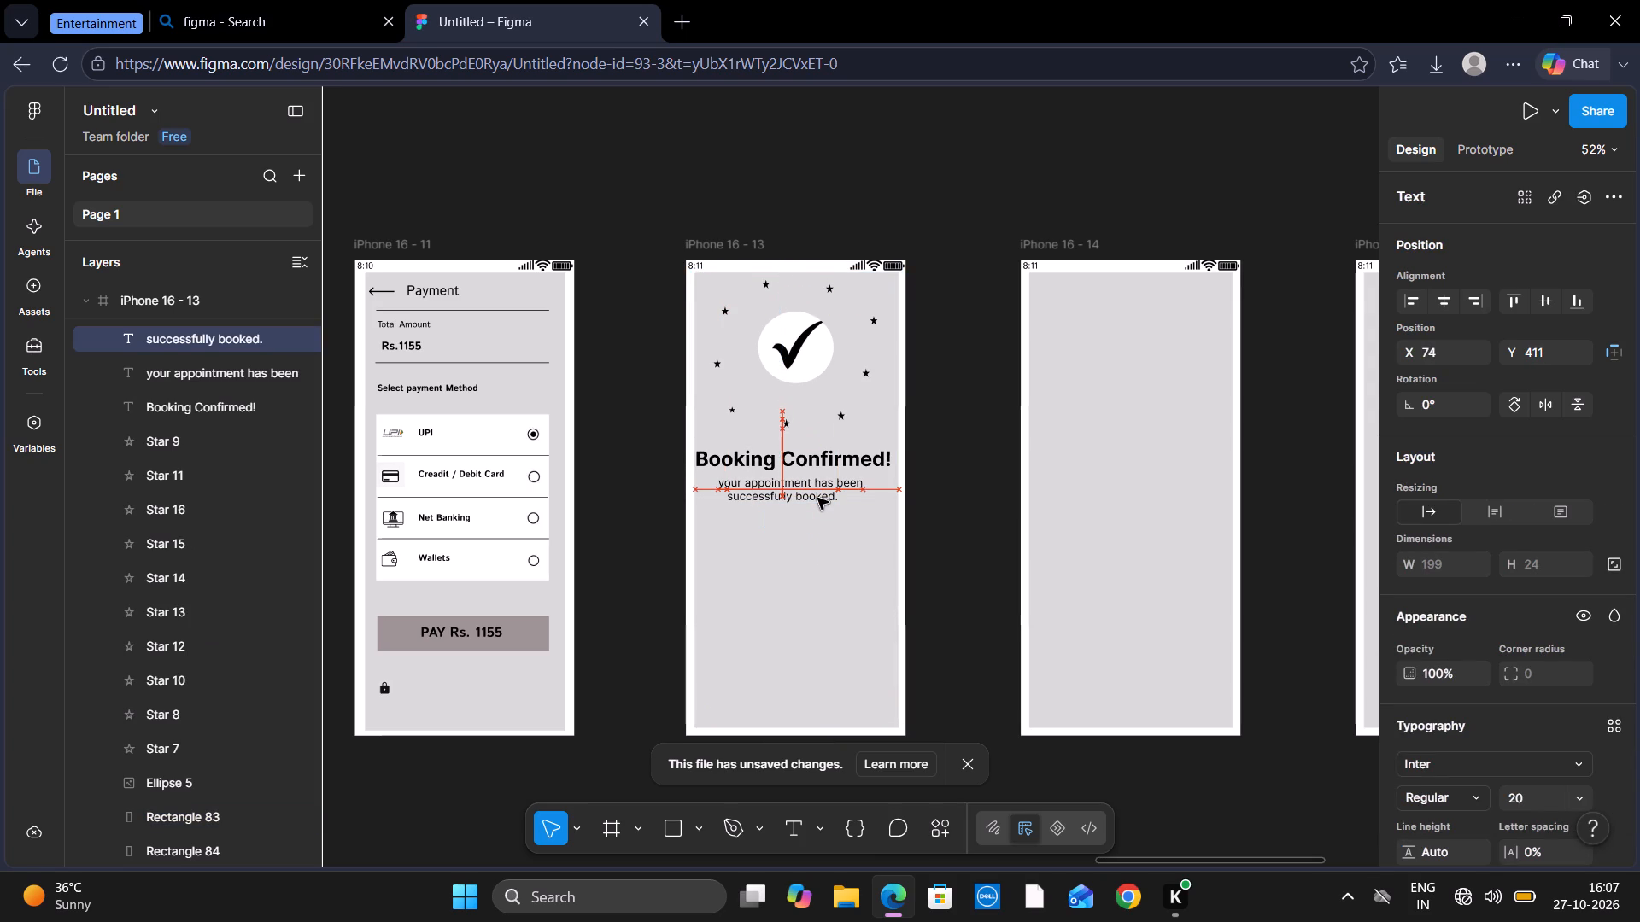
{"action": "left_click_drag", "start_coordinate": [817, 498], "coordinate": [817, 499]}
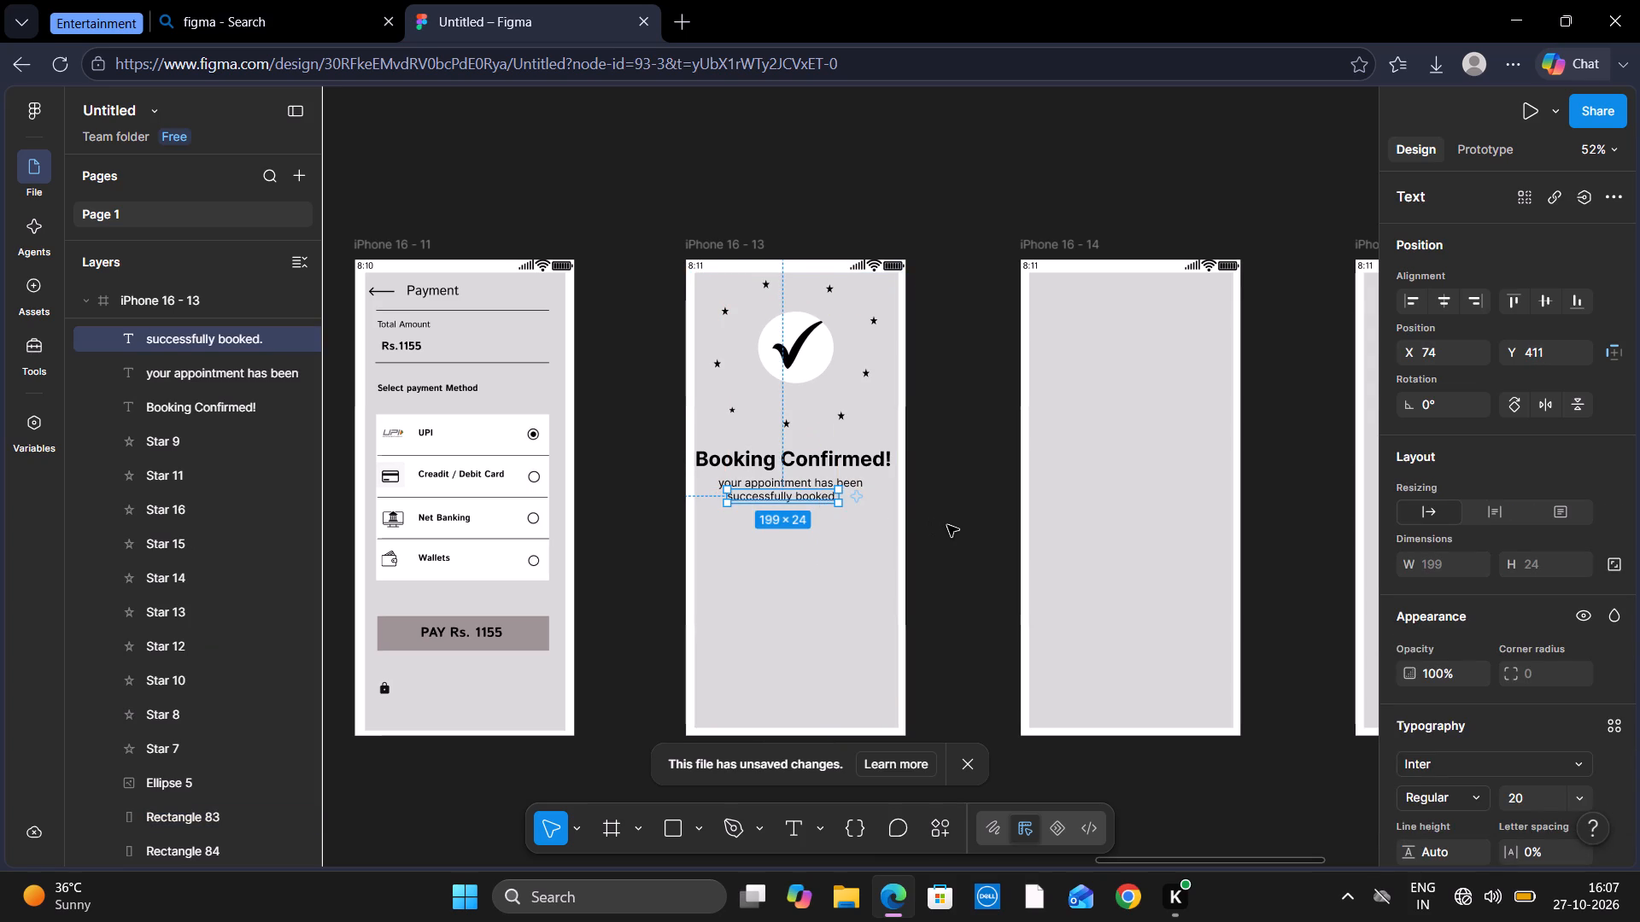
{"action": "left_click", "coordinate": [947, 525]}
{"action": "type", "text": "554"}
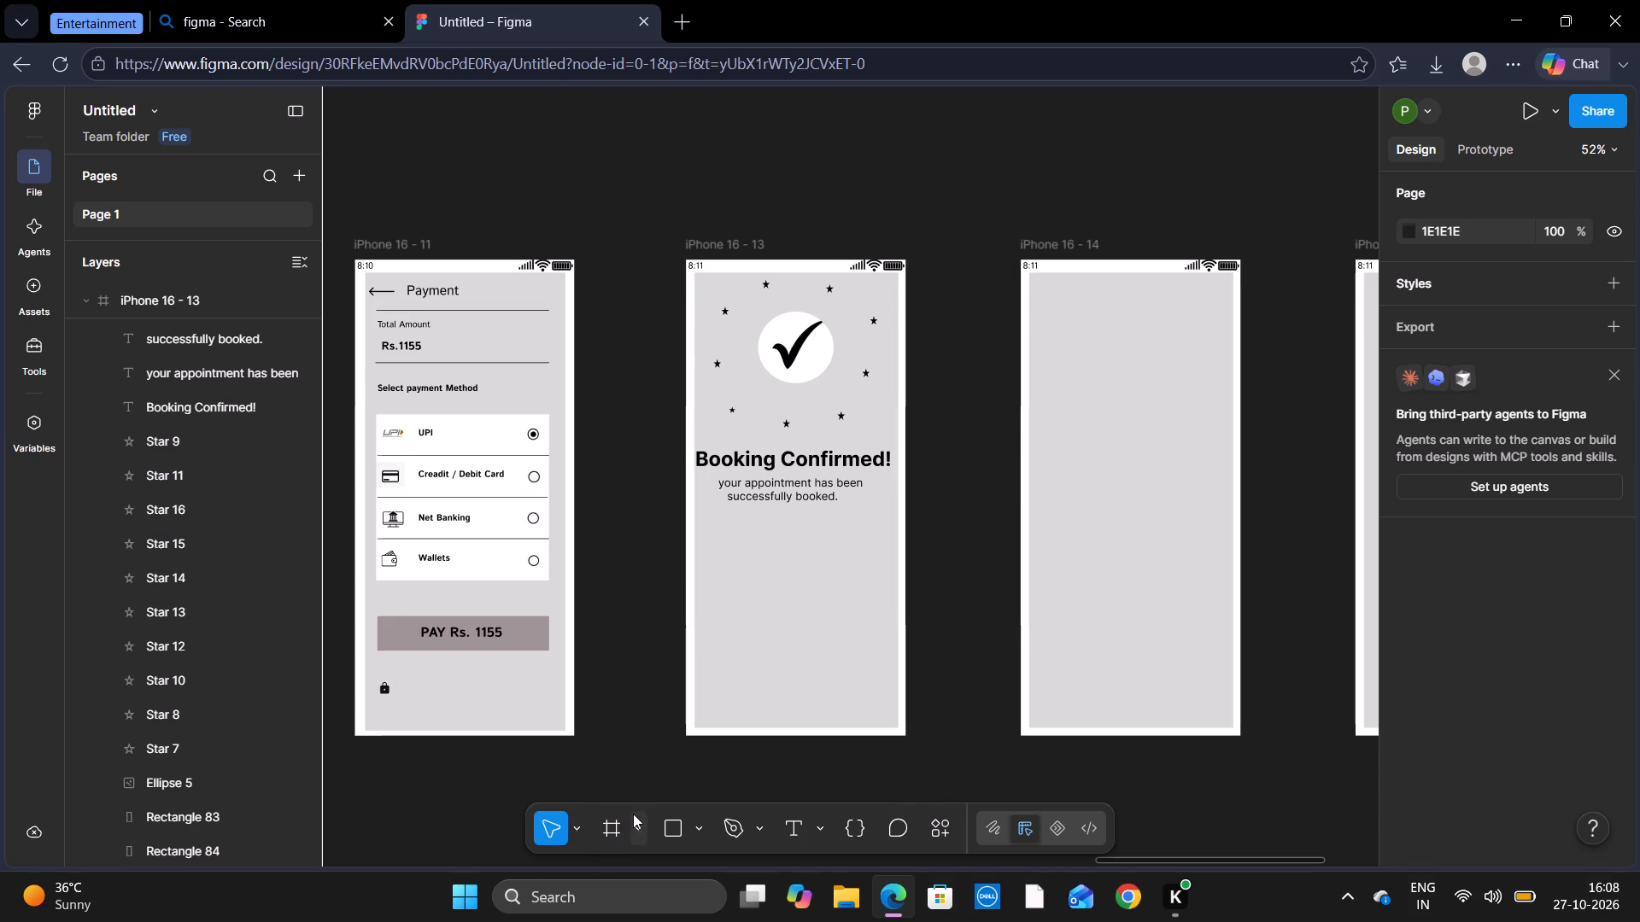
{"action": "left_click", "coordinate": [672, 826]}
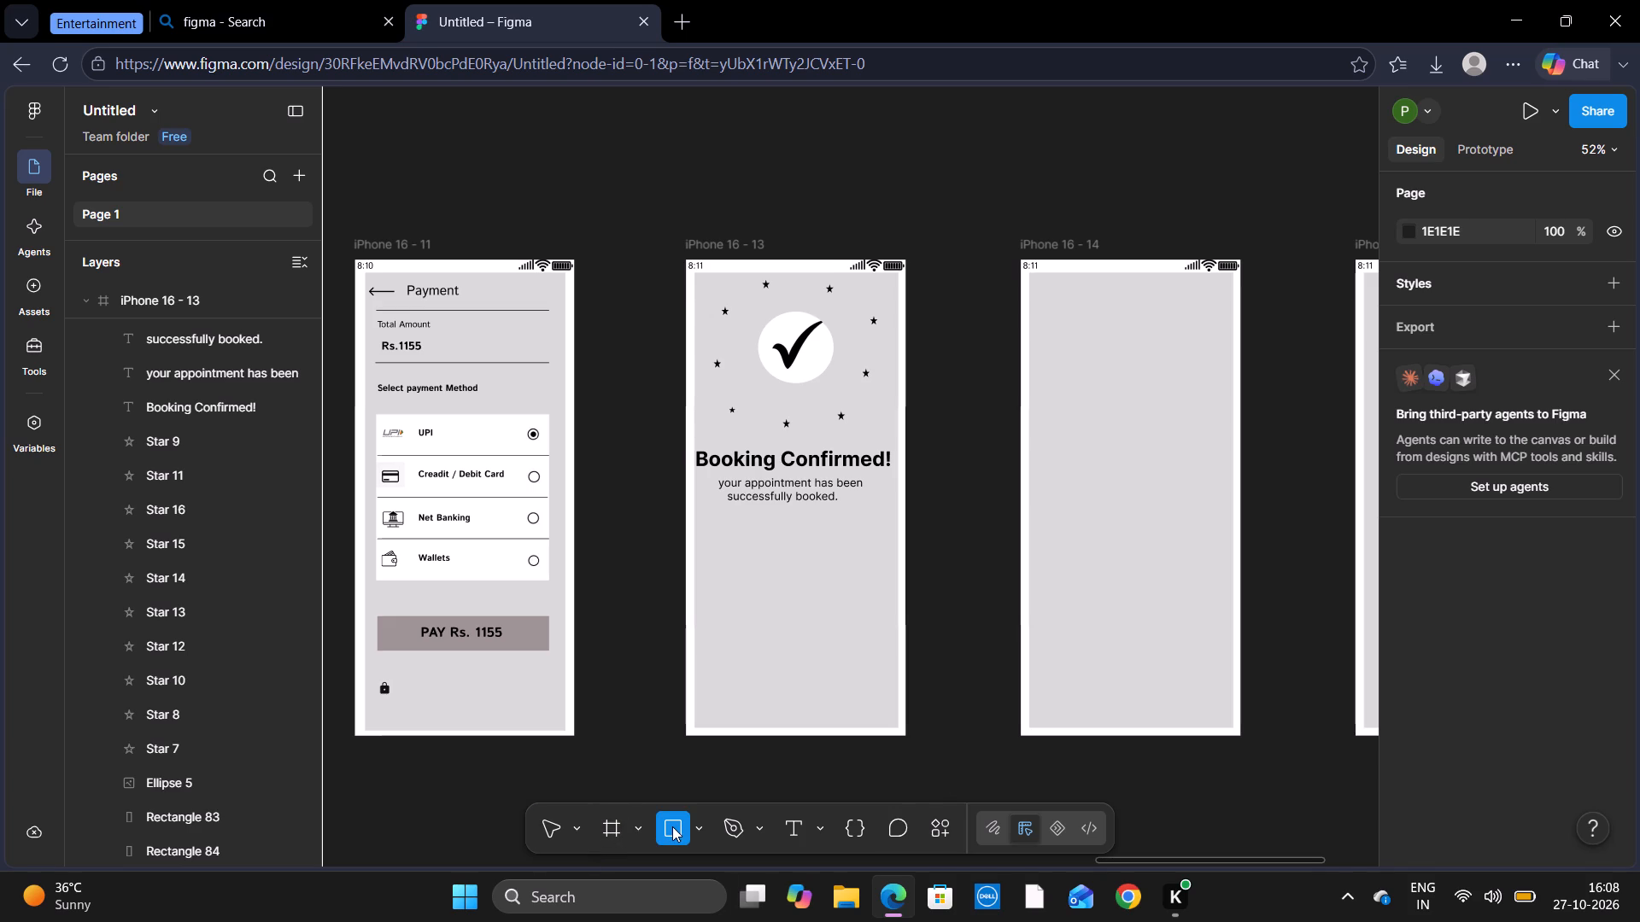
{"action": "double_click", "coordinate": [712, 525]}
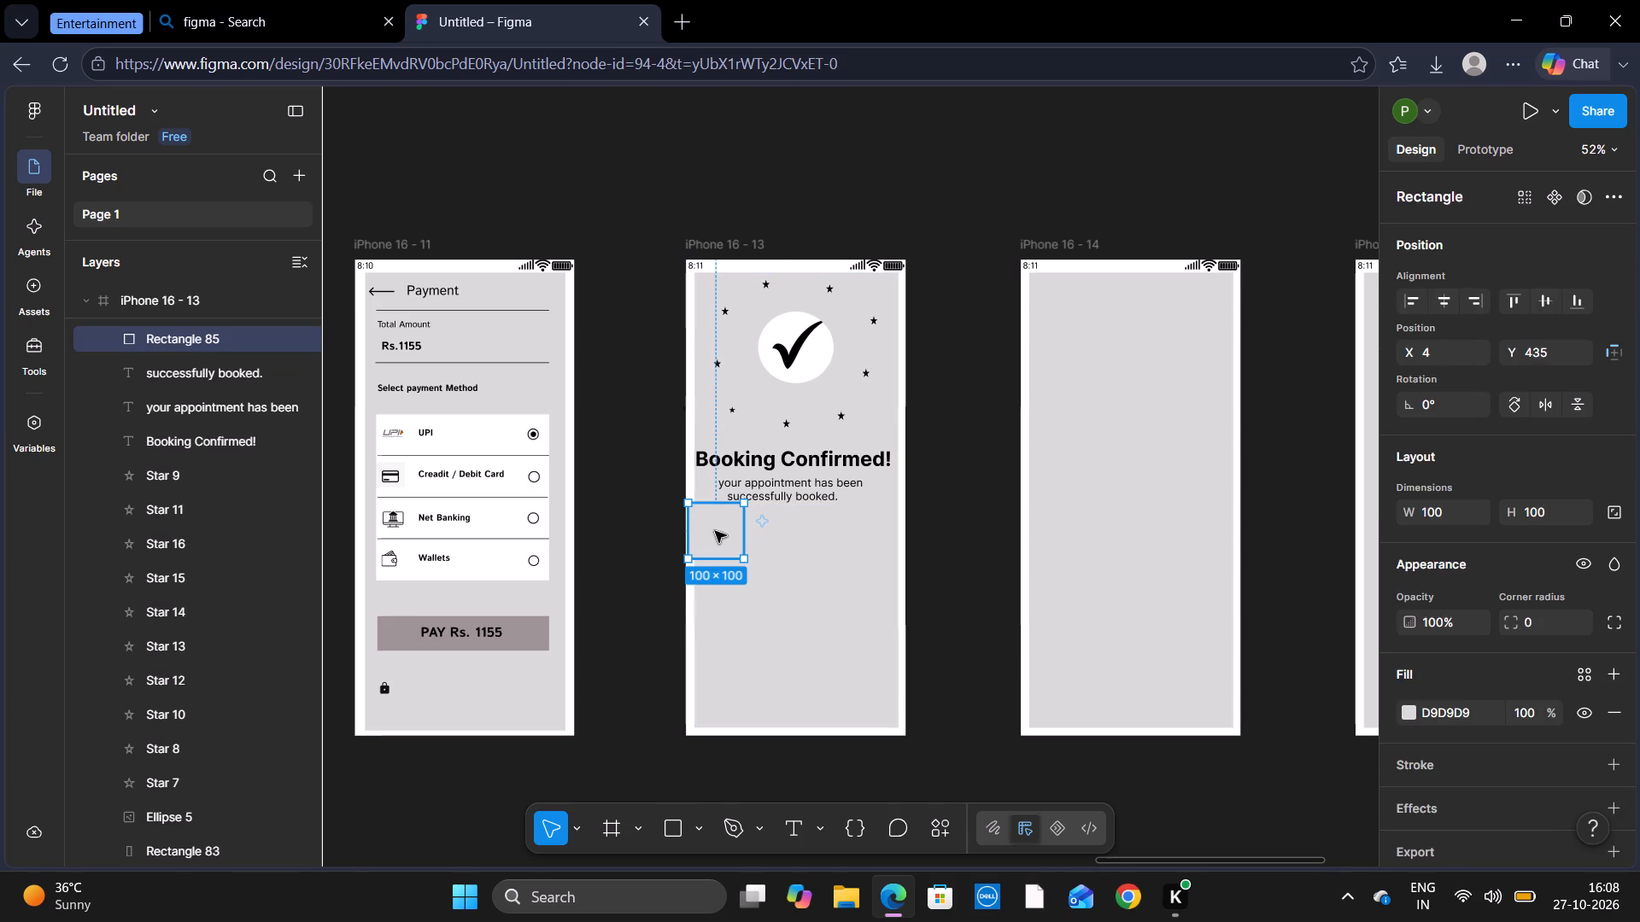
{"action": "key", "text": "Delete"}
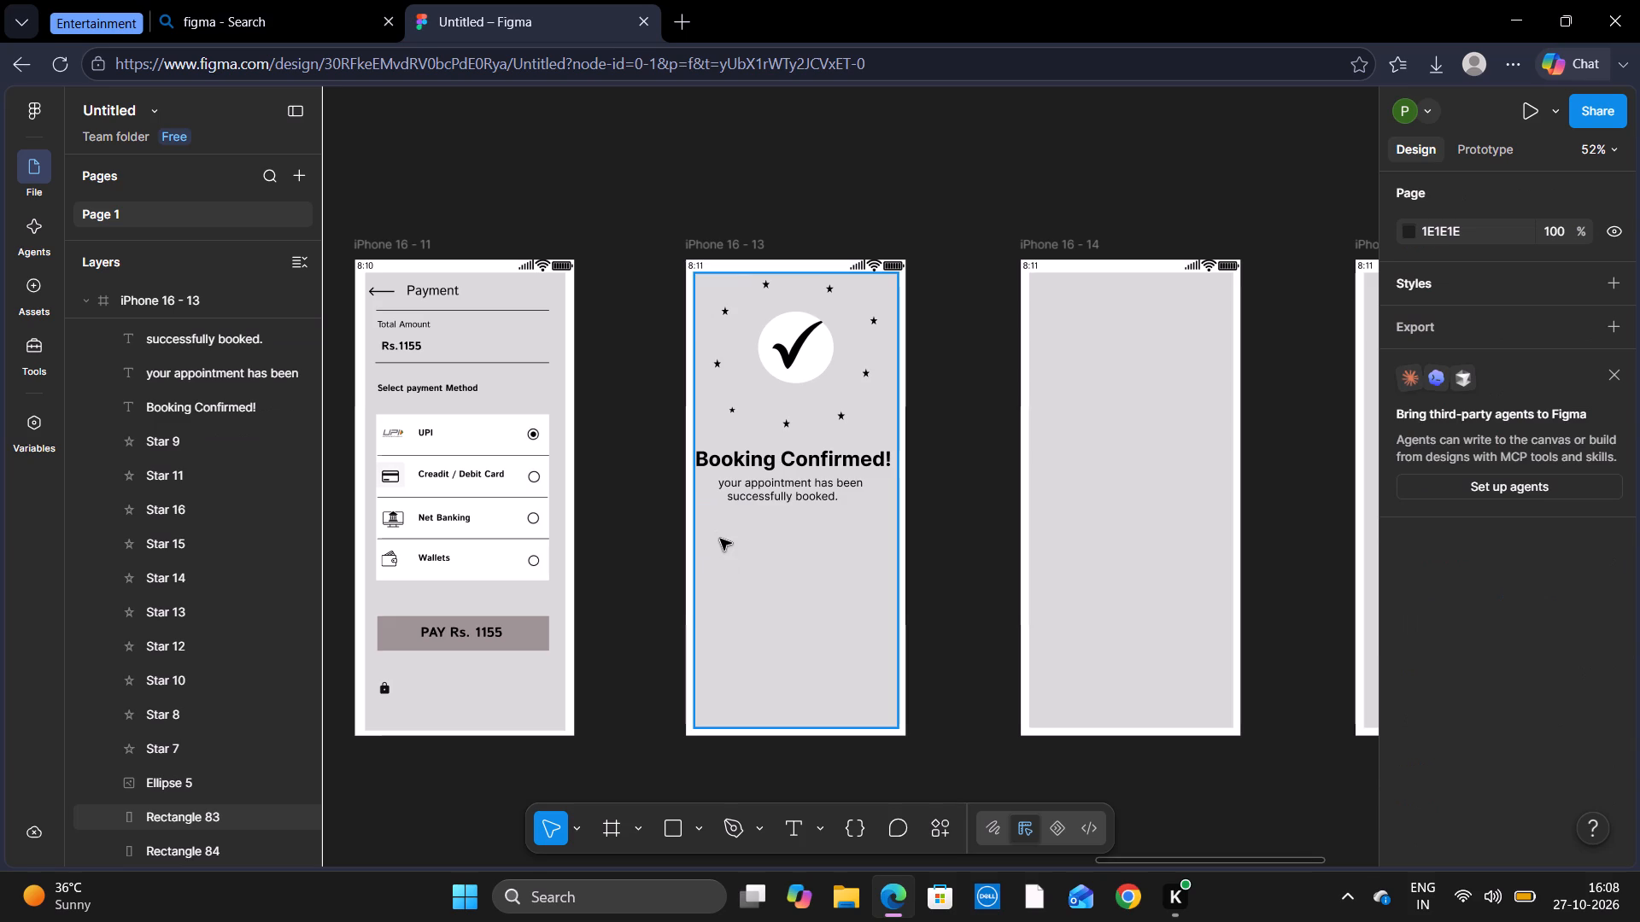
Draw a rectangle about 338 × 291 below "successfully booked." in the iPhone 16 - 13 frame, at about X 30, Y 463.
{"action": "left_click", "coordinate": [680, 830]}
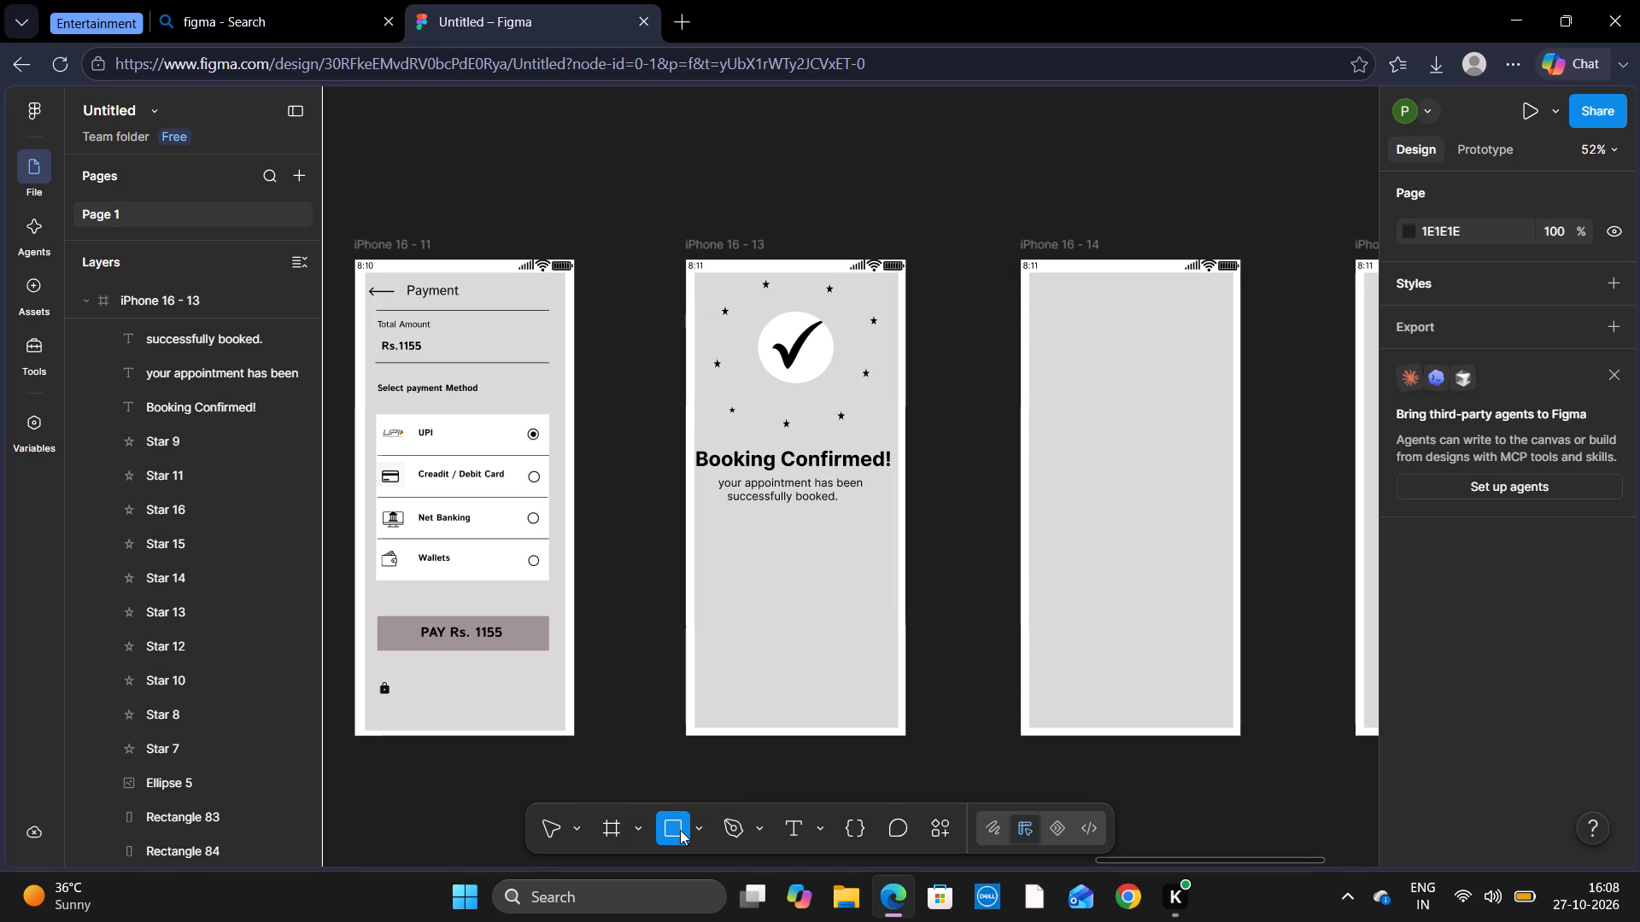
{"action": "left_click_drag", "start_coordinate": [712, 518], "coordinate": [738, 564]}
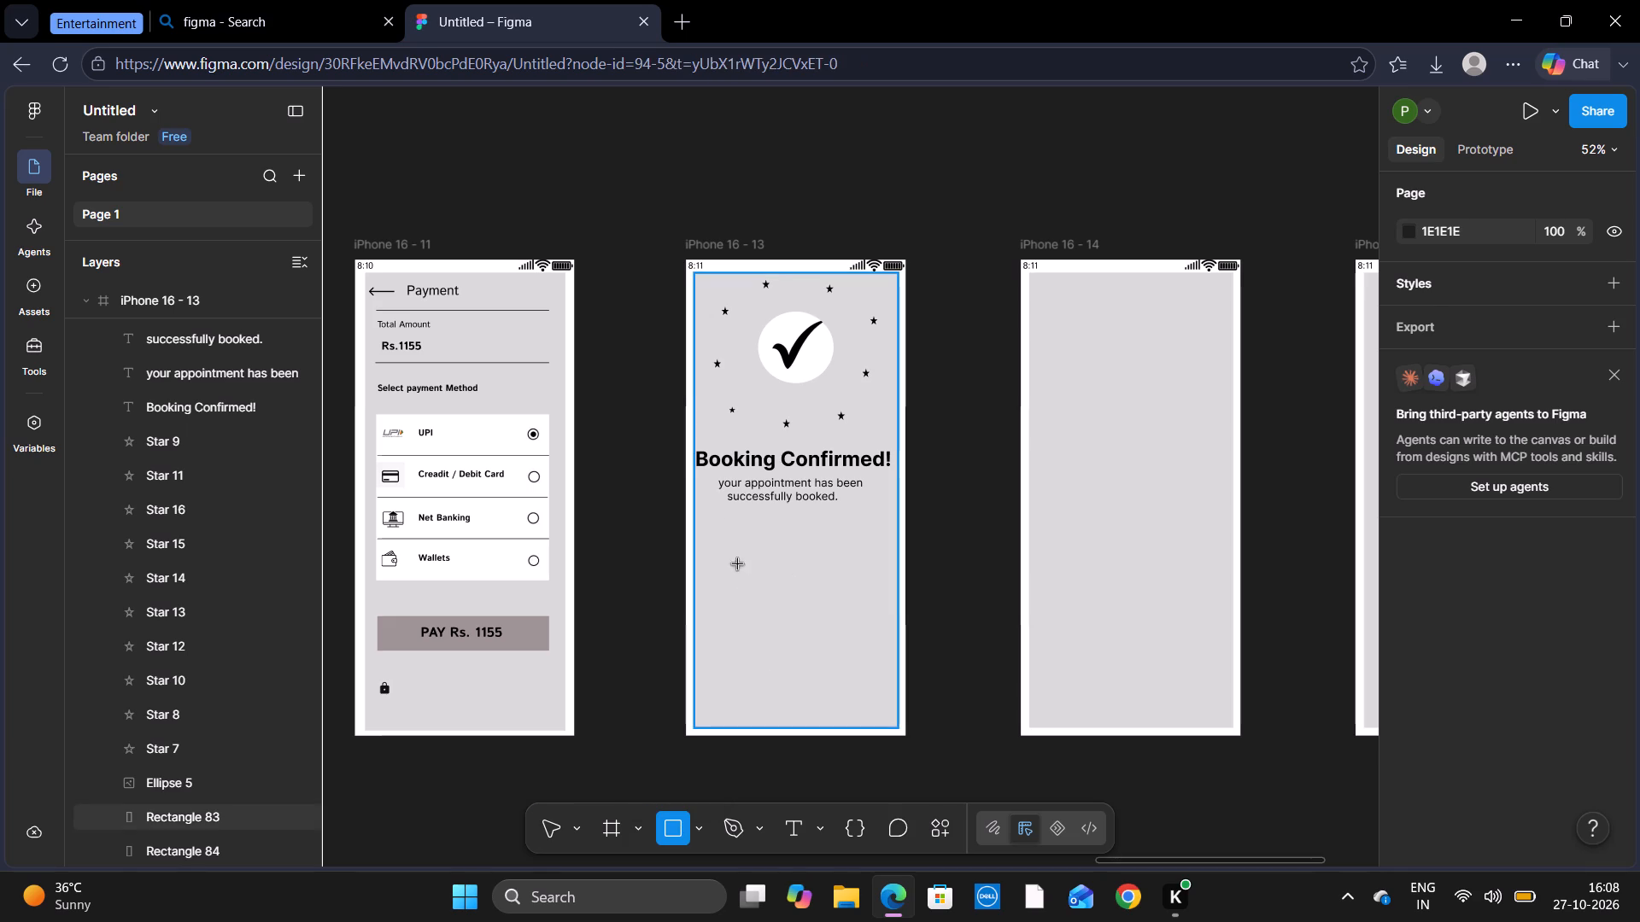
{"action": "left_click_drag", "start_coordinate": [738, 564], "coordinate": [877, 677]}
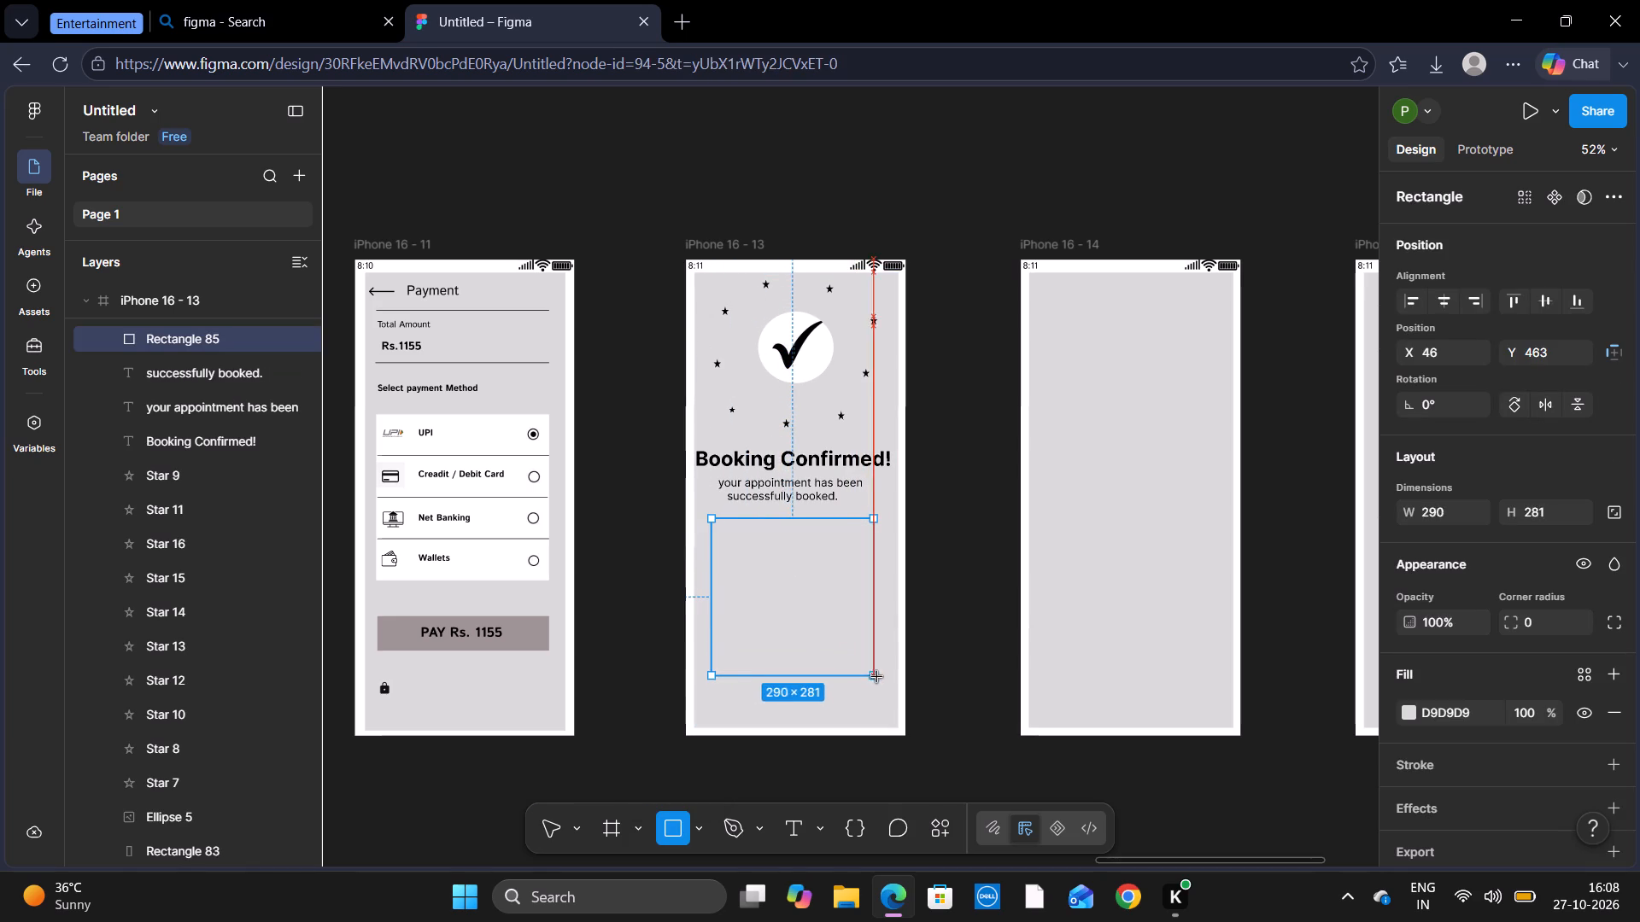
{"action": "left_click_drag", "start_coordinate": [877, 677], "coordinate": [891, 692]}
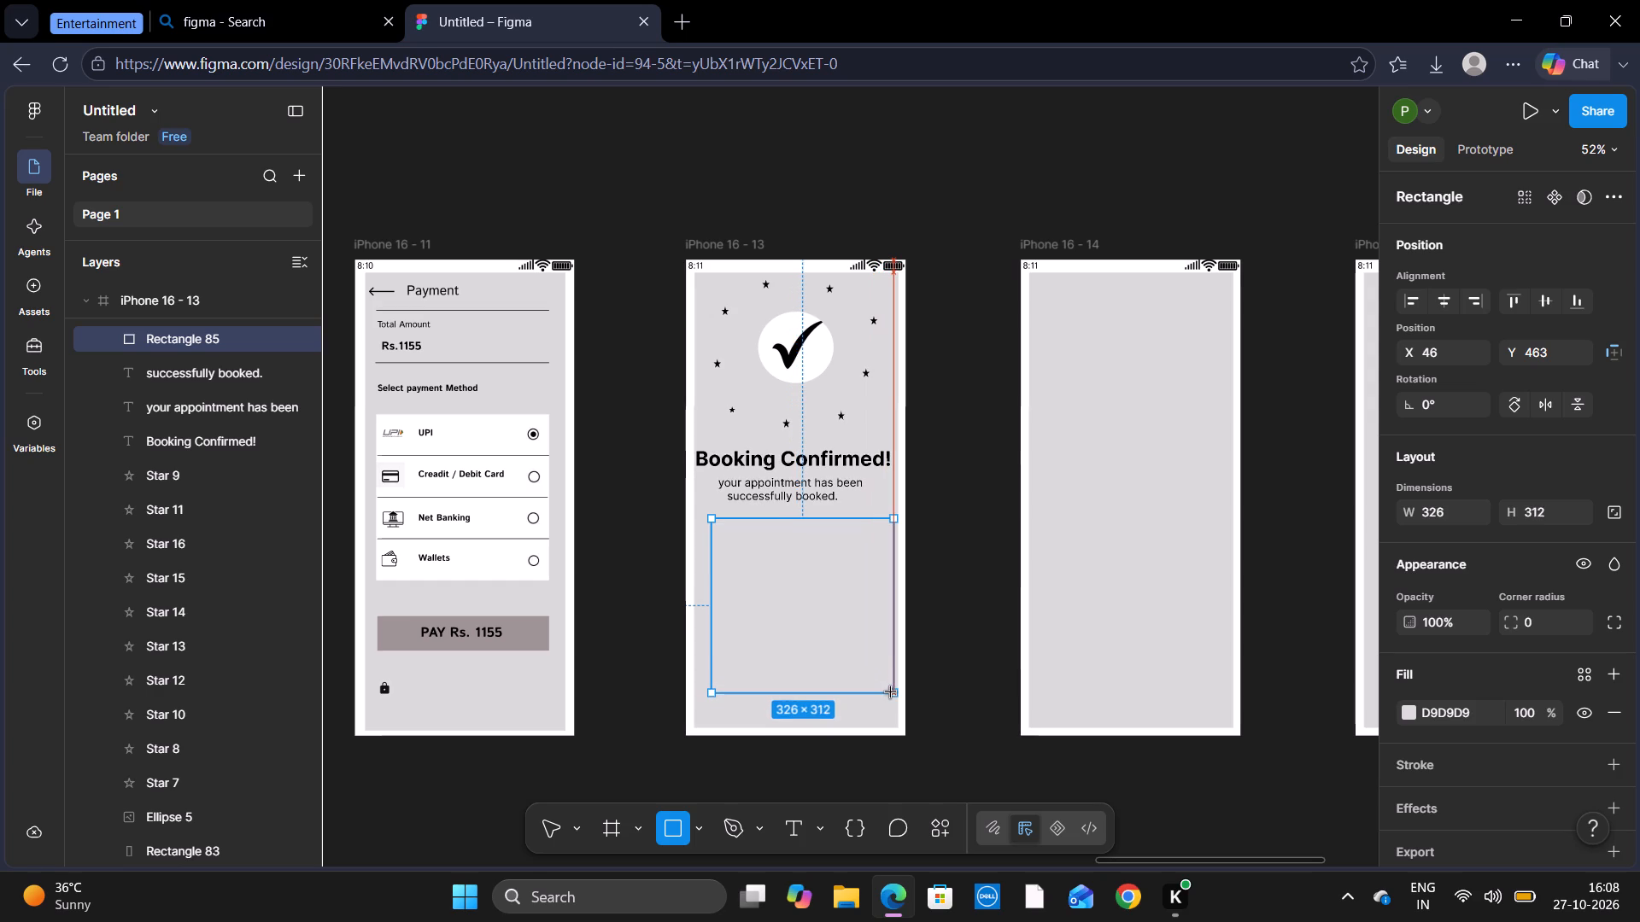
{"action": "left_click_drag", "start_coordinate": [891, 692], "coordinate": [893, 680]}
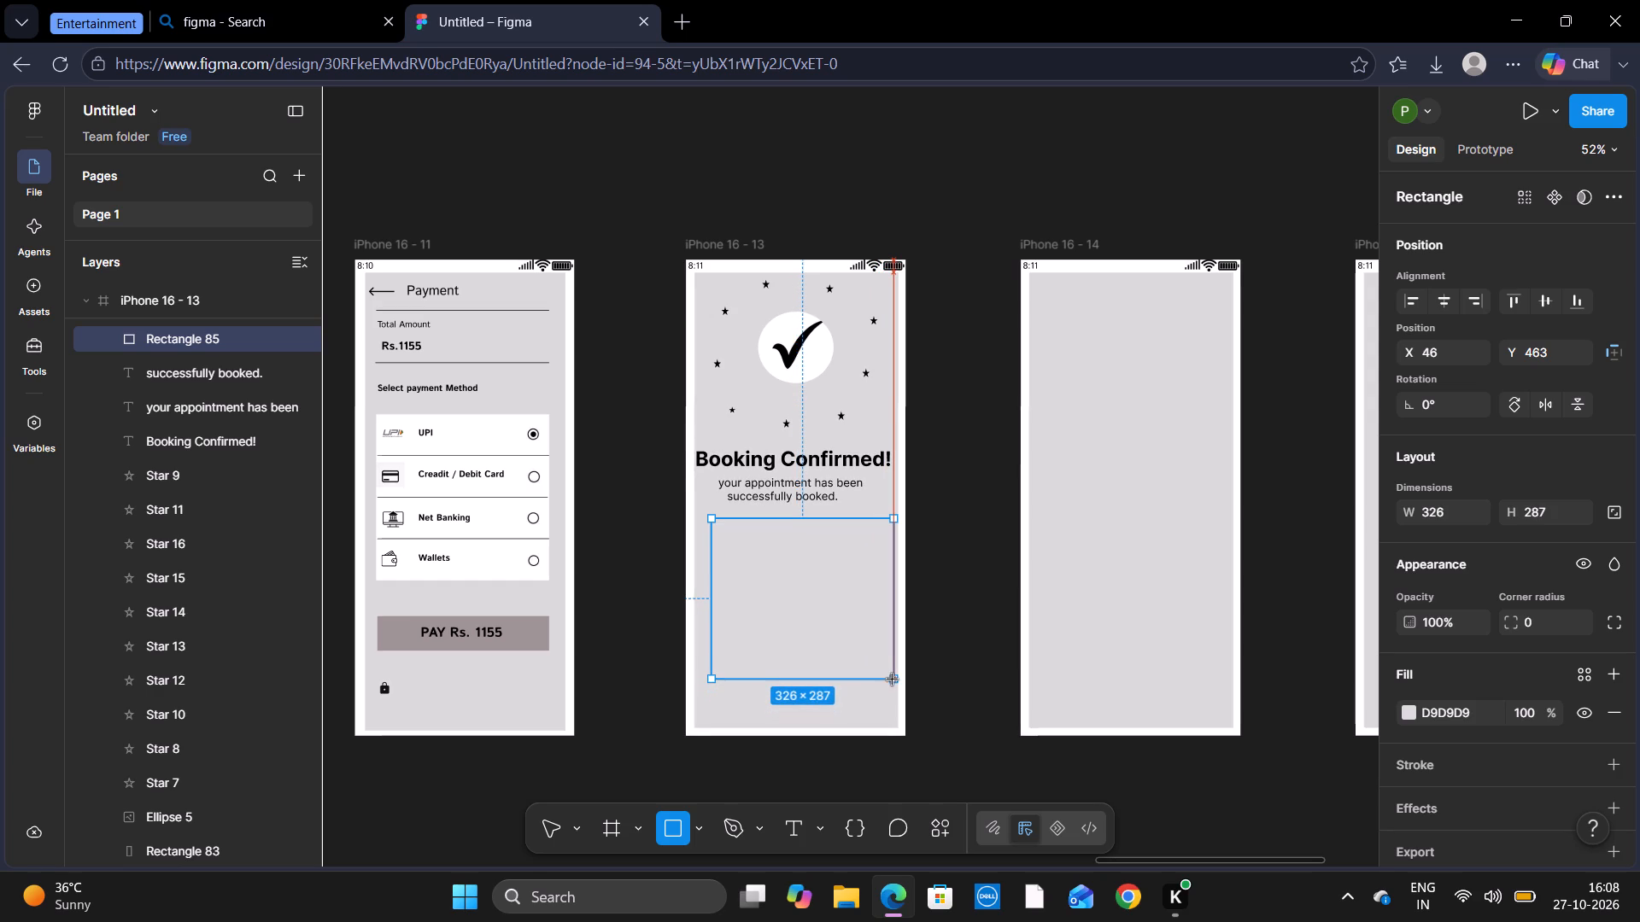
{"action": "left_click_drag", "start_coordinate": [893, 680], "coordinate": [892, 680]}
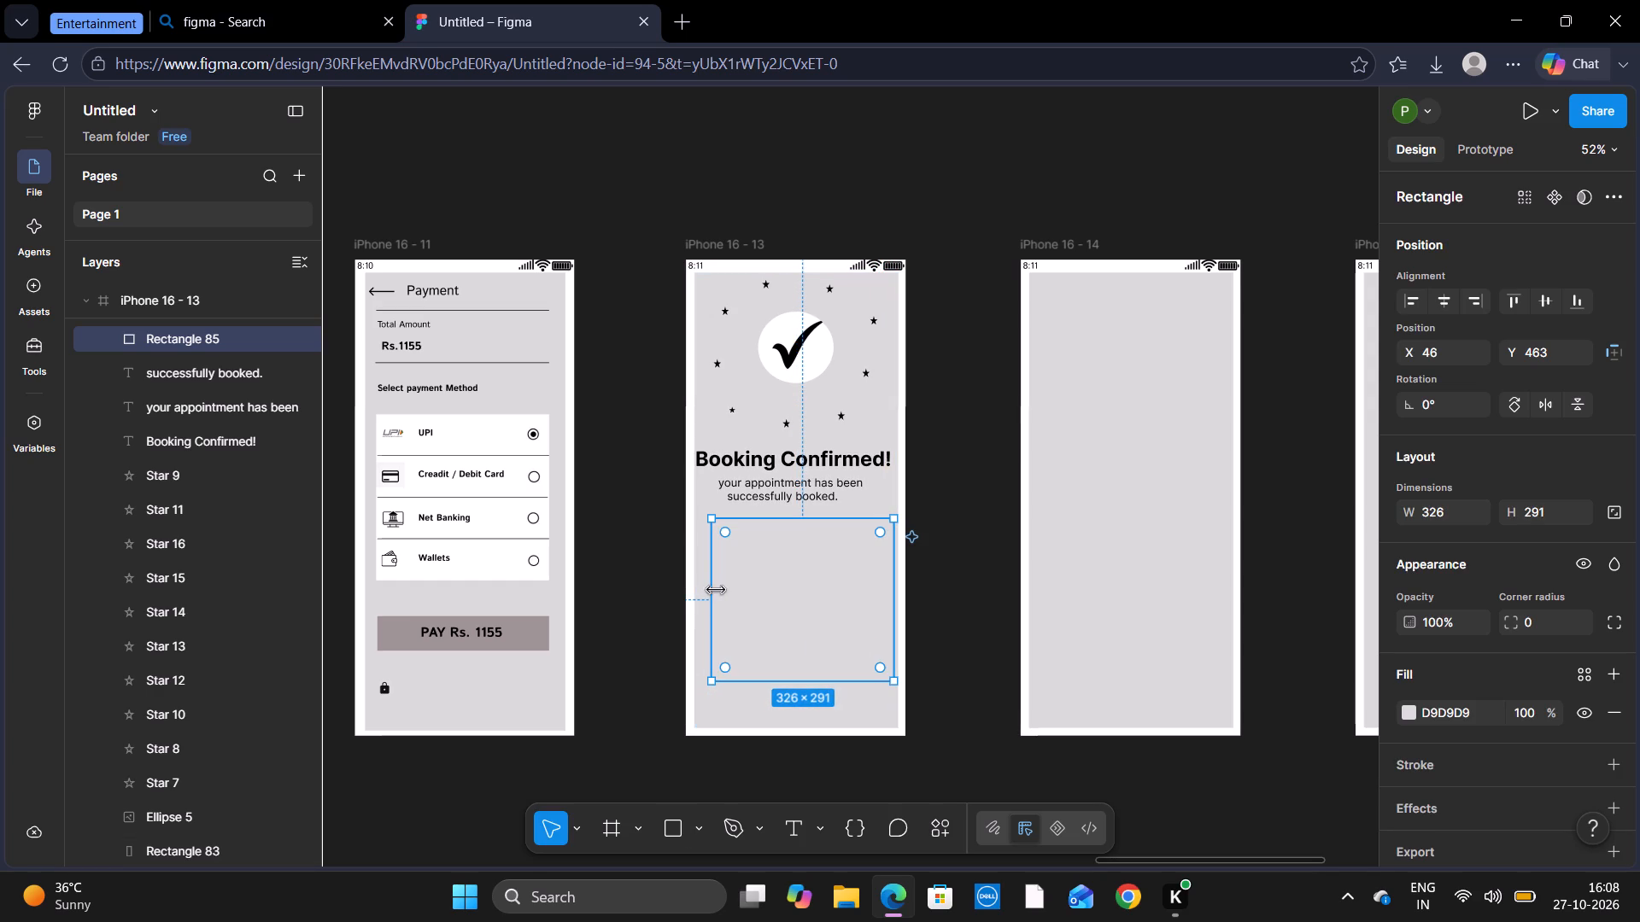
{"action": "left_click_drag", "start_coordinate": [714, 589], "coordinate": [705, 589]}
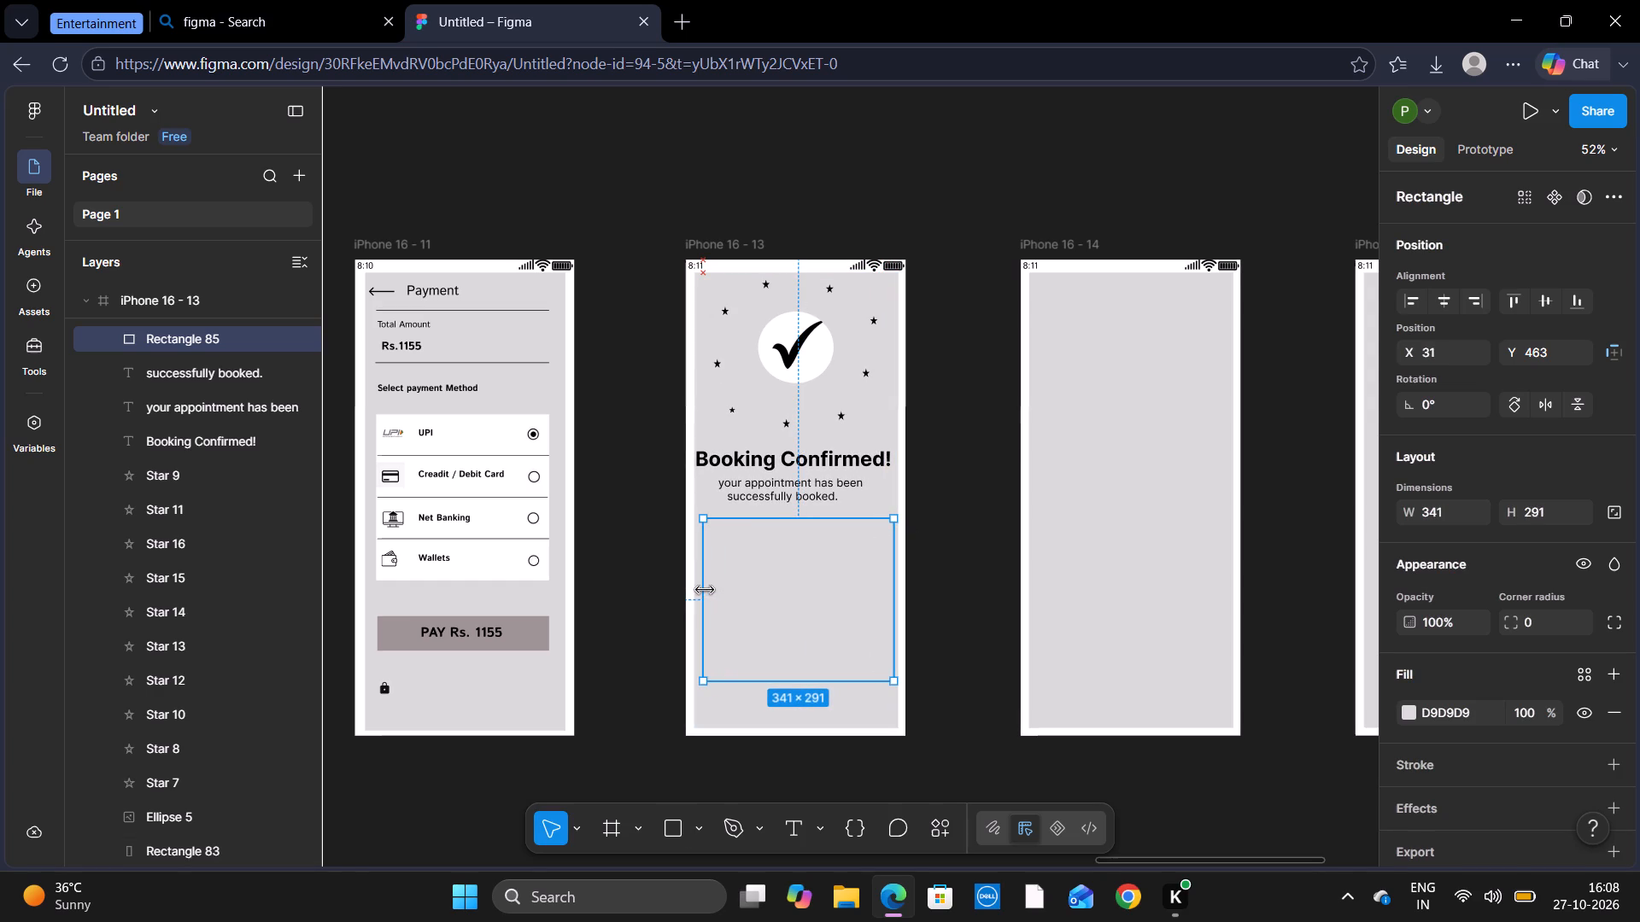
{"action": "left_click_drag", "start_coordinate": [705, 589], "coordinate": [700, 588]}
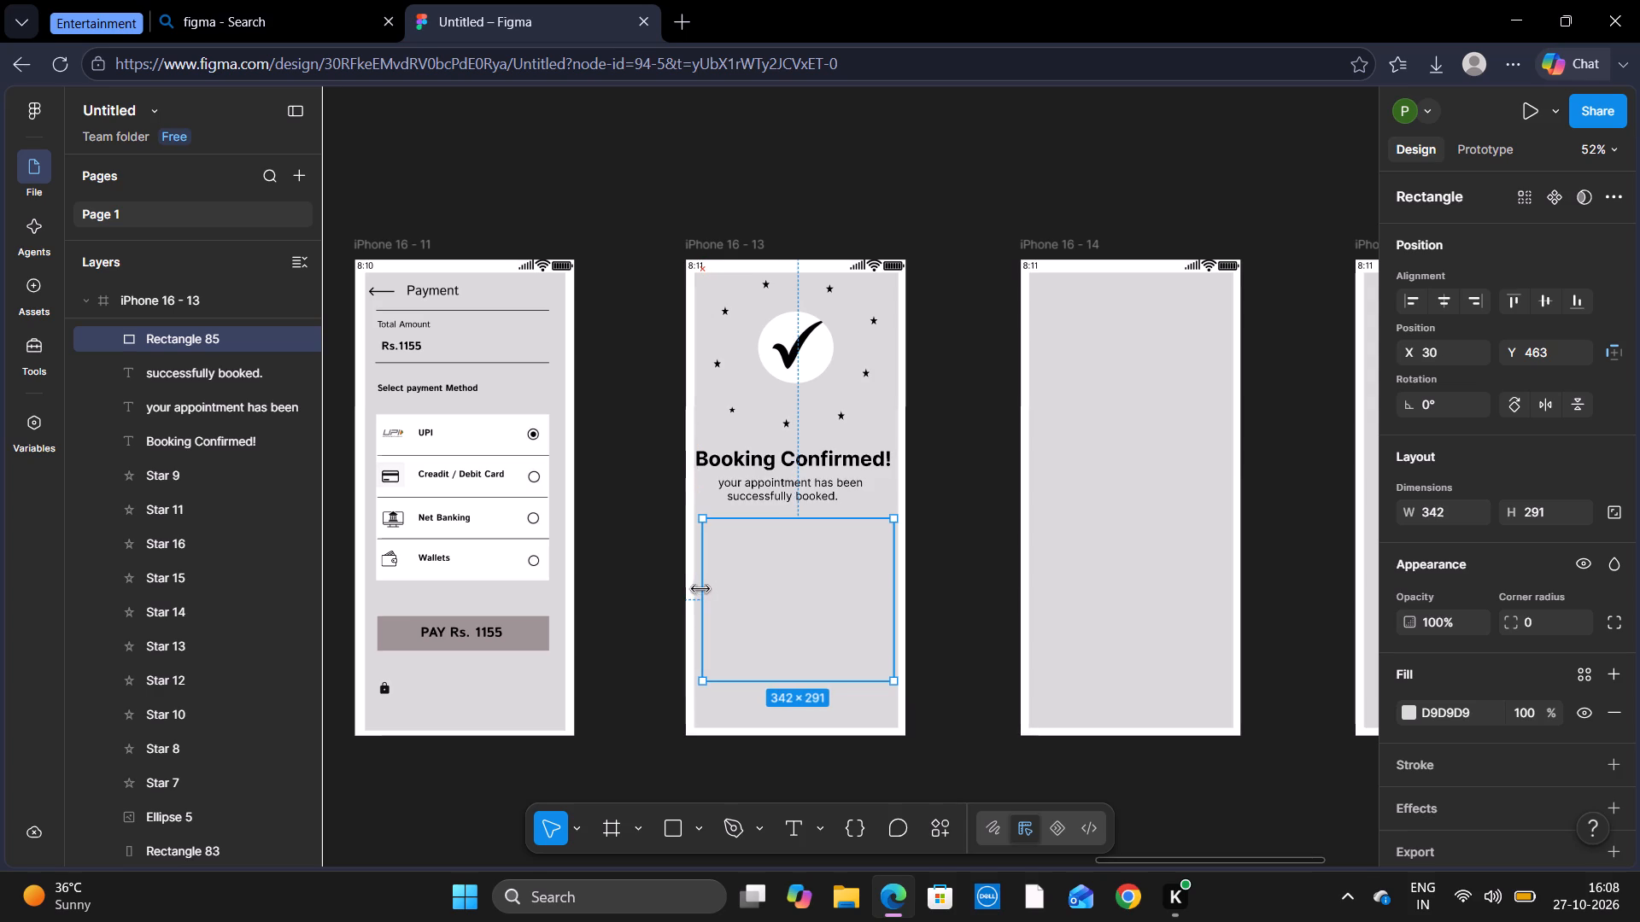
{"action": "left_click_drag", "start_coordinate": [700, 588], "coordinate": [701, 588]}
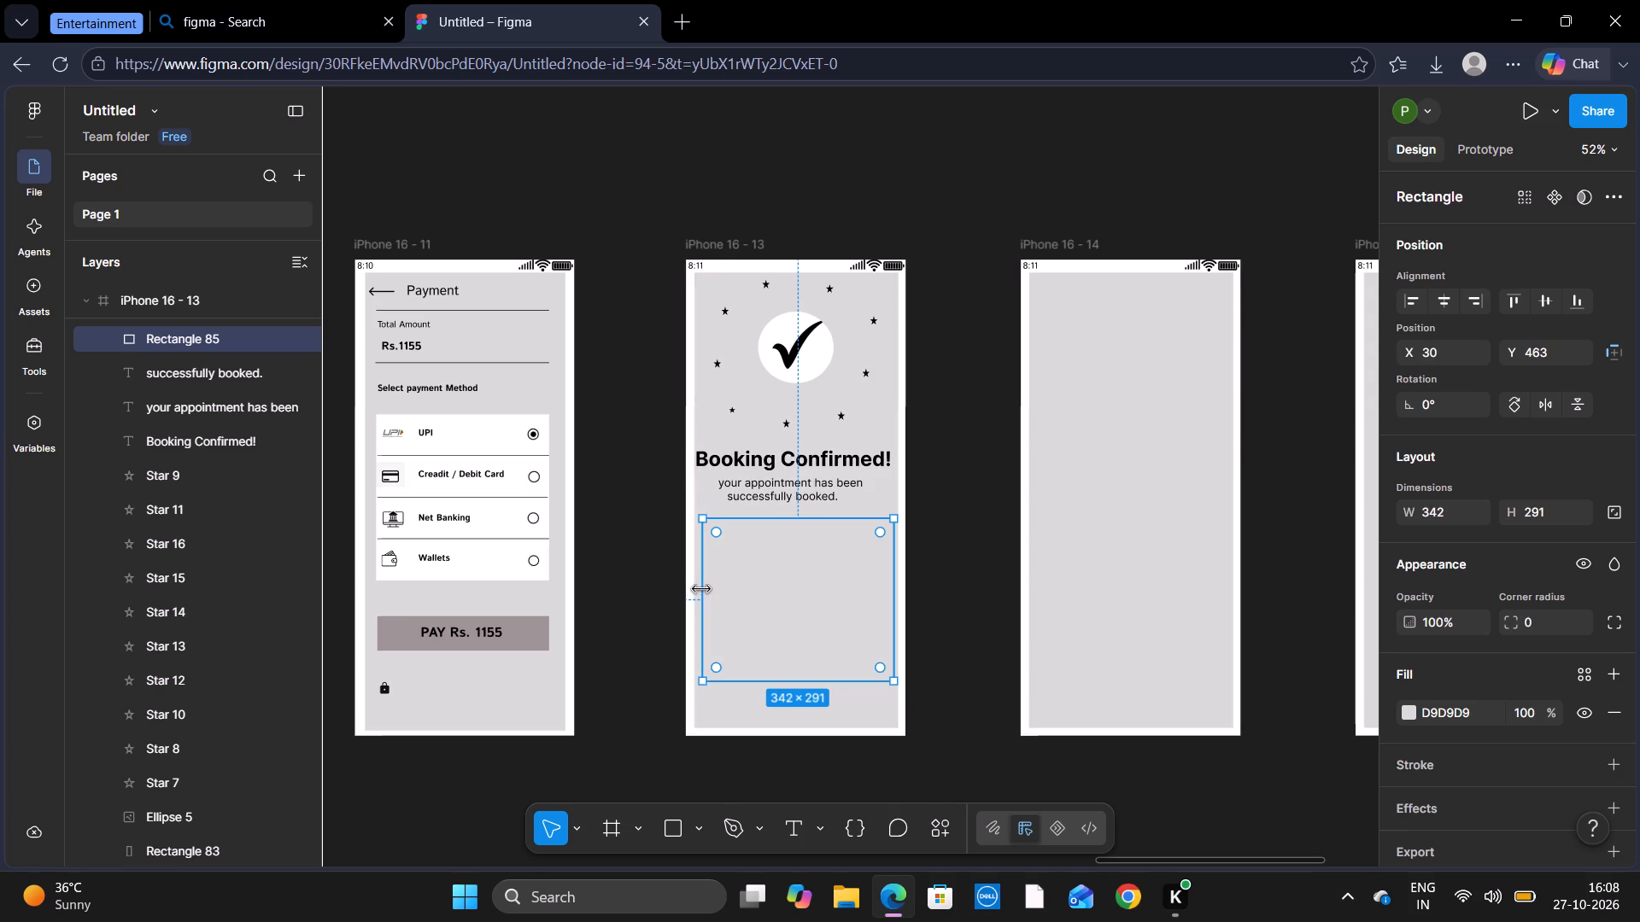
{"action": "left_click", "coordinate": [891, 600]}
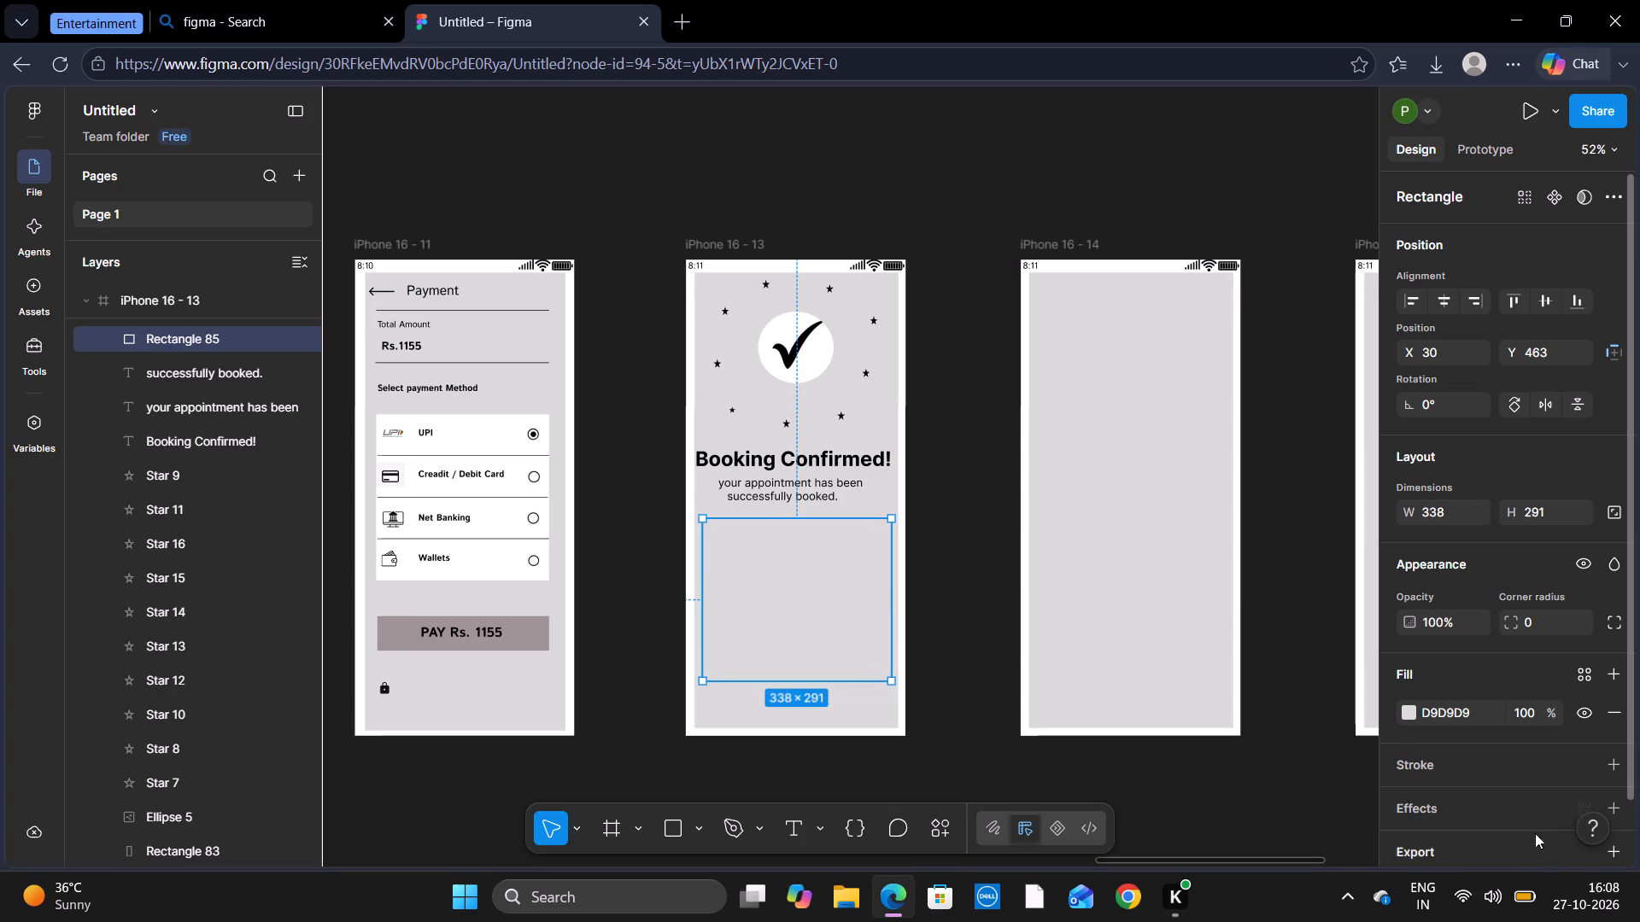
Change the new rectangle's fill to black (000000).
{"action": "left_click", "coordinate": [1411, 711]}
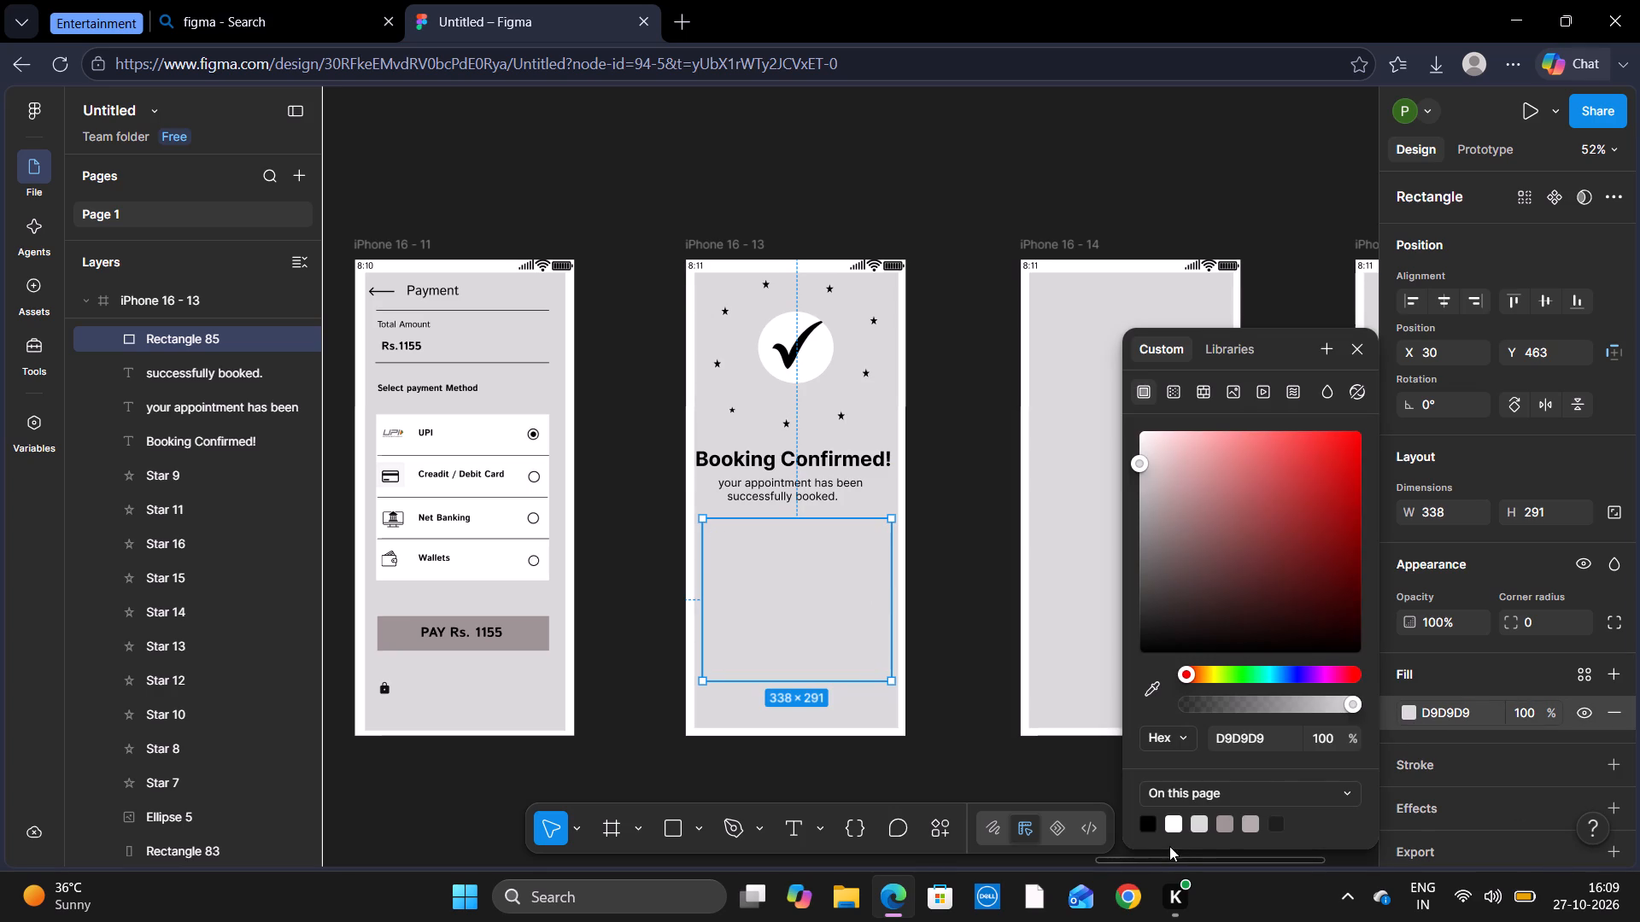
{"action": "left_click", "coordinate": [1151, 826]}
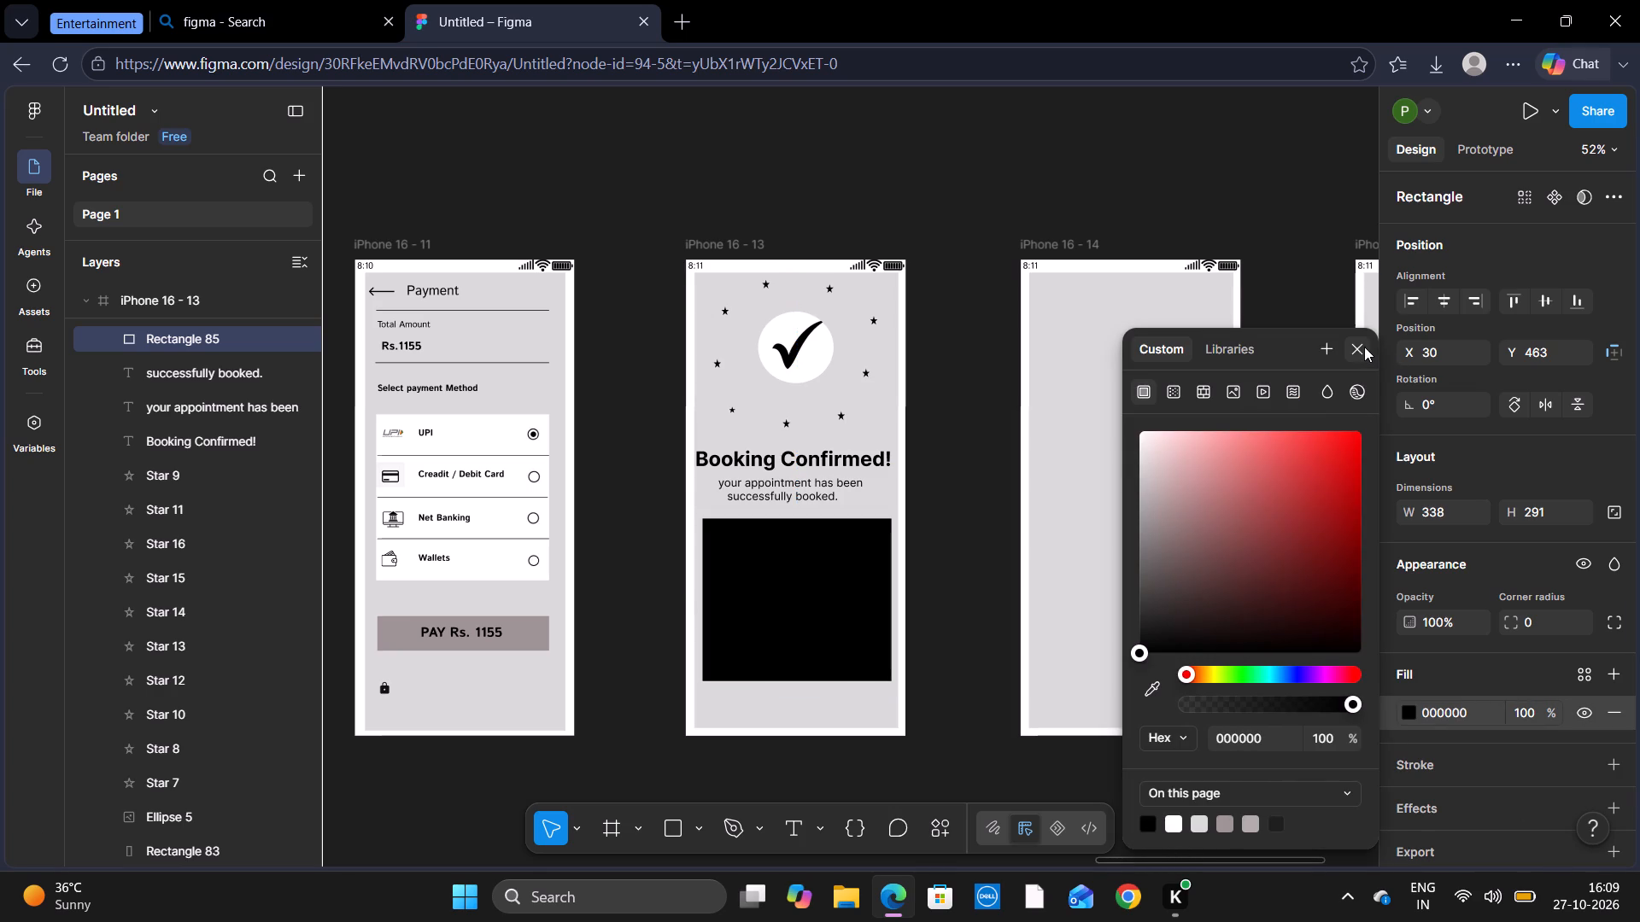
{"action": "left_click", "coordinate": [1364, 347]}
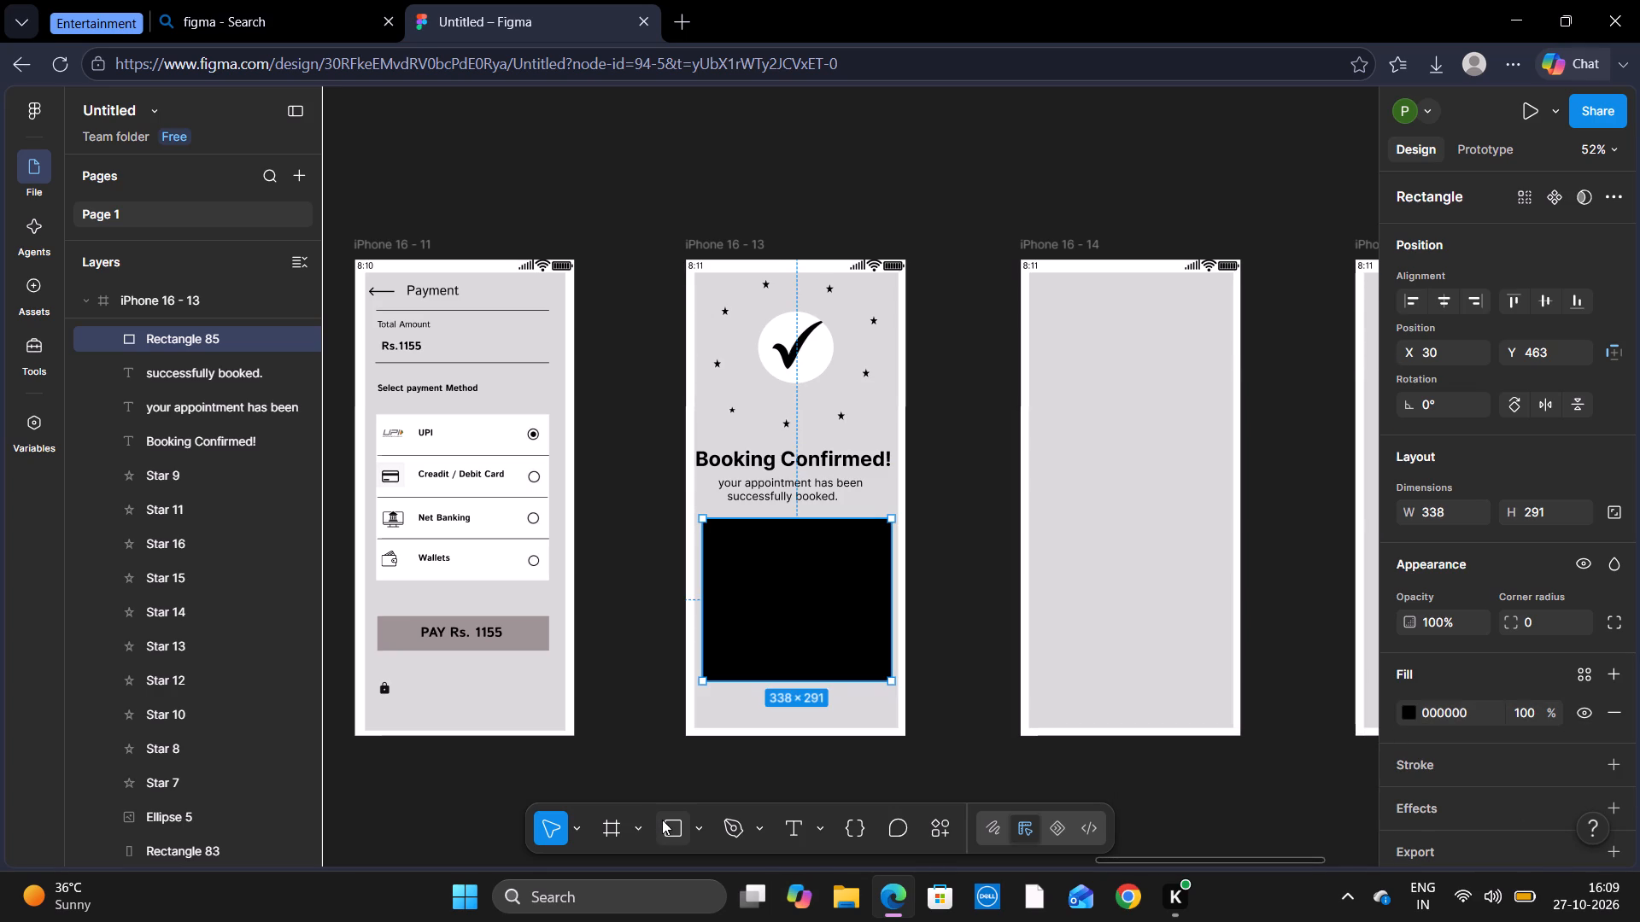
Draw a second, light grey rectangle about 319 × 271 inside the black rectangle, at about X 49, Y 473.
{"action": "left_click", "coordinate": [662, 820]}
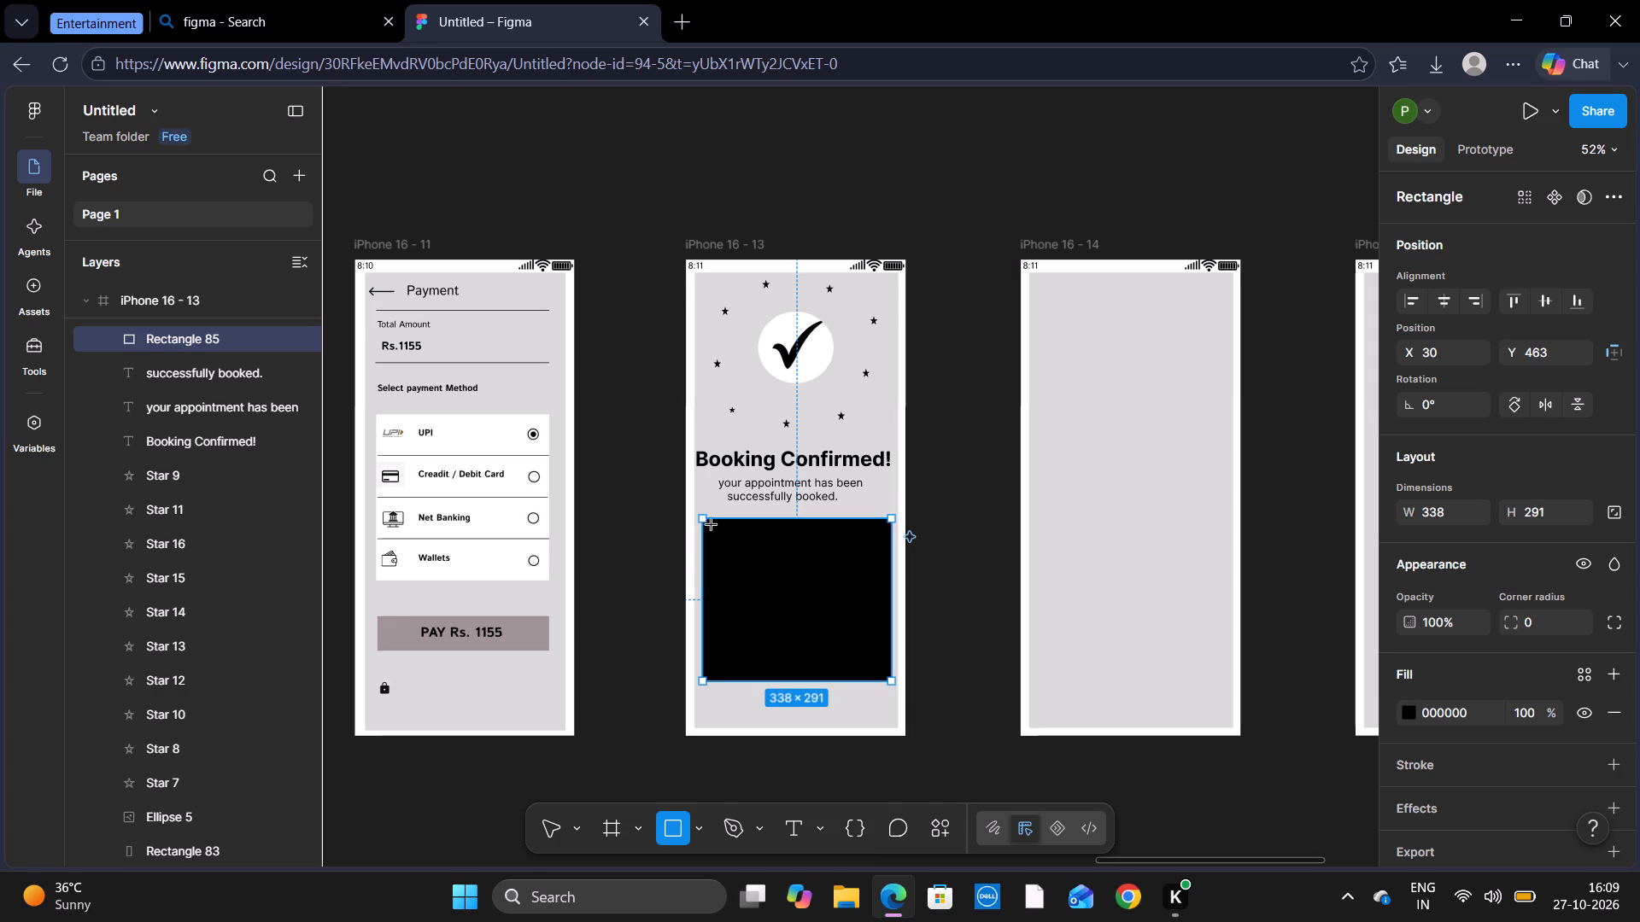
{"action": "left_click_drag", "start_coordinate": [710, 524], "coordinate": [829, 646]}
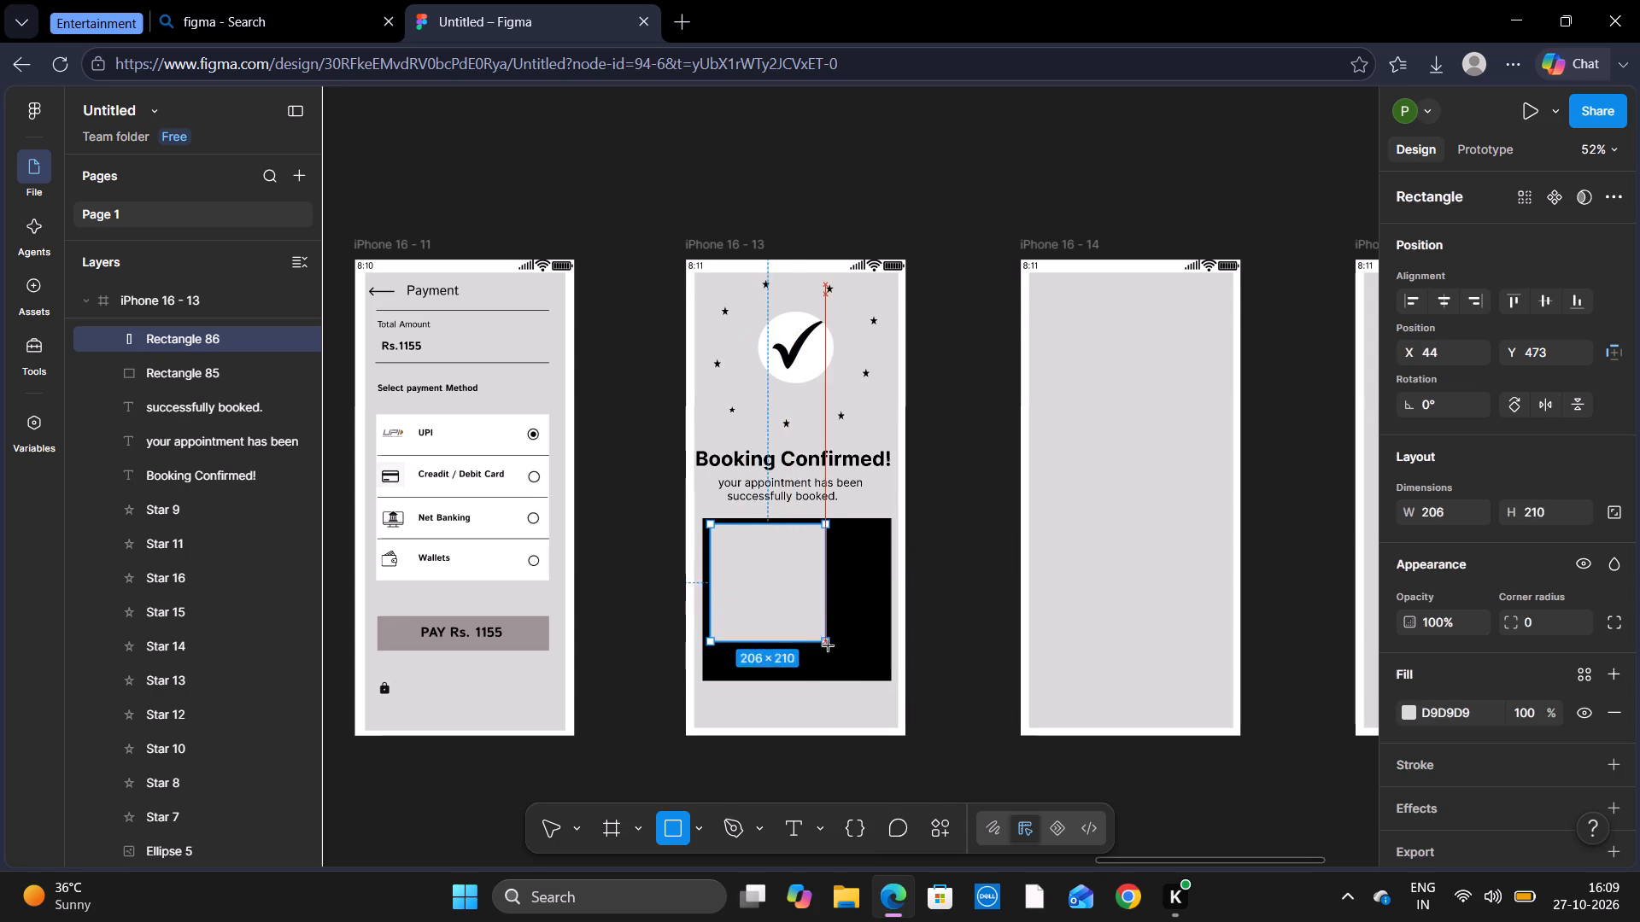
{"action": "left_click_drag", "start_coordinate": [829, 646], "coordinate": [885, 674]}
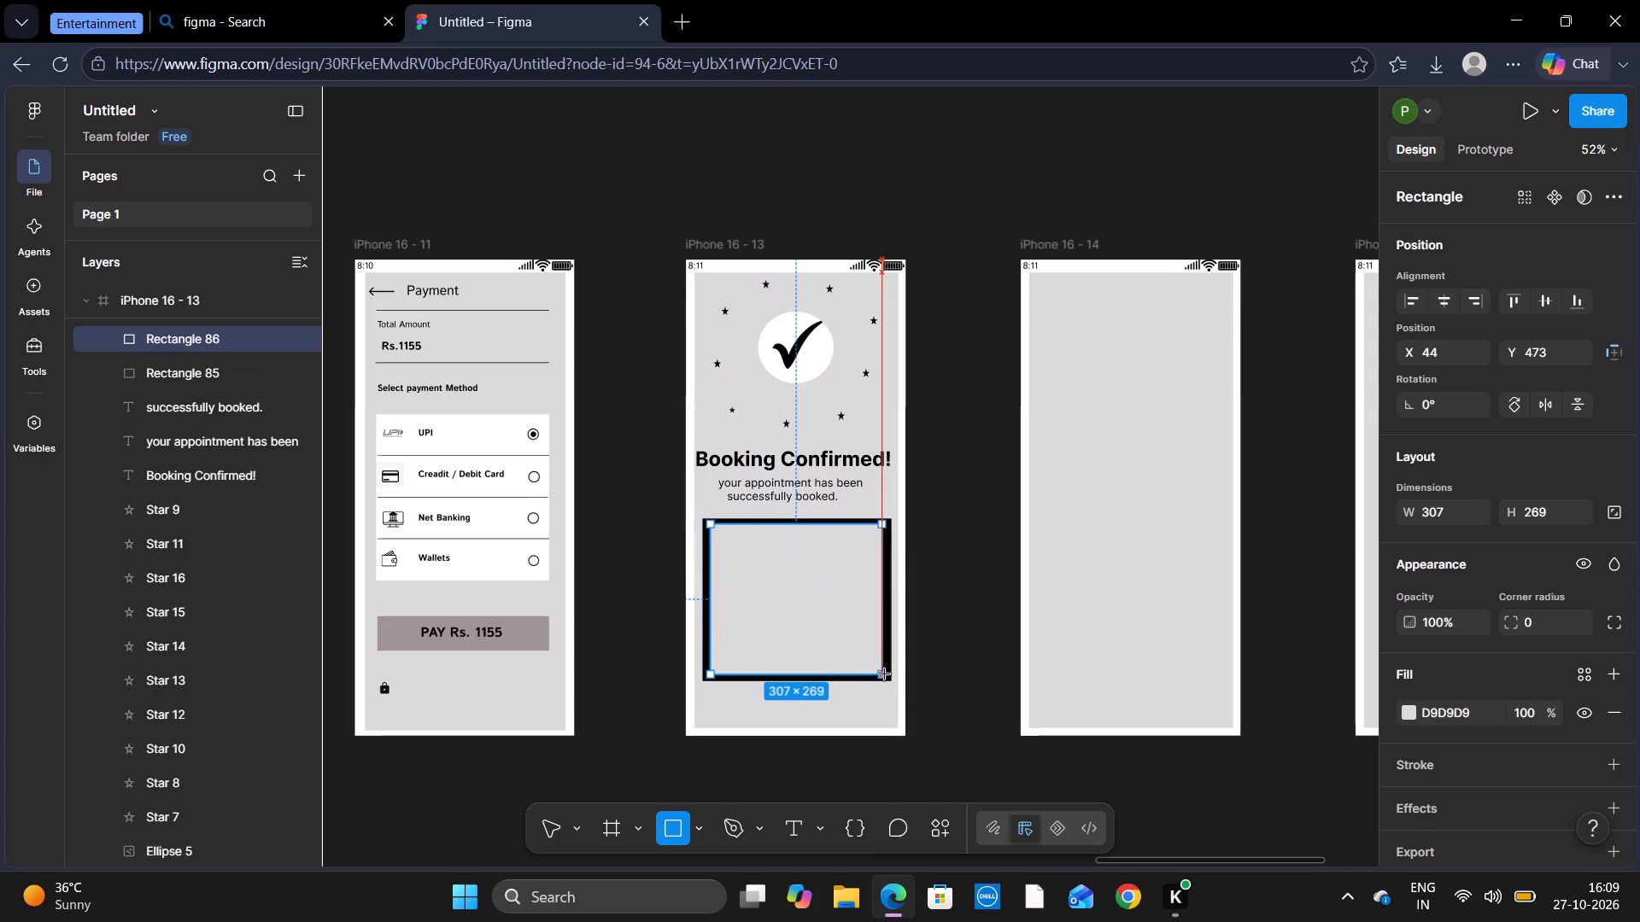
{"action": "left_click_drag", "start_coordinate": [885, 674], "coordinate": [886, 675]}
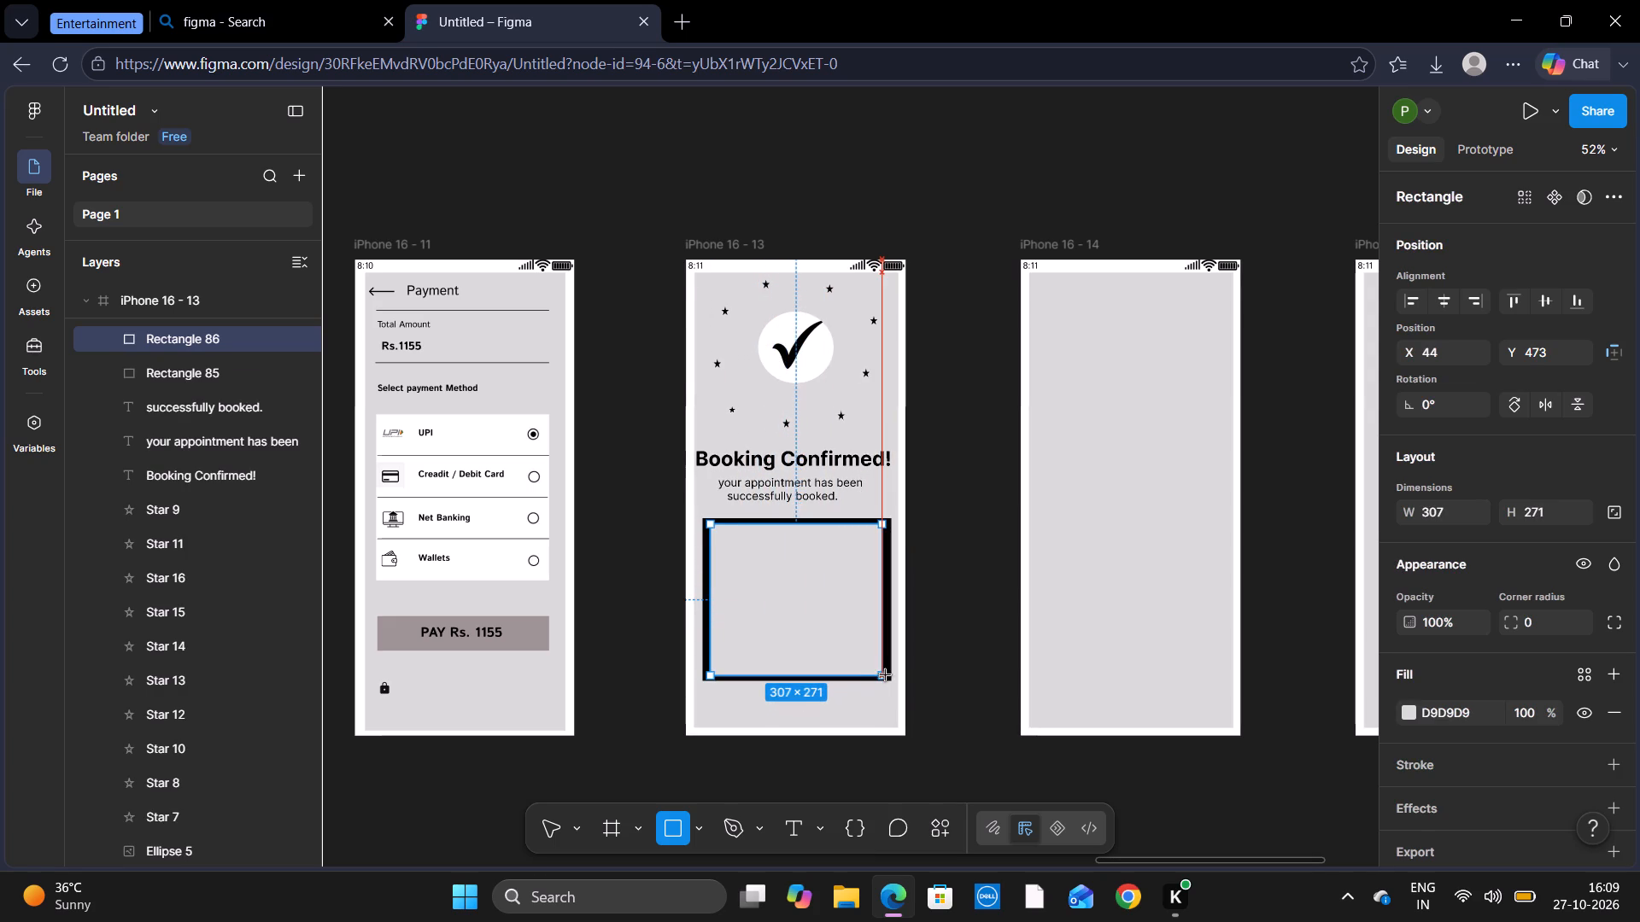
{"action": "left_click_drag", "start_coordinate": [886, 675], "coordinate": [887, 675]}
{"action": "left_click", "coordinate": [709, 598]}
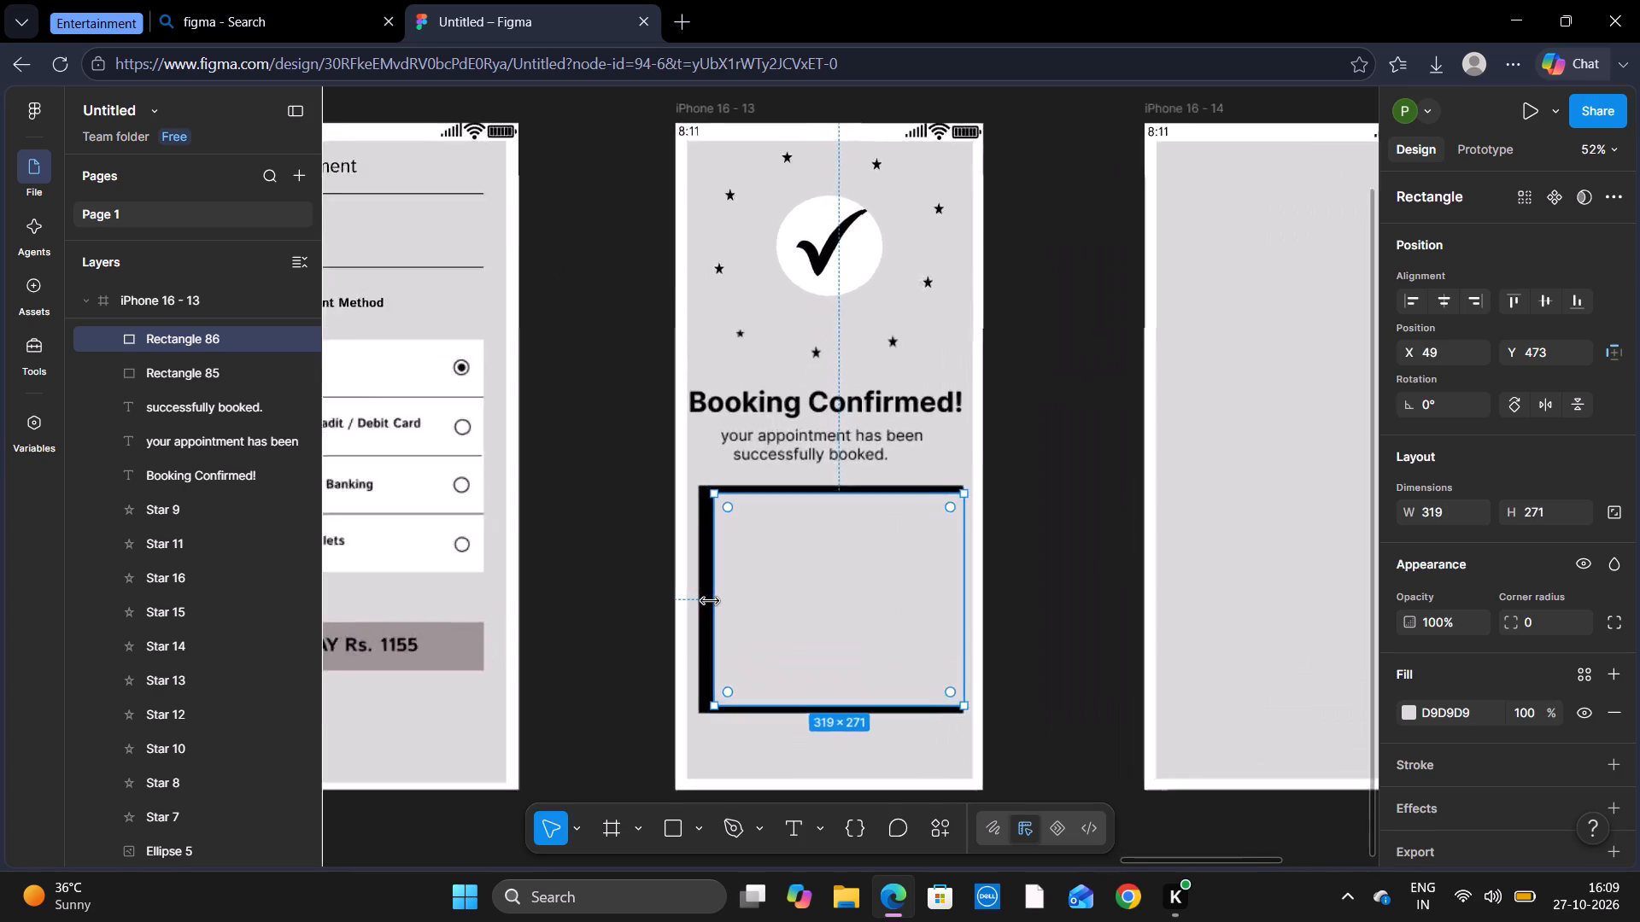
Adjust the inner rectangle's left, top and right edges to leave a thin black border, about 330 × 277 at X 34, Y 467.
{"action": "scroll", "coordinate": [710, 600], "scroll_direction": "left", "scroll_amount": 1}
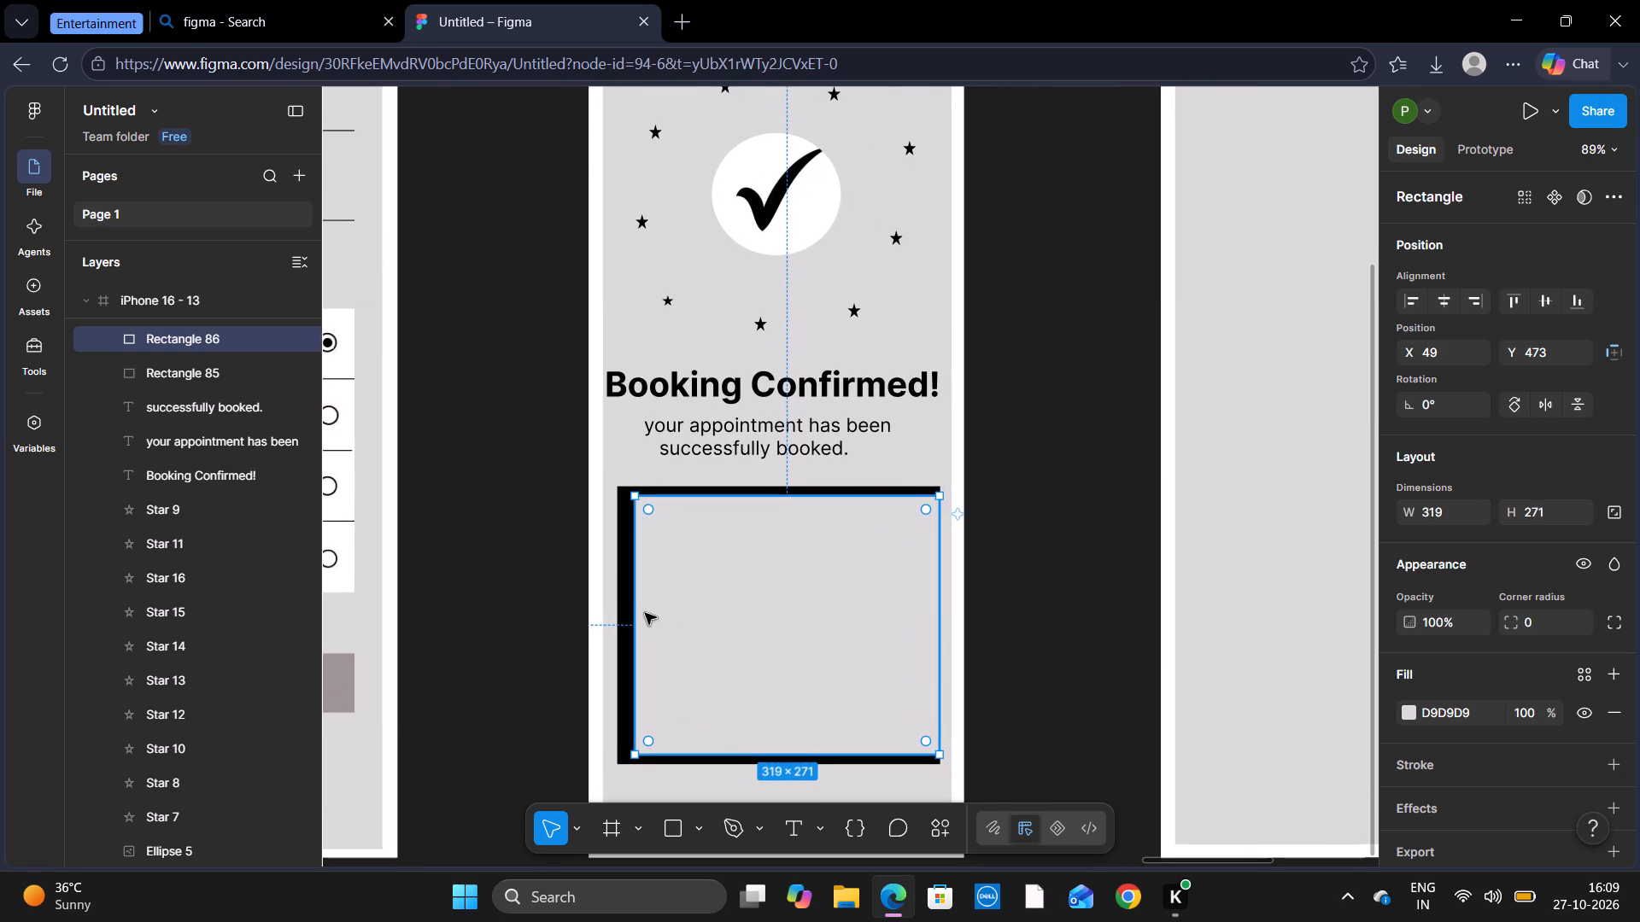
{"action": "left_click_drag", "start_coordinate": [638, 611], "coordinate": [630, 611]}
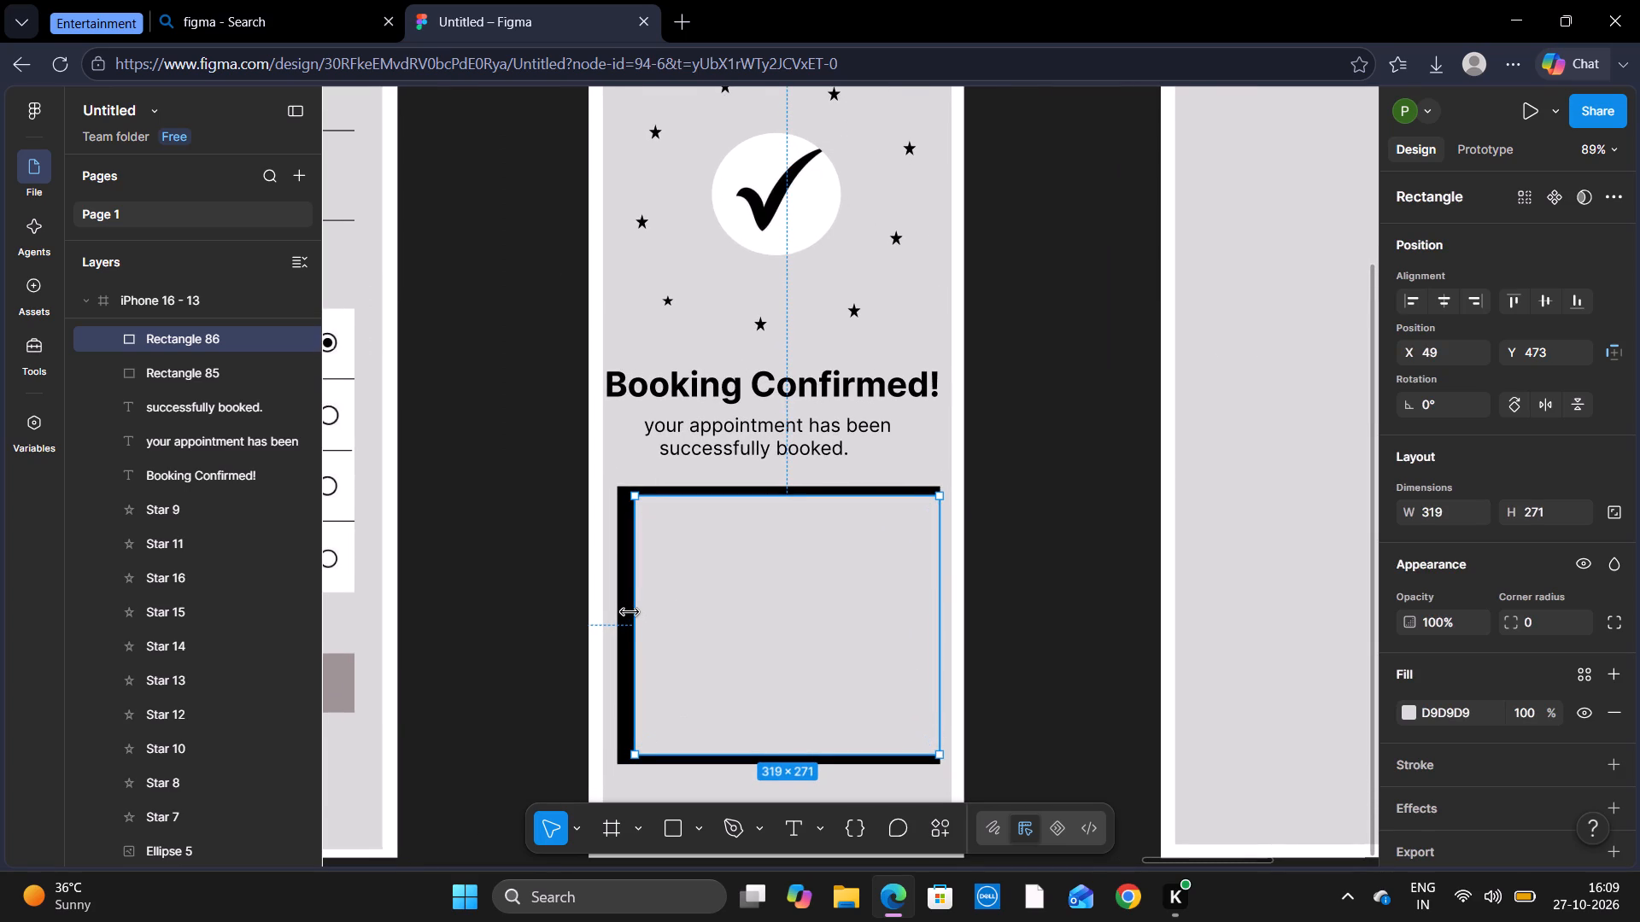
{"action": "left_click_drag", "start_coordinate": [630, 611], "coordinate": [624, 612]}
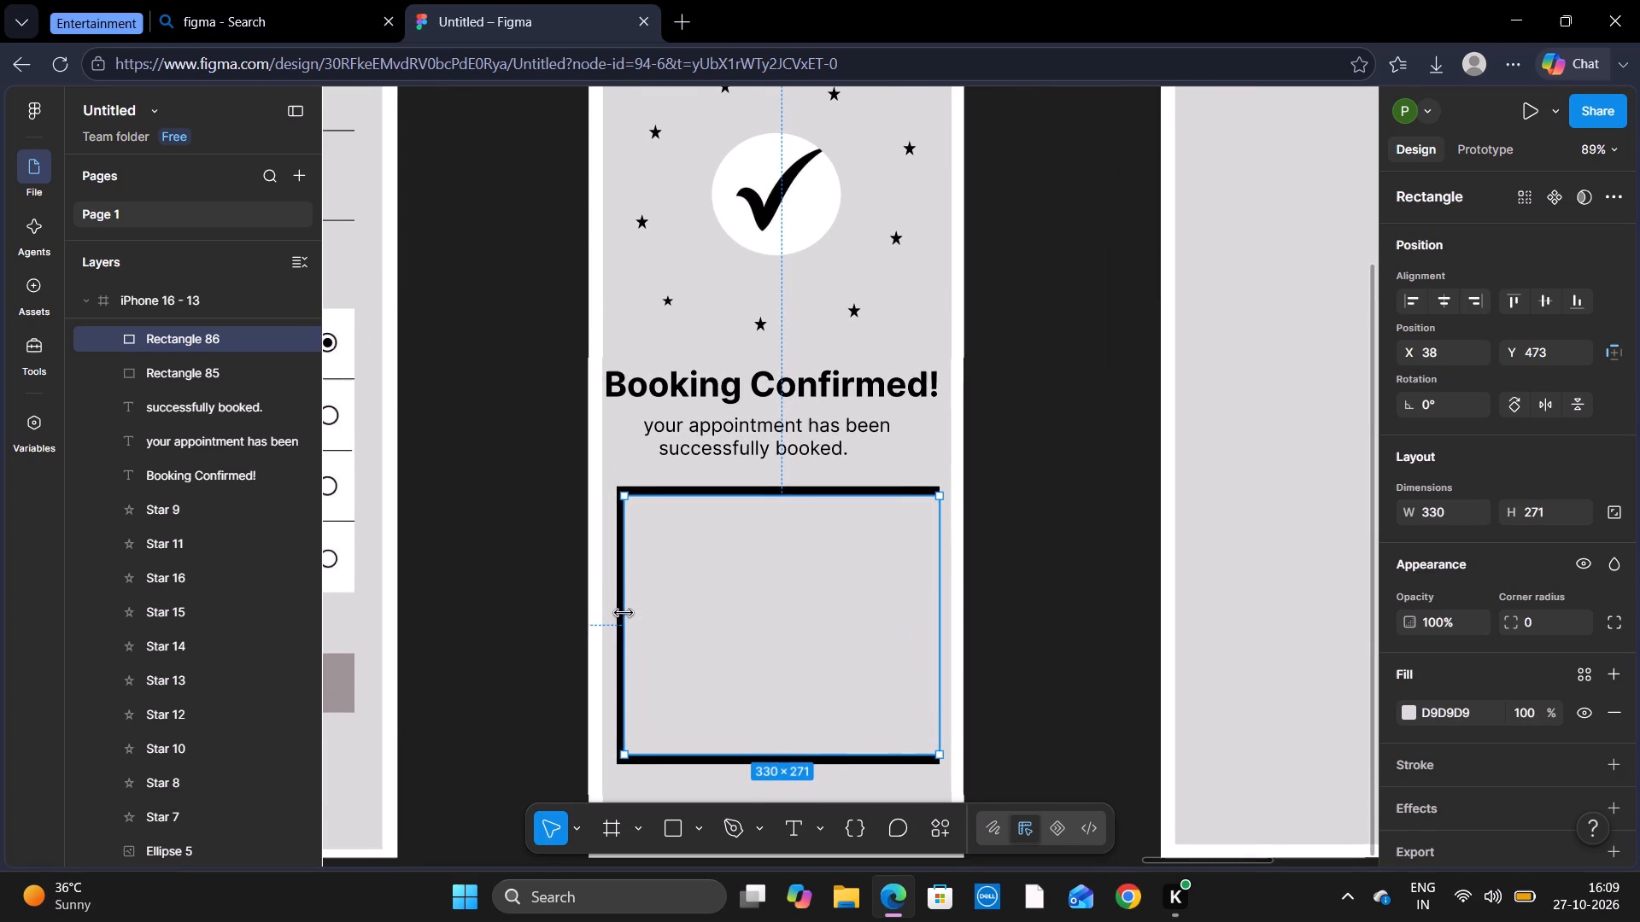
{"action": "left_click_drag", "start_coordinate": [624, 612], "coordinate": [624, 611]}
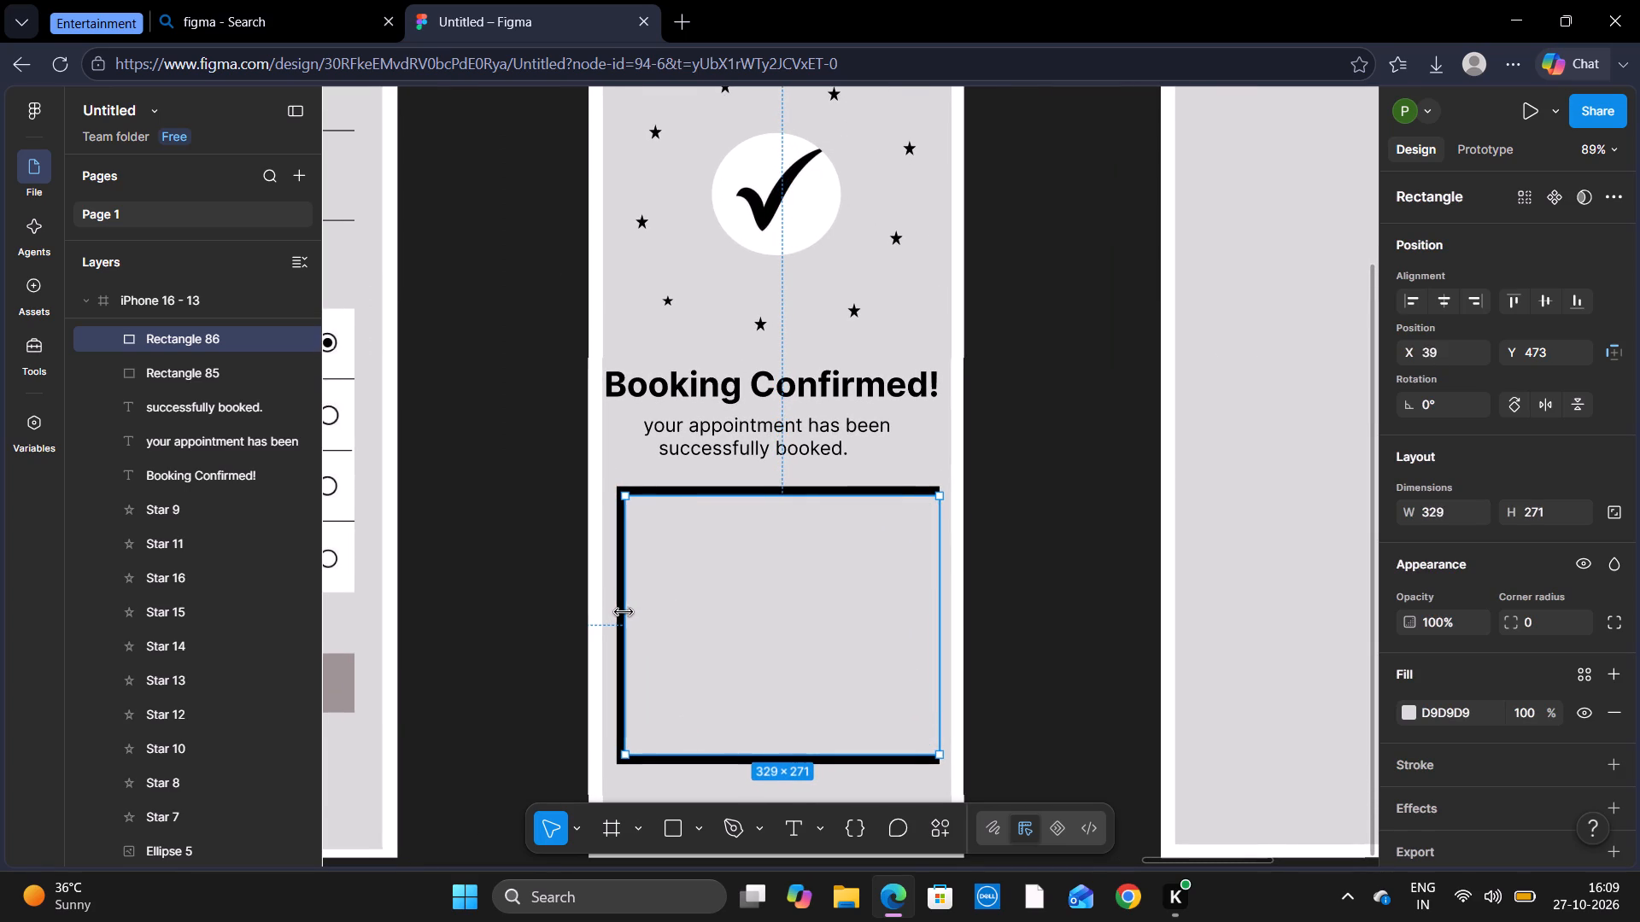
{"action": "left_click_drag", "start_coordinate": [624, 611], "coordinate": [623, 615]}
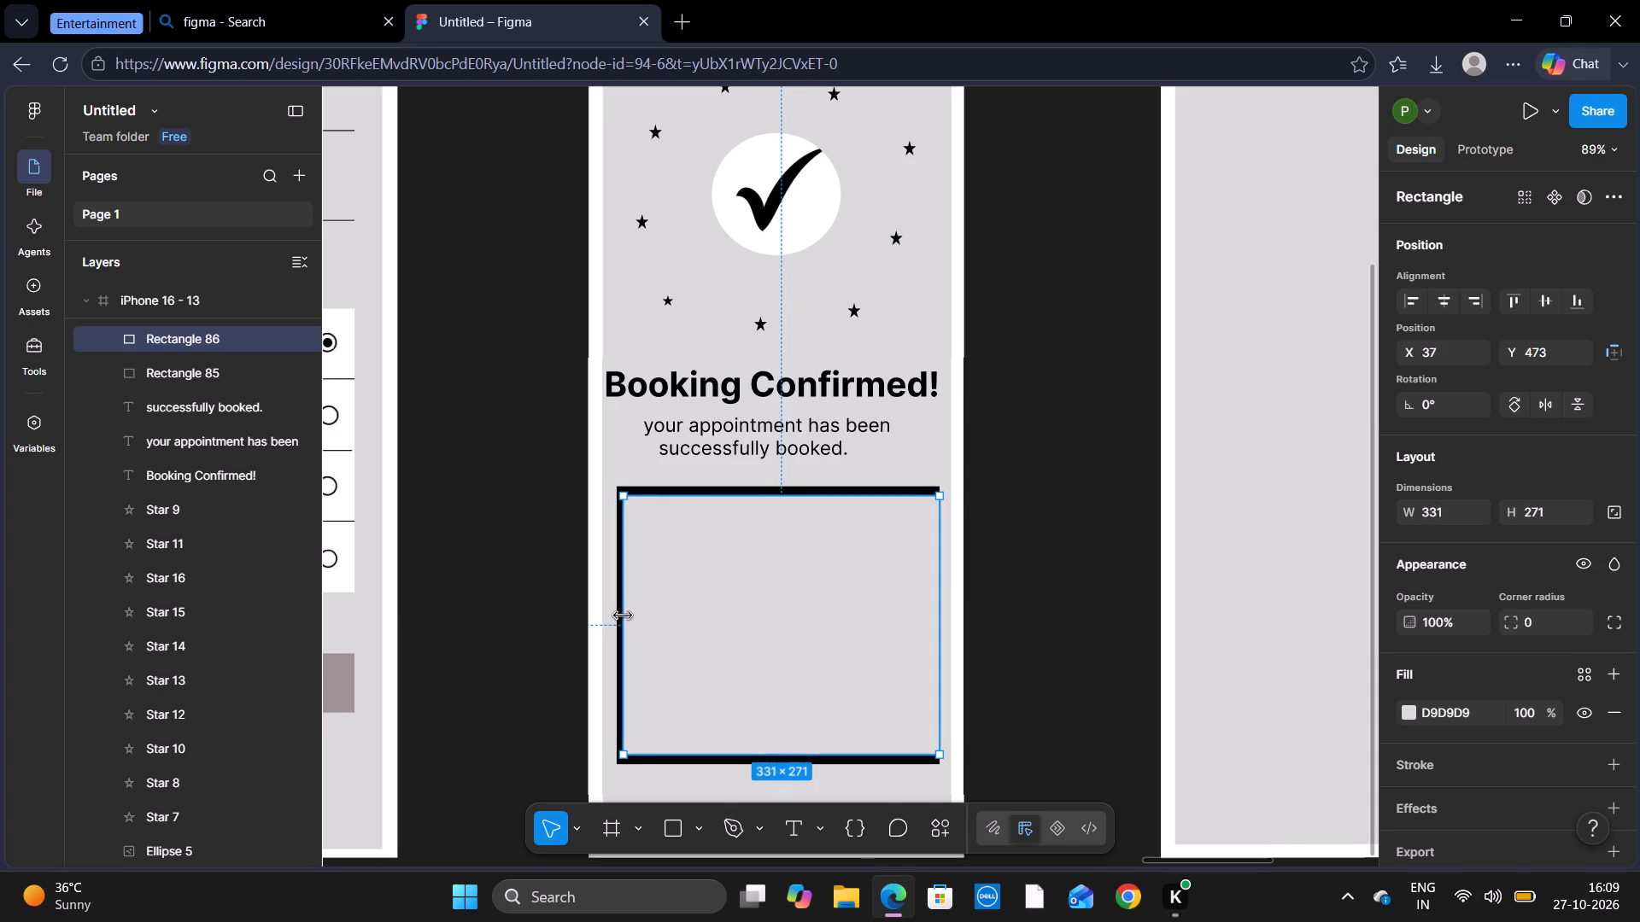
{"action": "left_click_drag", "start_coordinate": [623, 615], "coordinate": [624, 615]}
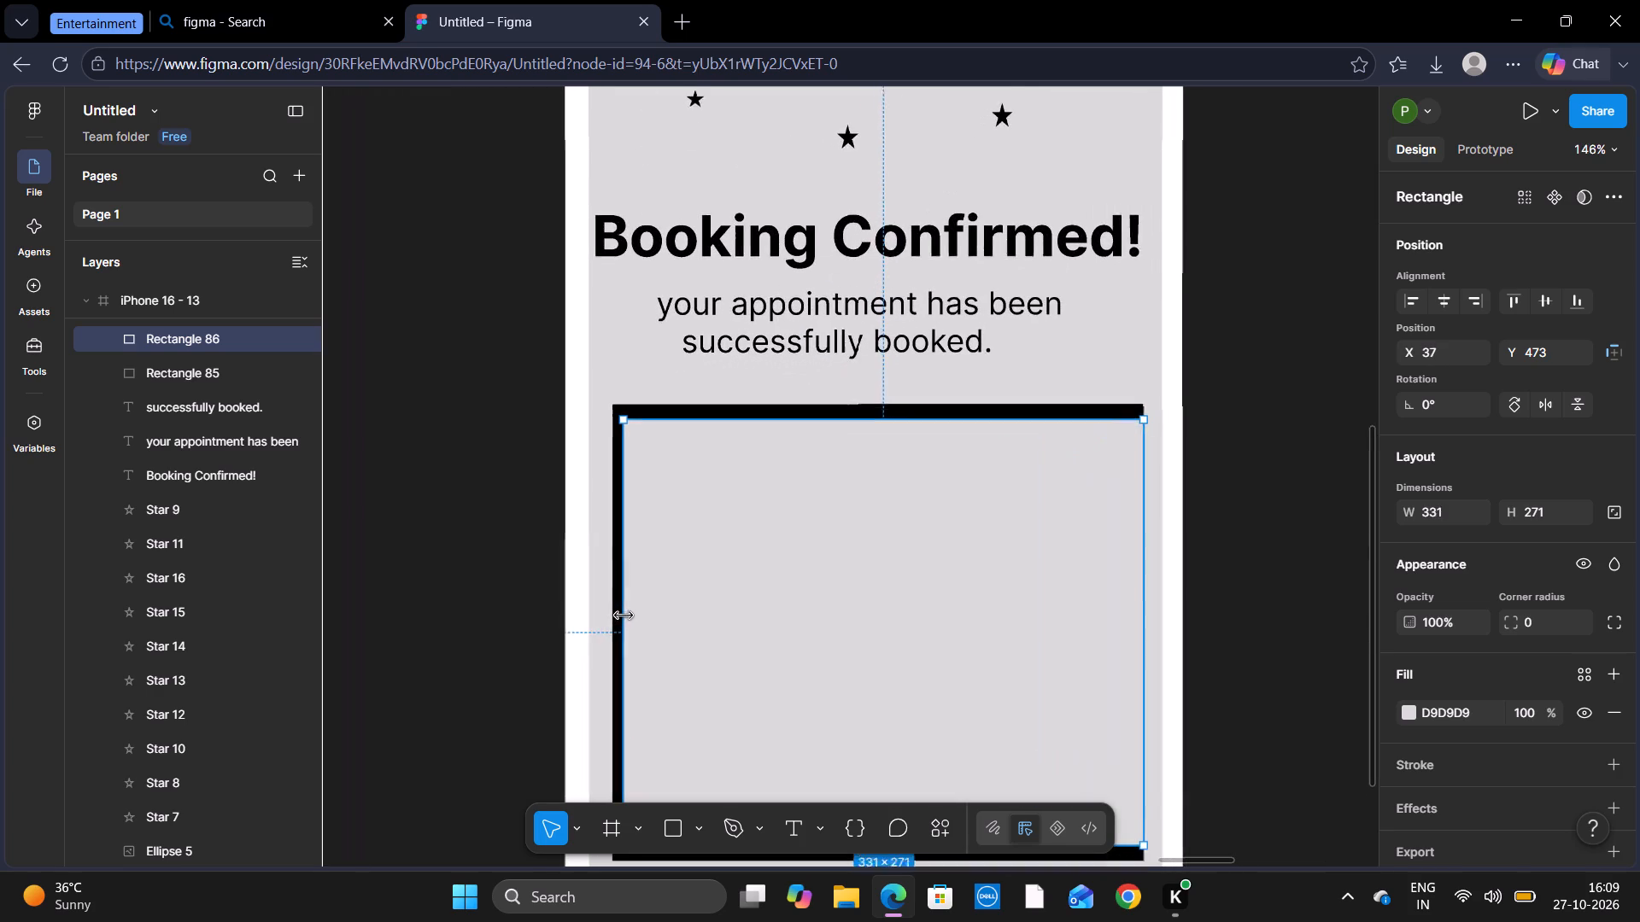
{"action": "left_click_drag", "start_coordinate": [624, 615], "coordinate": [619, 617]}
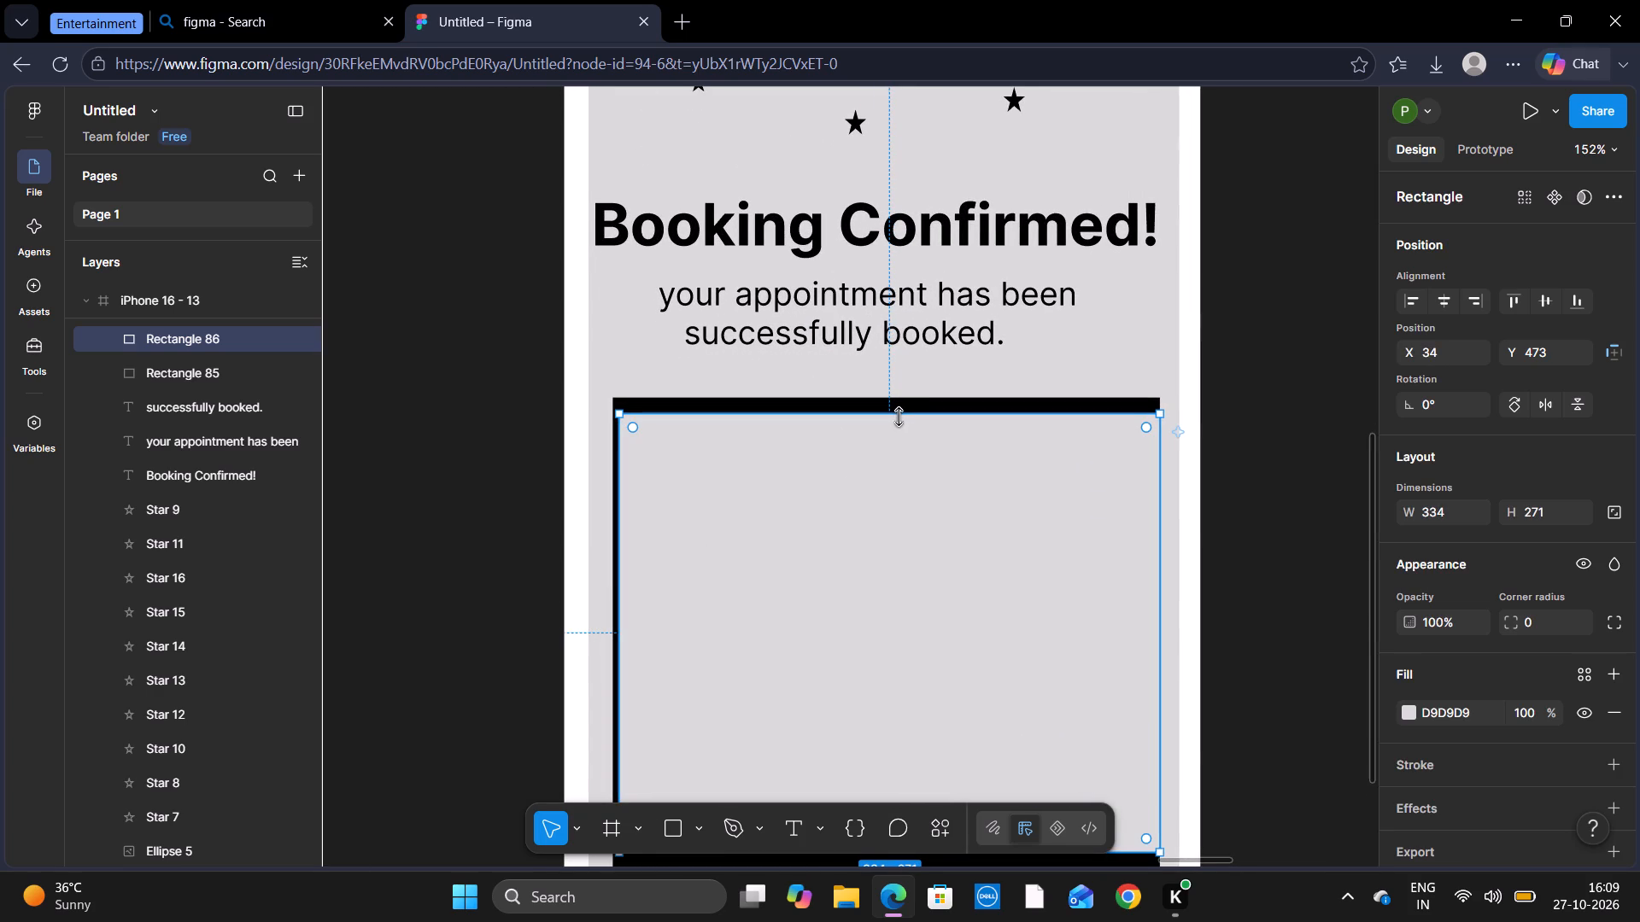
{"action": "left_click_drag", "start_coordinate": [899, 417], "coordinate": [899, 405]}
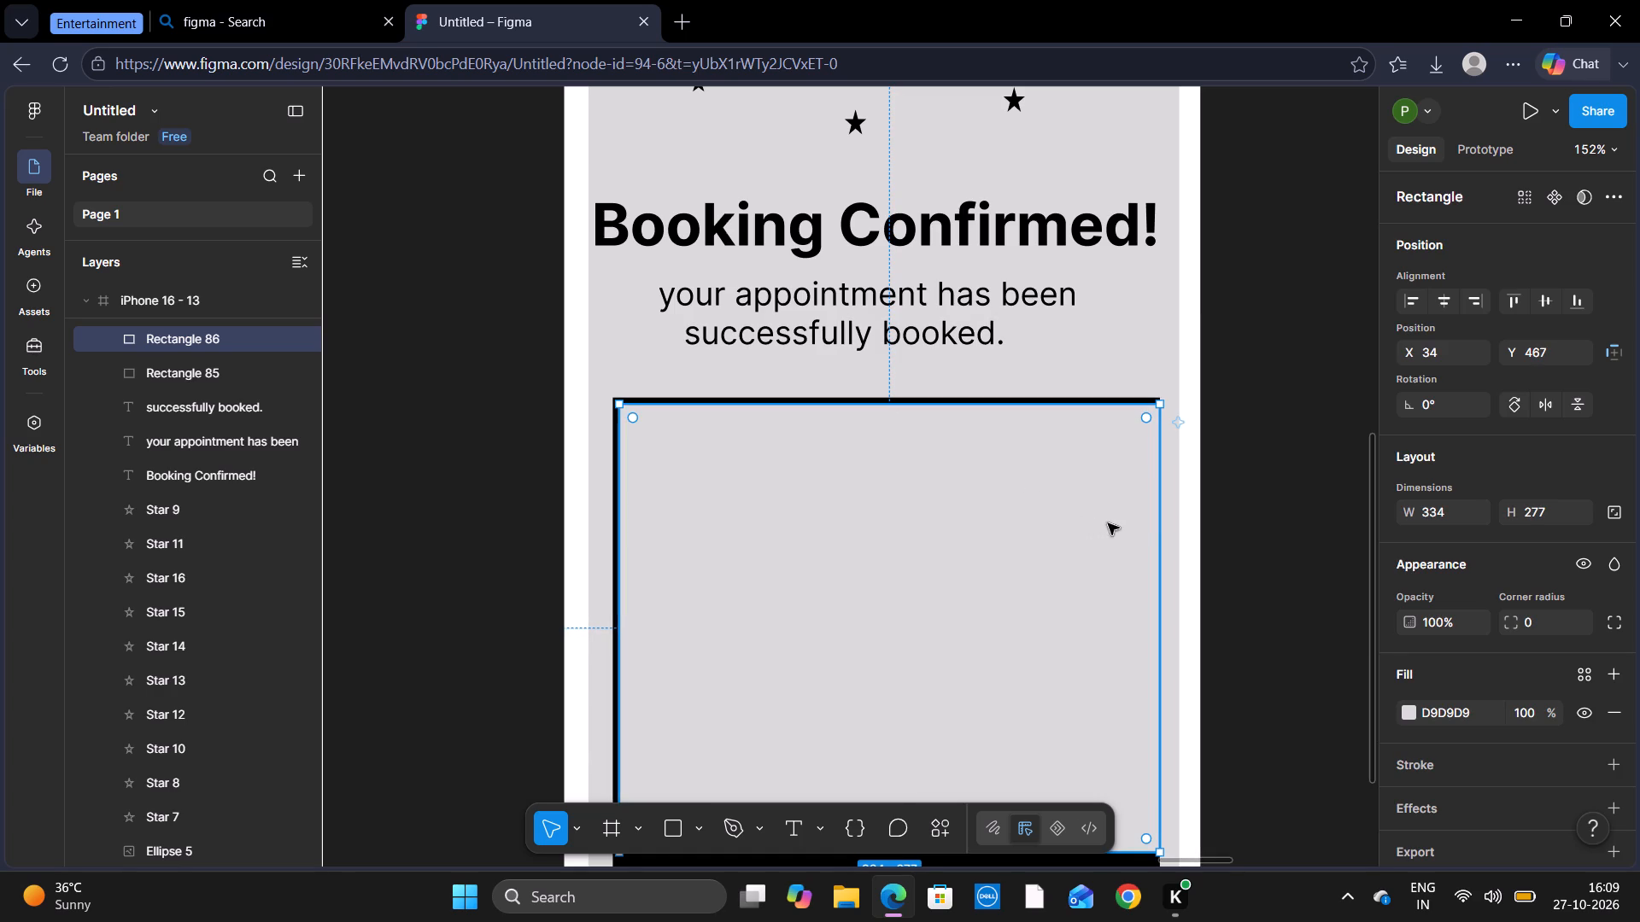
{"action": "left_click", "coordinate": [1154, 532]}
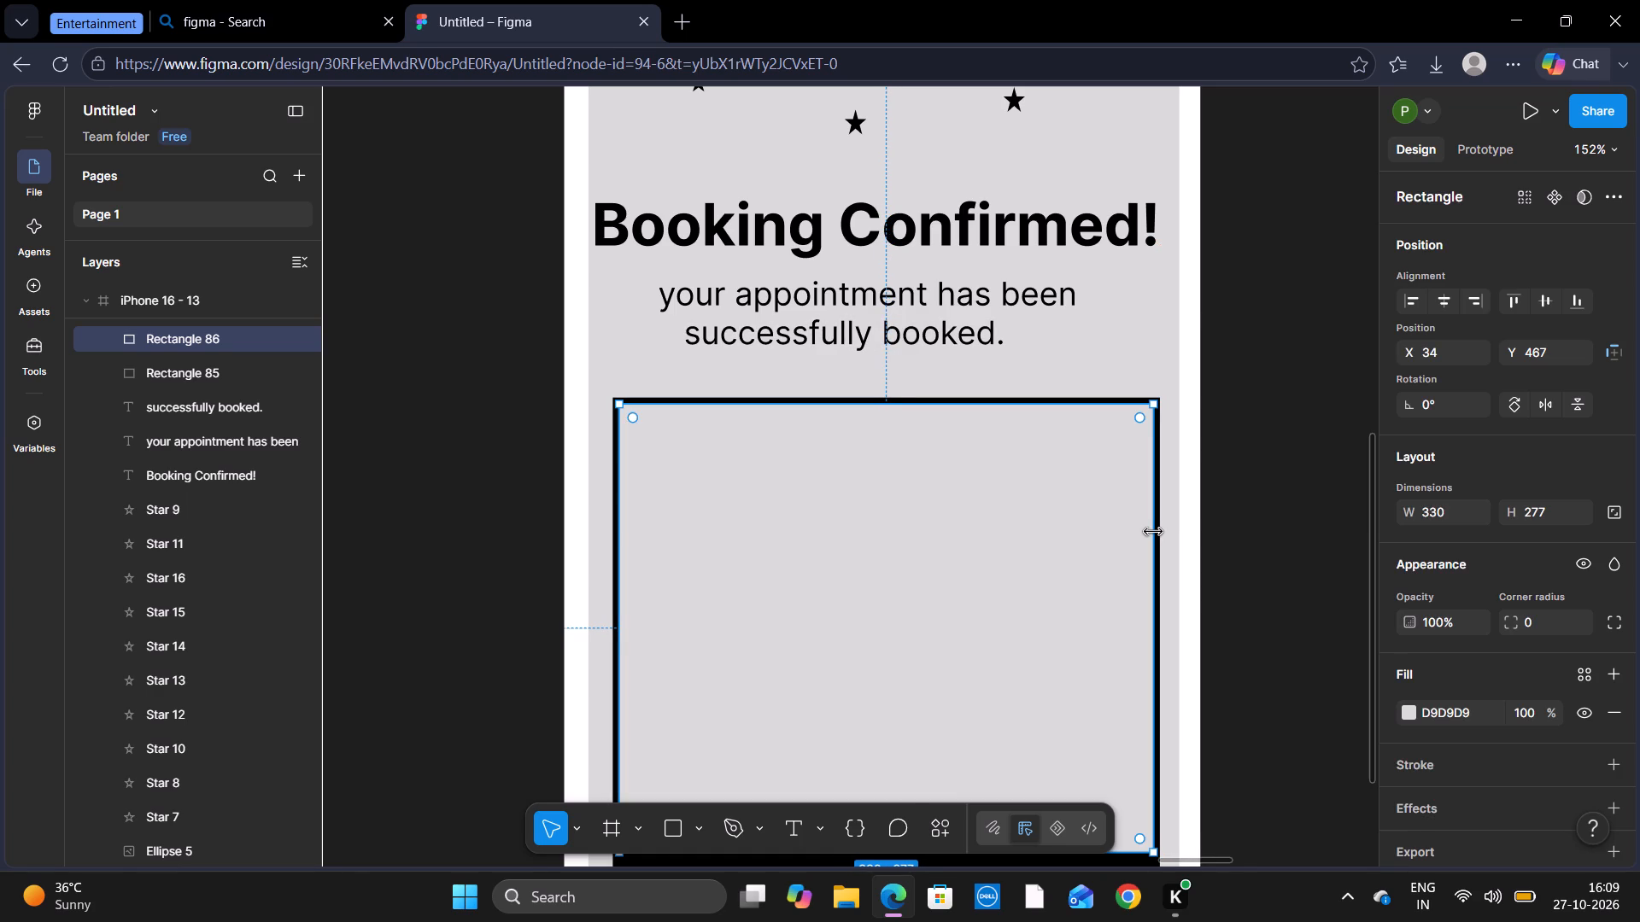
Extend the inner rectangle's bottom edge to a height of about 282 for a thin bottom border, and deselect it.
{"action": "scroll", "coordinate": [1153, 532], "scroll_direction": "down", "scroll_amount": 2}
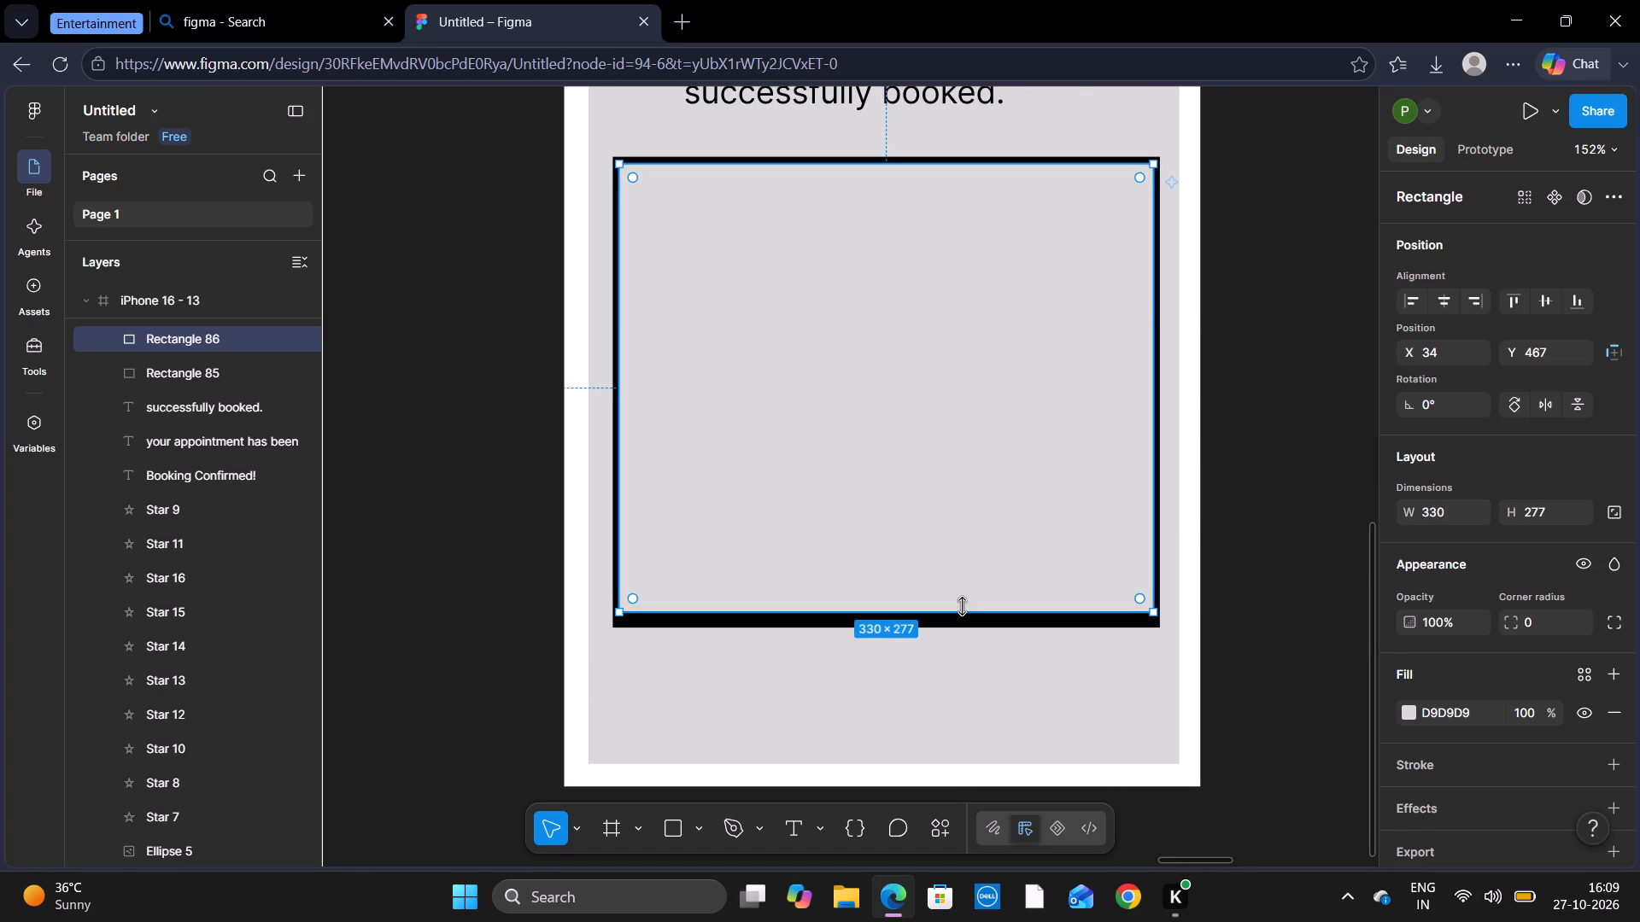
{"action": "left_click_drag", "start_coordinate": [962, 606], "coordinate": [963, 616]}
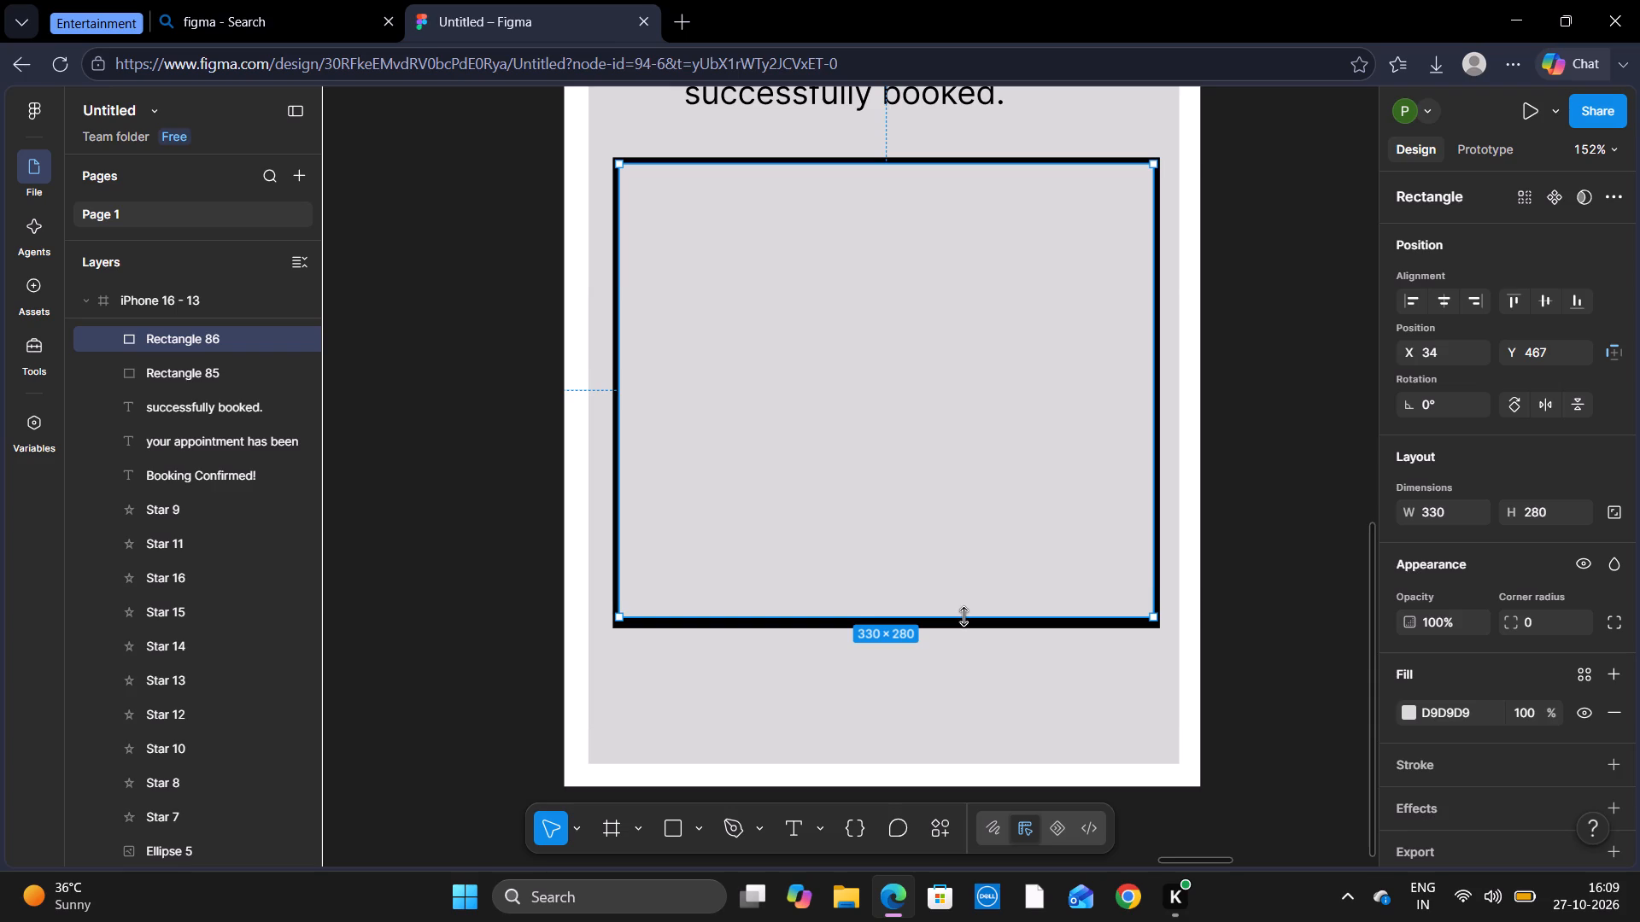
{"action": "left_click_drag", "start_coordinate": [963, 616], "coordinate": [965, 621]}
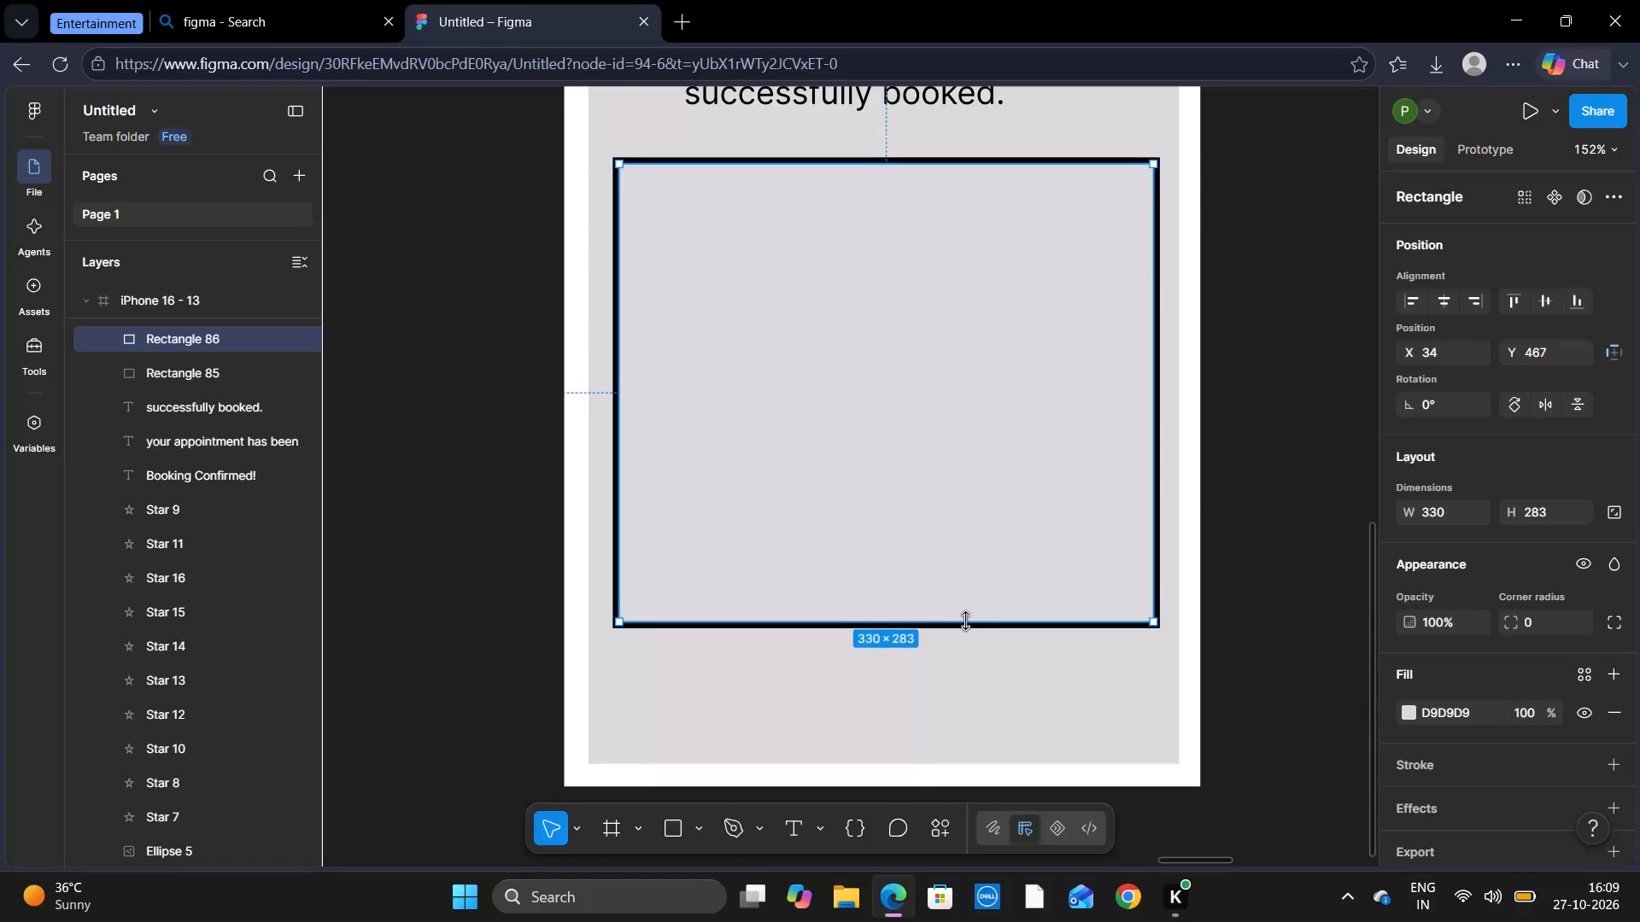
{"action": "left_click_drag", "start_coordinate": [965, 621], "coordinate": [964, 620]}
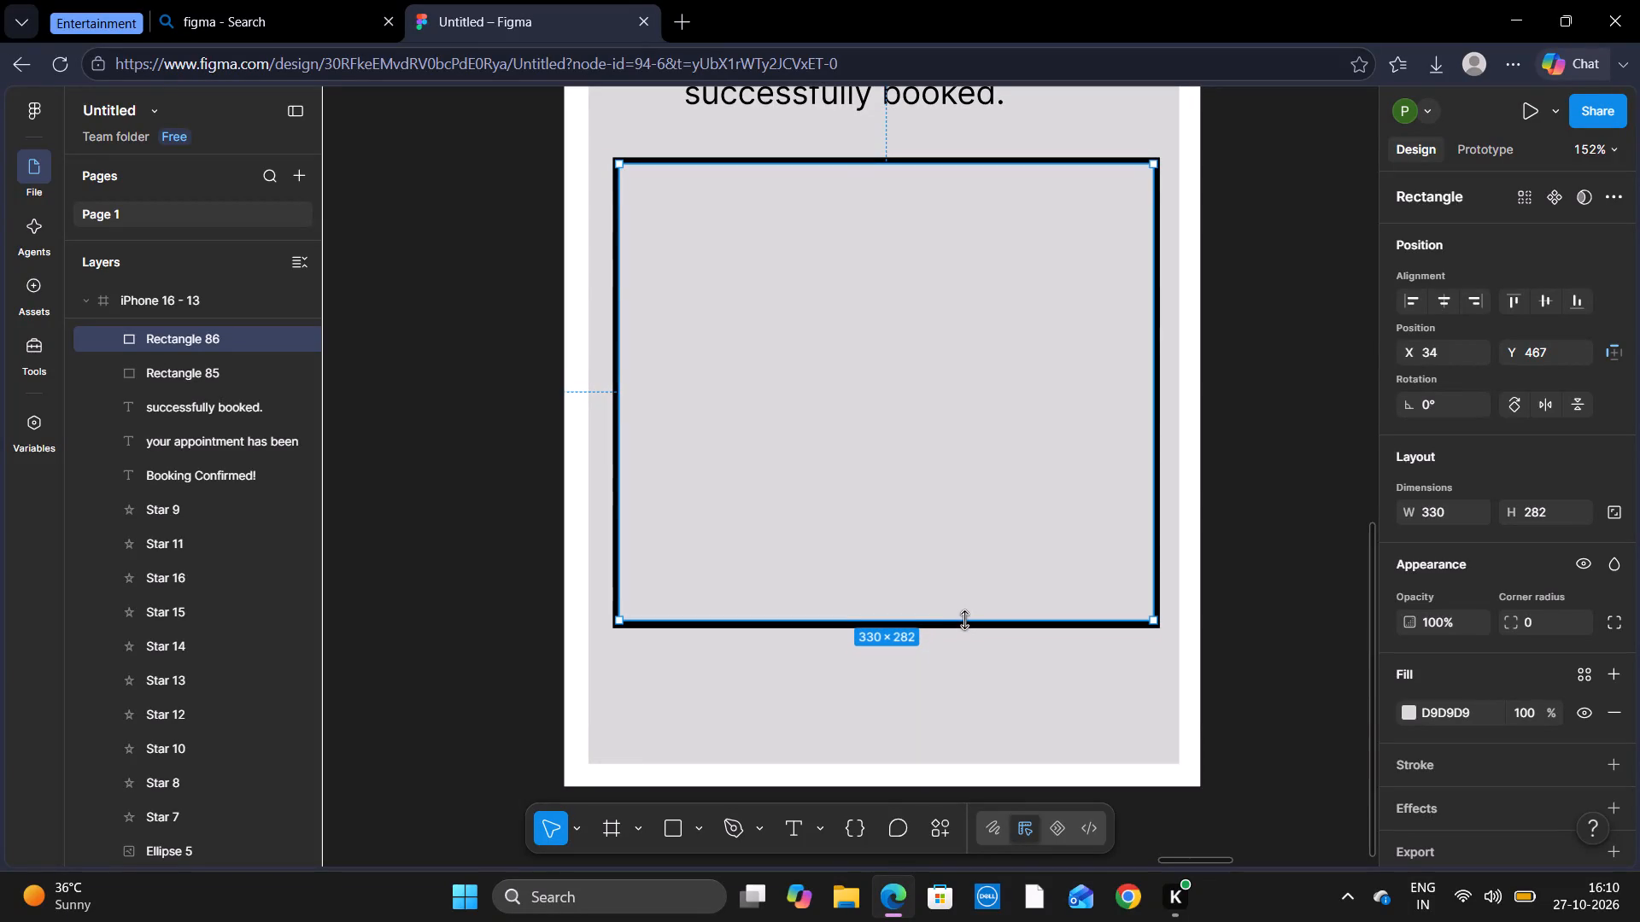
{"action": "left_click_drag", "start_coordinate": [964, 620], "coordinate": [965, 620]}
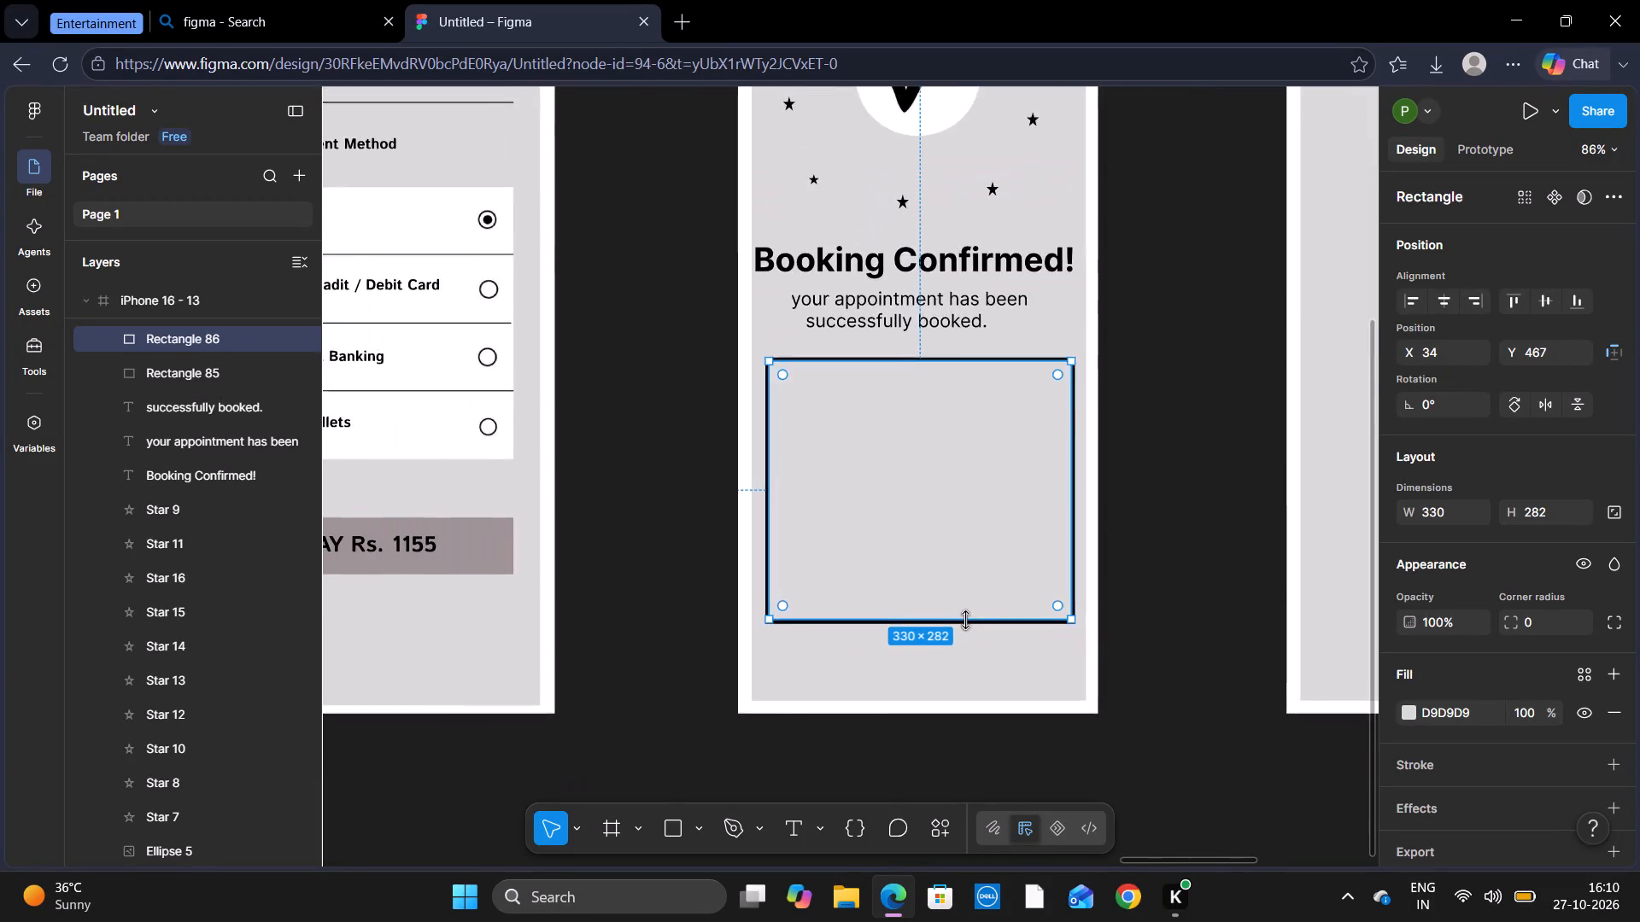
{"action": "left_click", "coordinate": [1146, 624]}
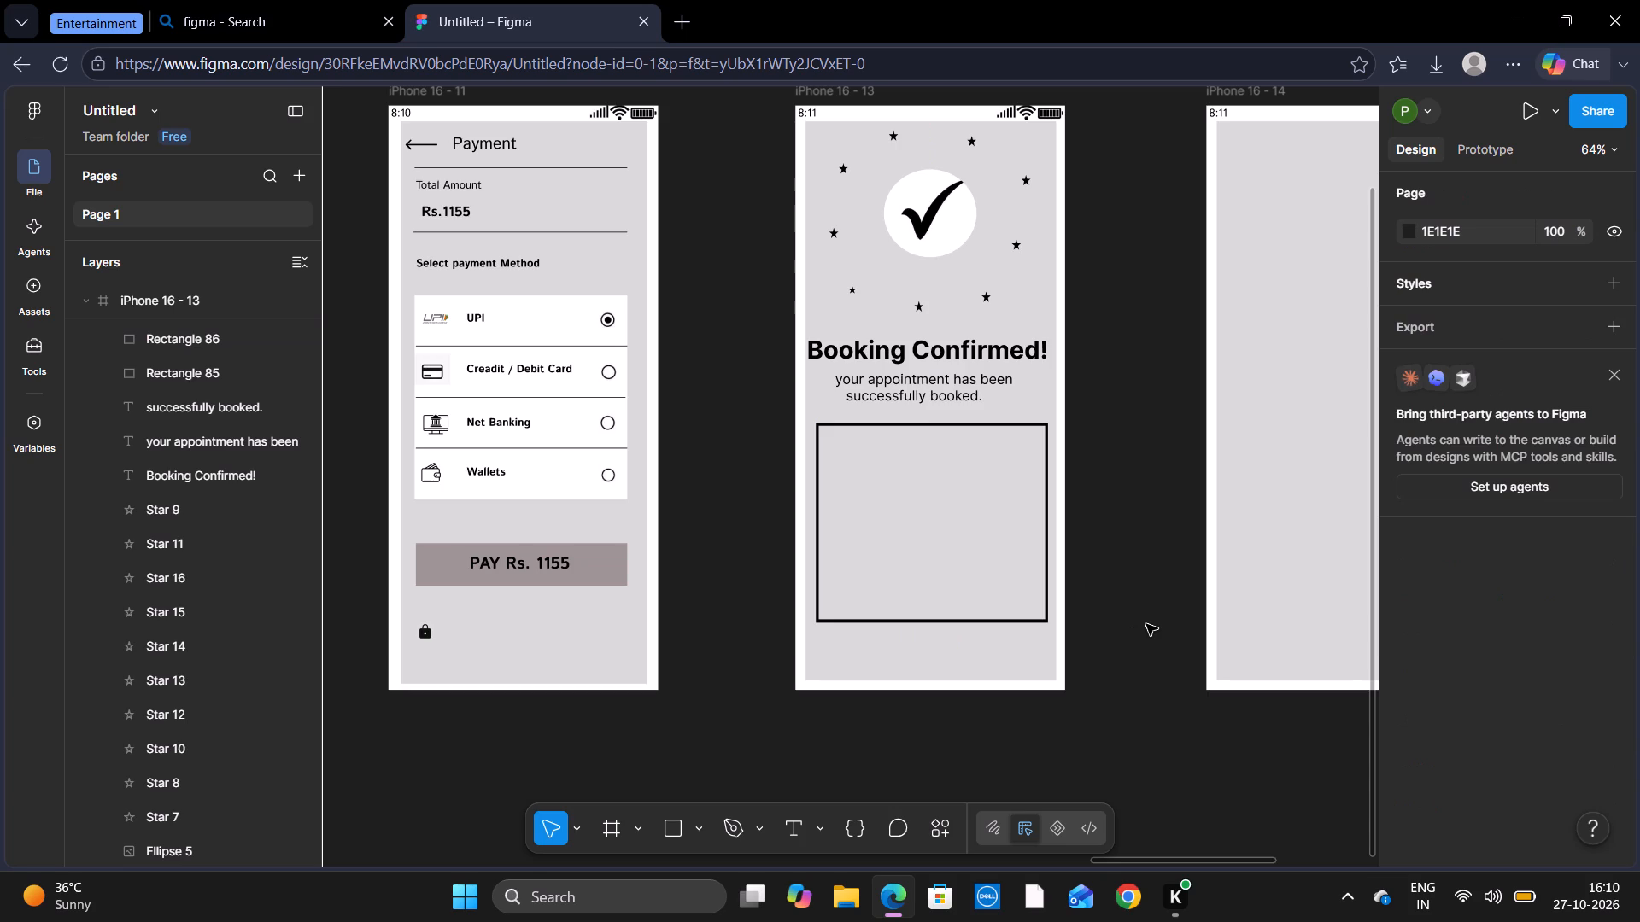
Change the box's black border rectangle to the PAY Rs. 1155 button's fill colour, 9D9393, and deselect it.
{"action": "left_click", "coordinate": [1027, 626]}
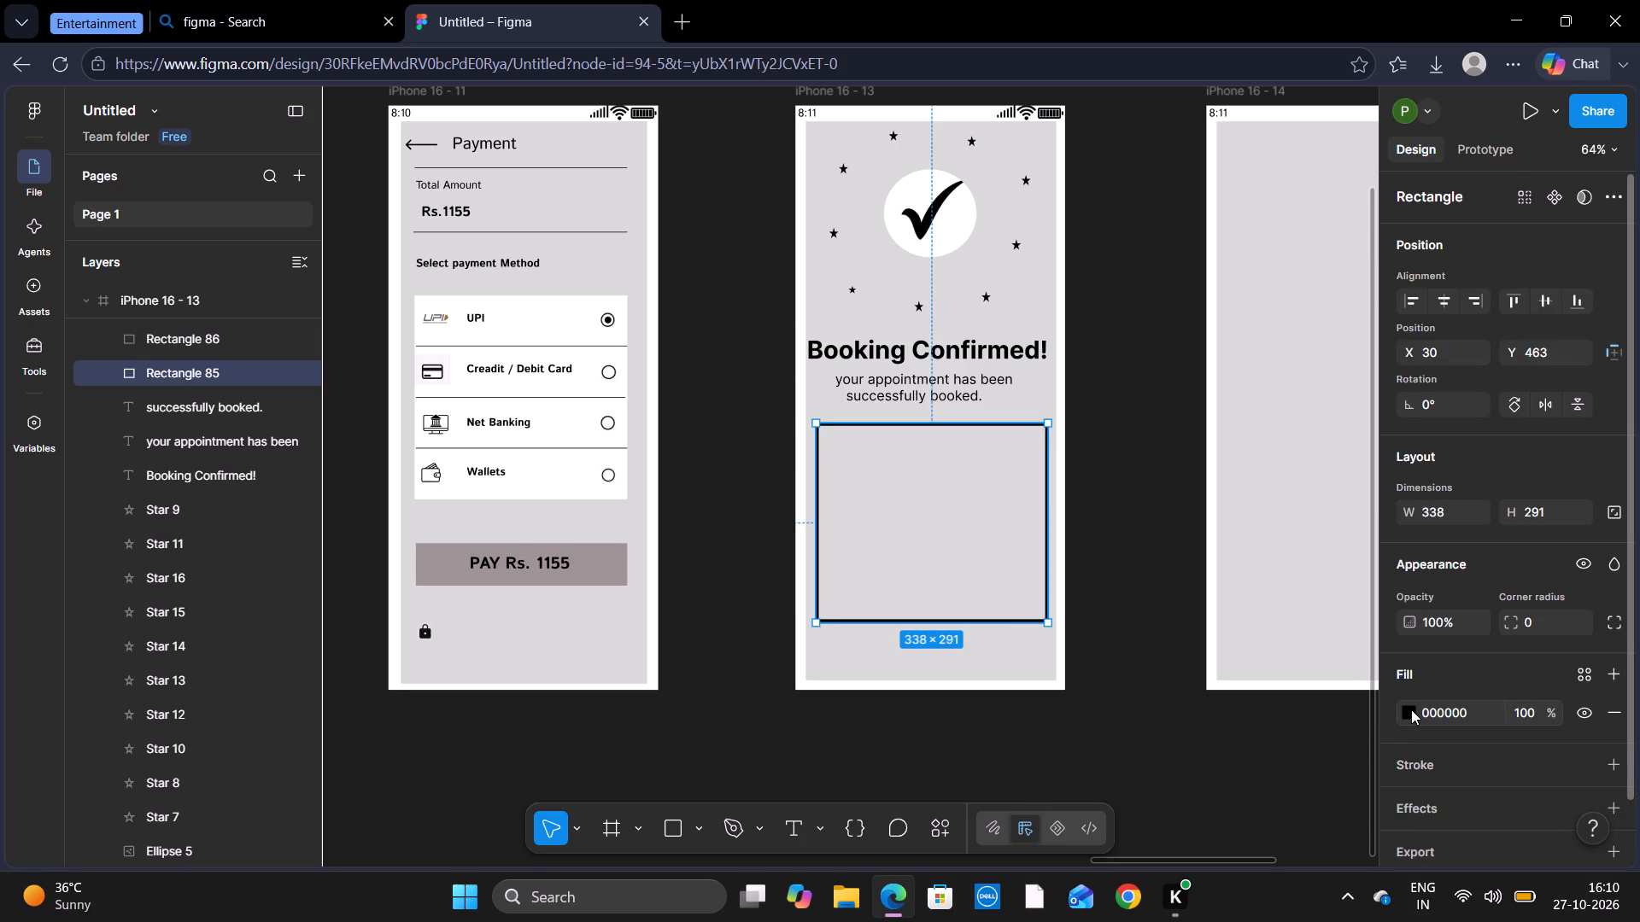
{"action": "left_click", "coordinate": [1411, 709]}
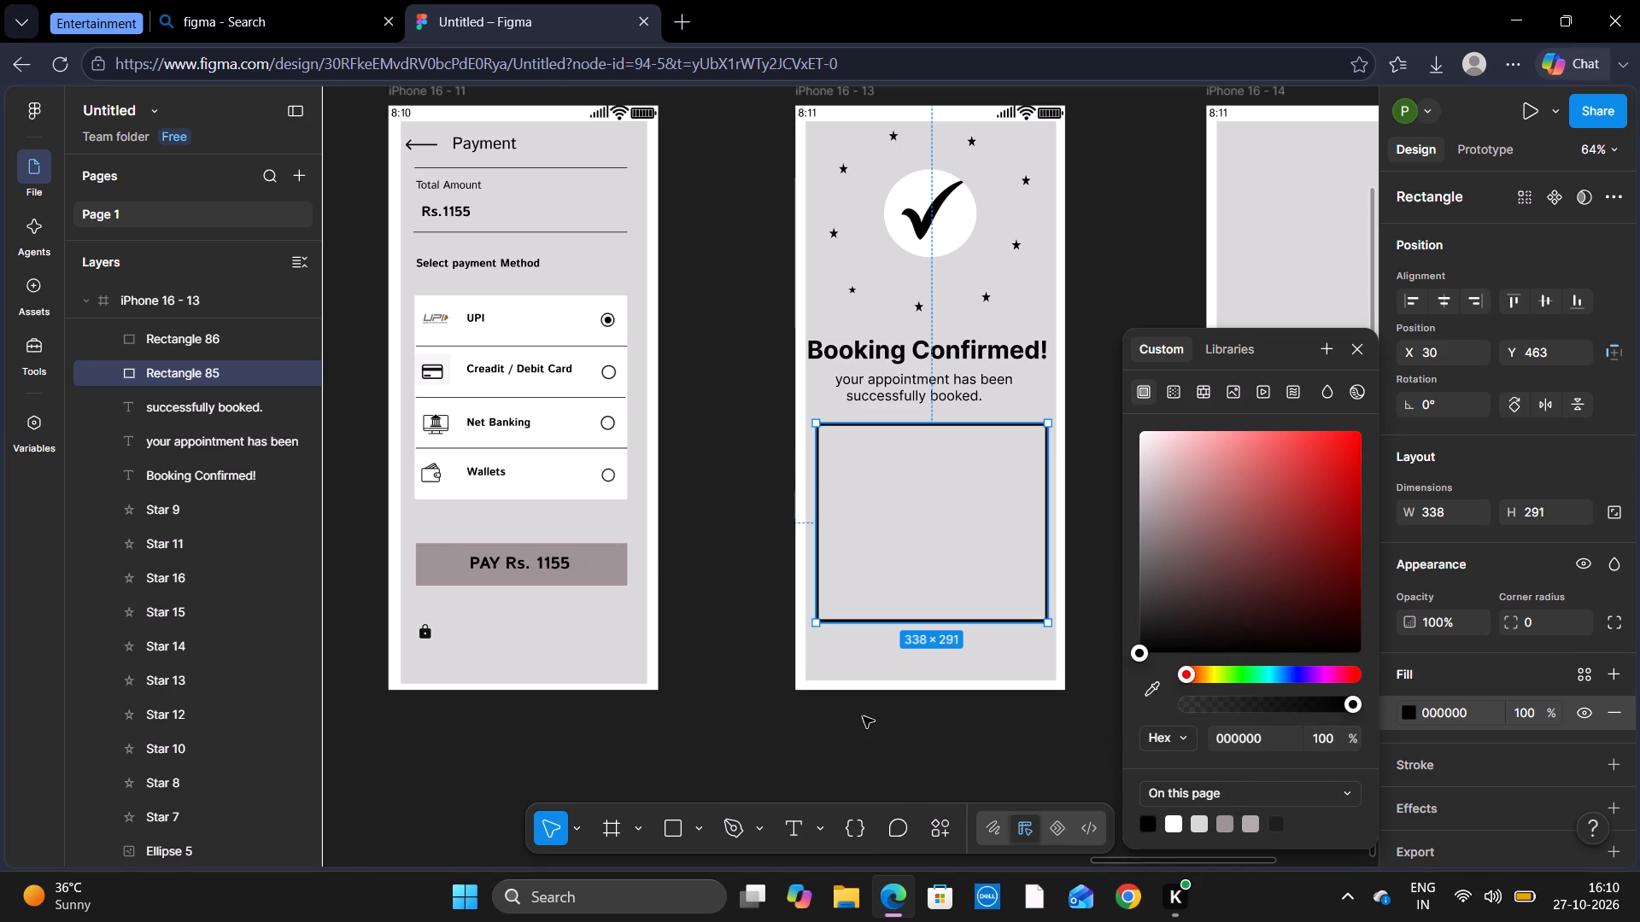
{"action": "left_click", "coordinate": [604, 561]}
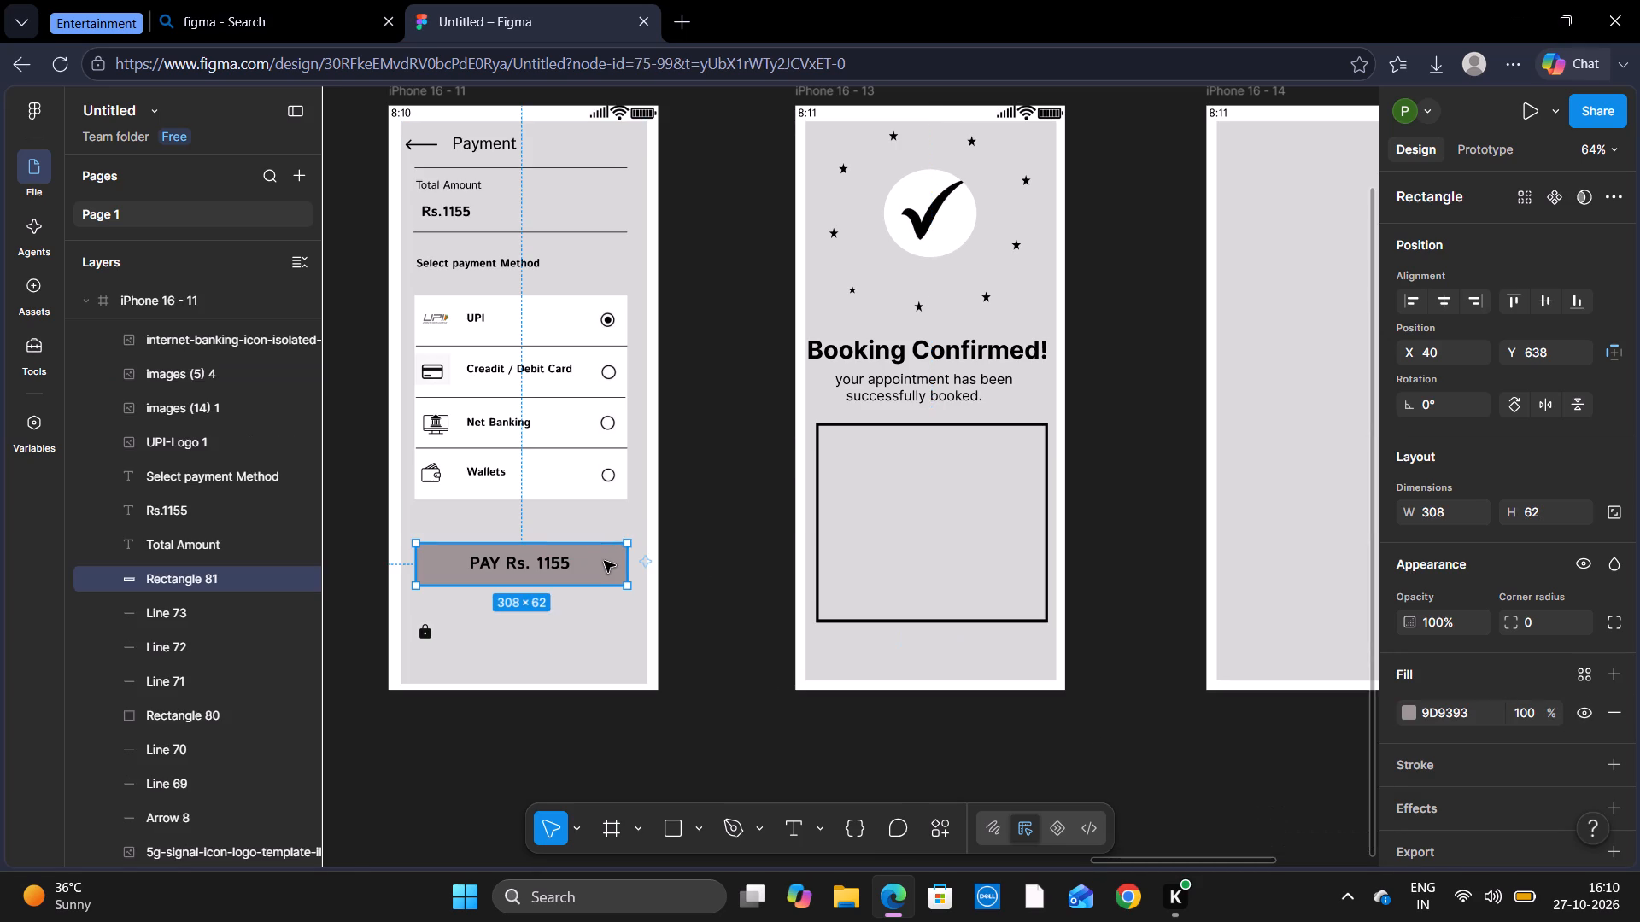
{"action": "left_click", "coordinate": [1414, 712]}
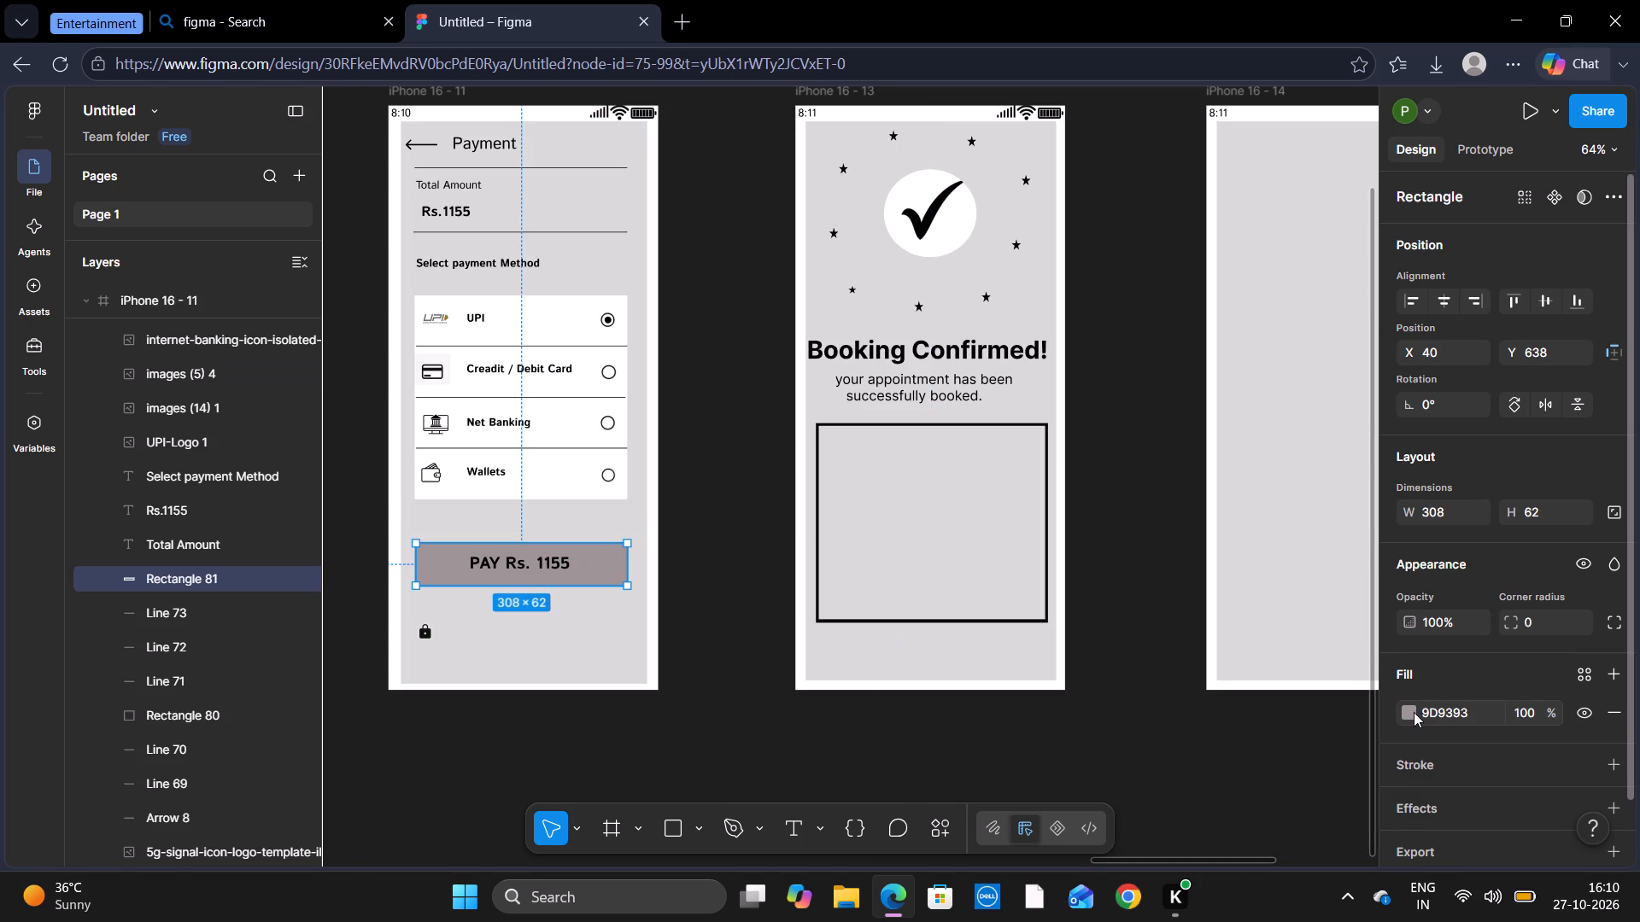
{"action": "left_click", "coordinate": [904, 626]}
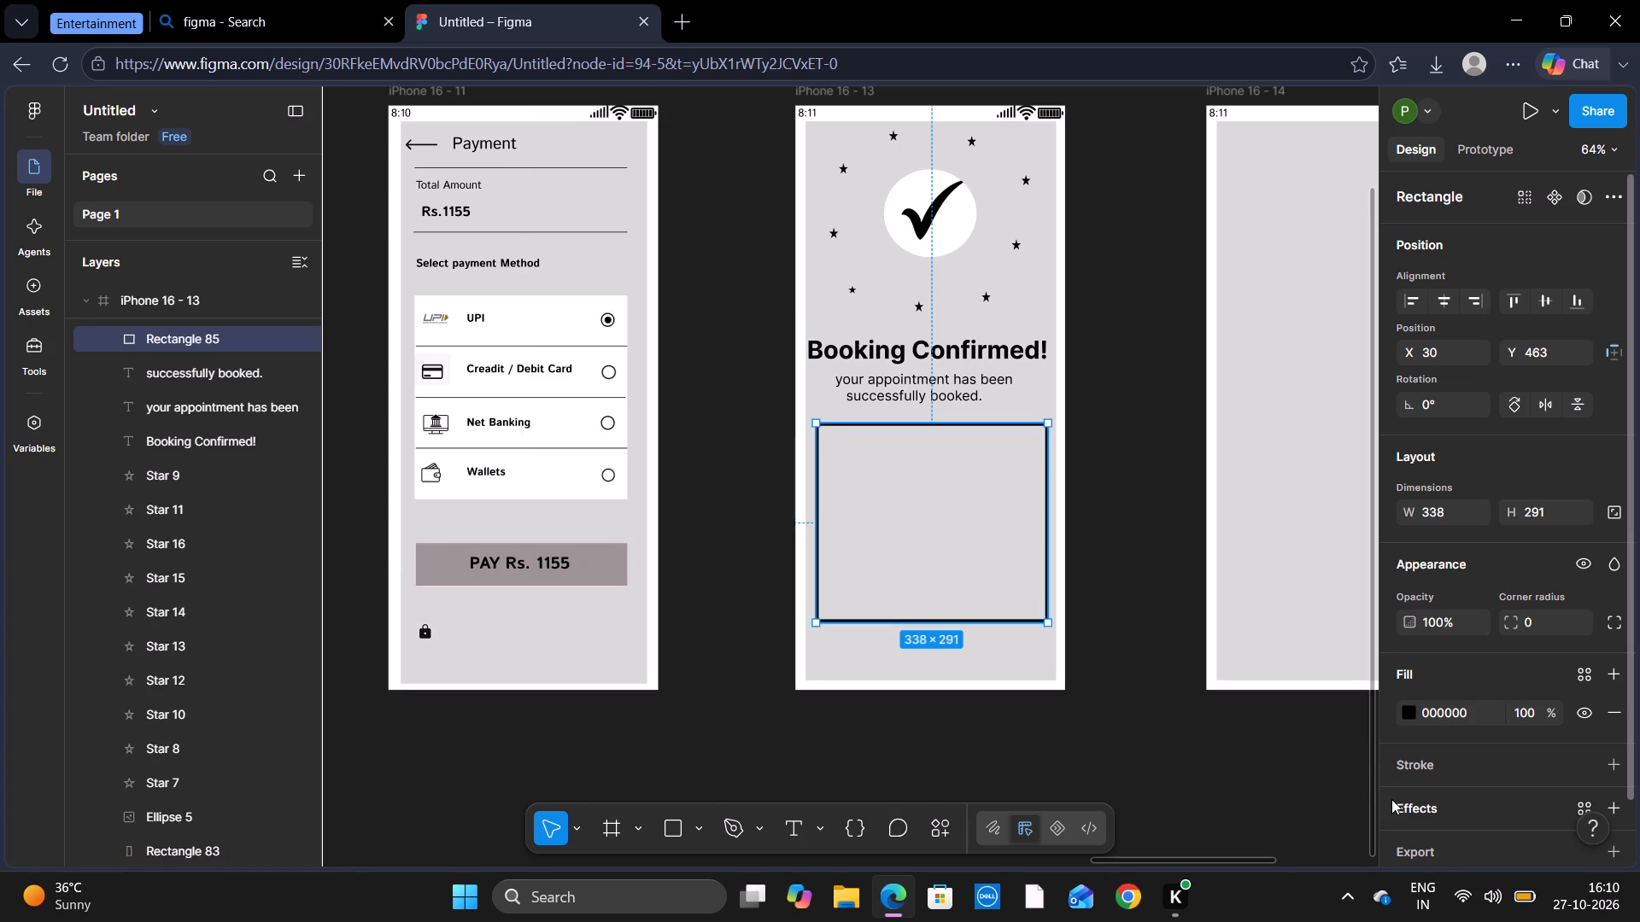
{"action": "left_click", "coordinate": [1411, 710]}
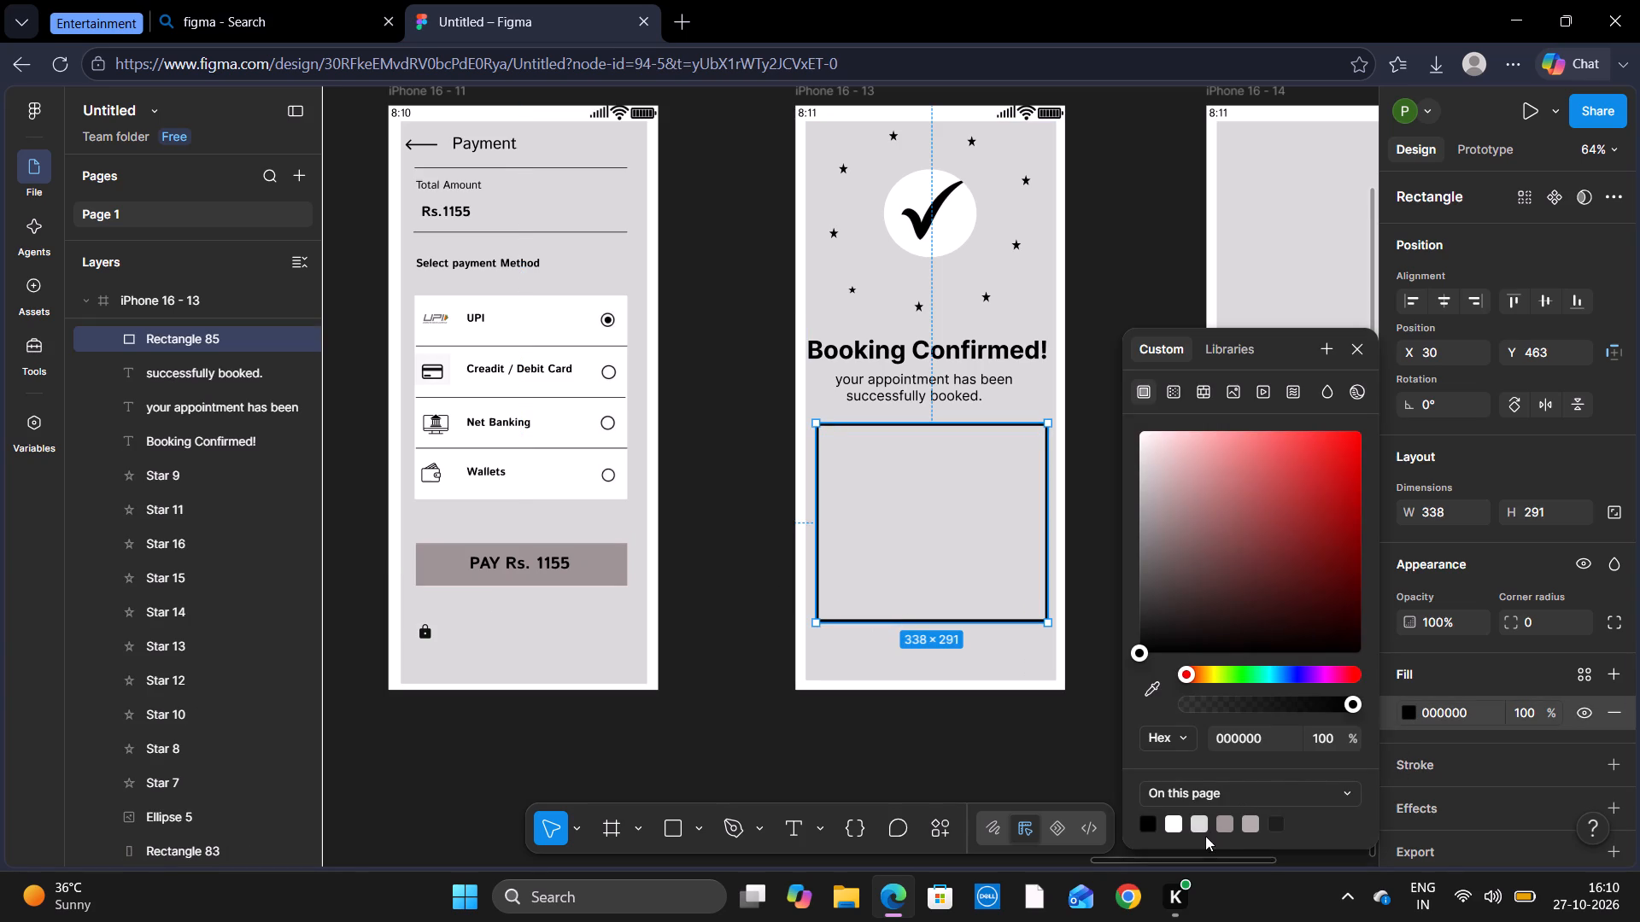
{"action": "left_click", "coordinate": [1220, 827]}
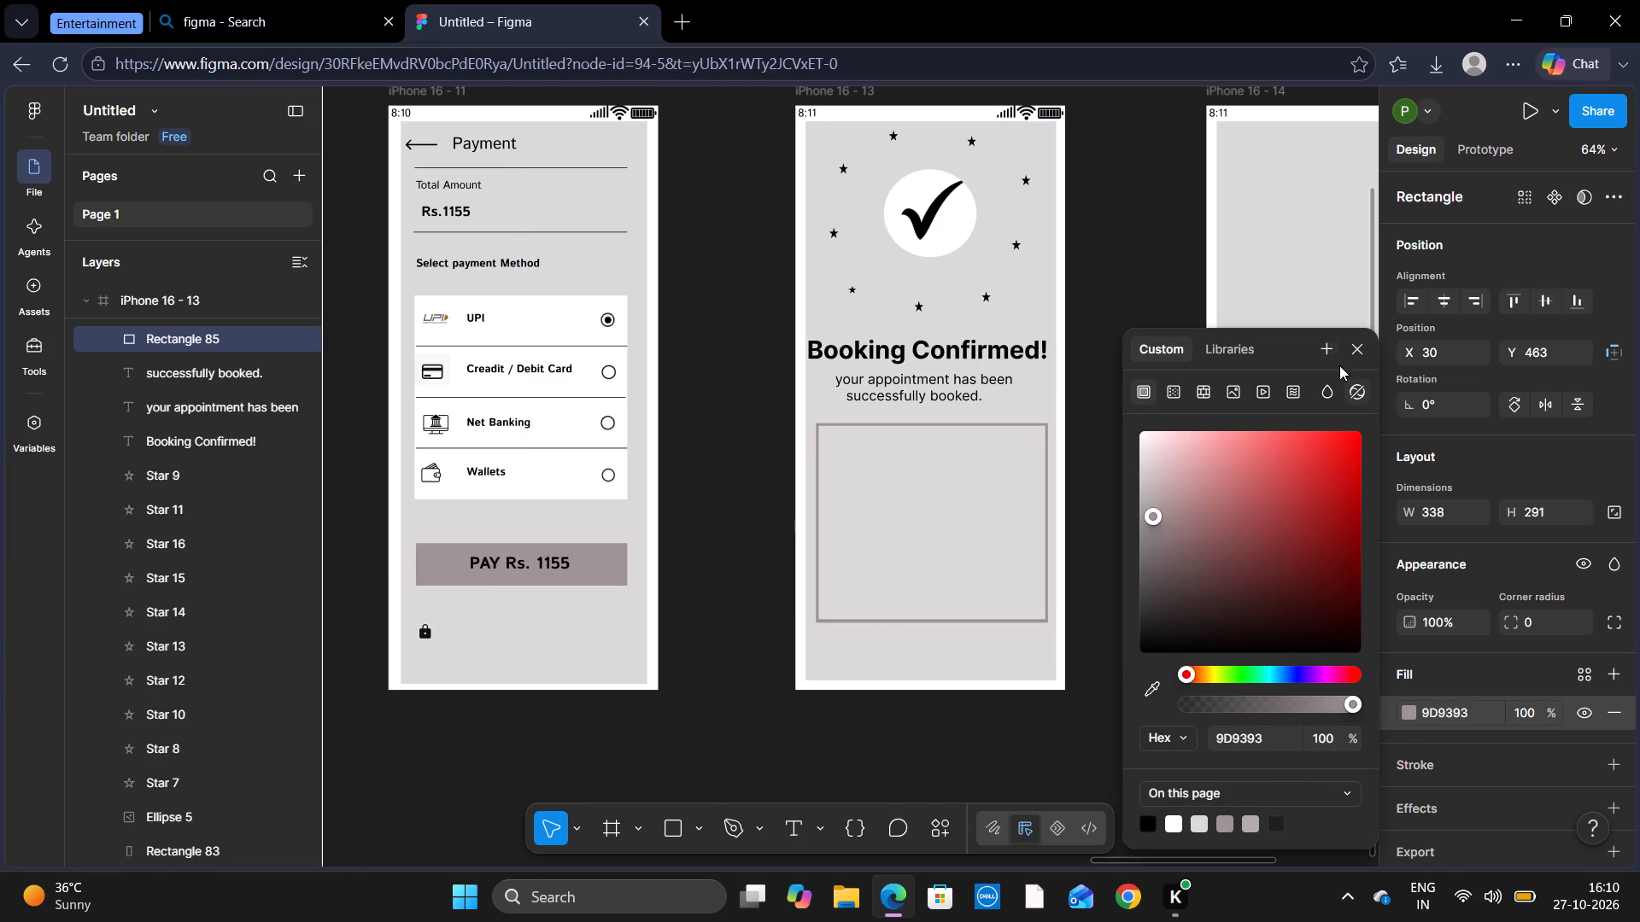
{"action": "left_click", "coordinate": [1361, 344]}
{"action": "left_click", "coordinate": [1143, 732]}
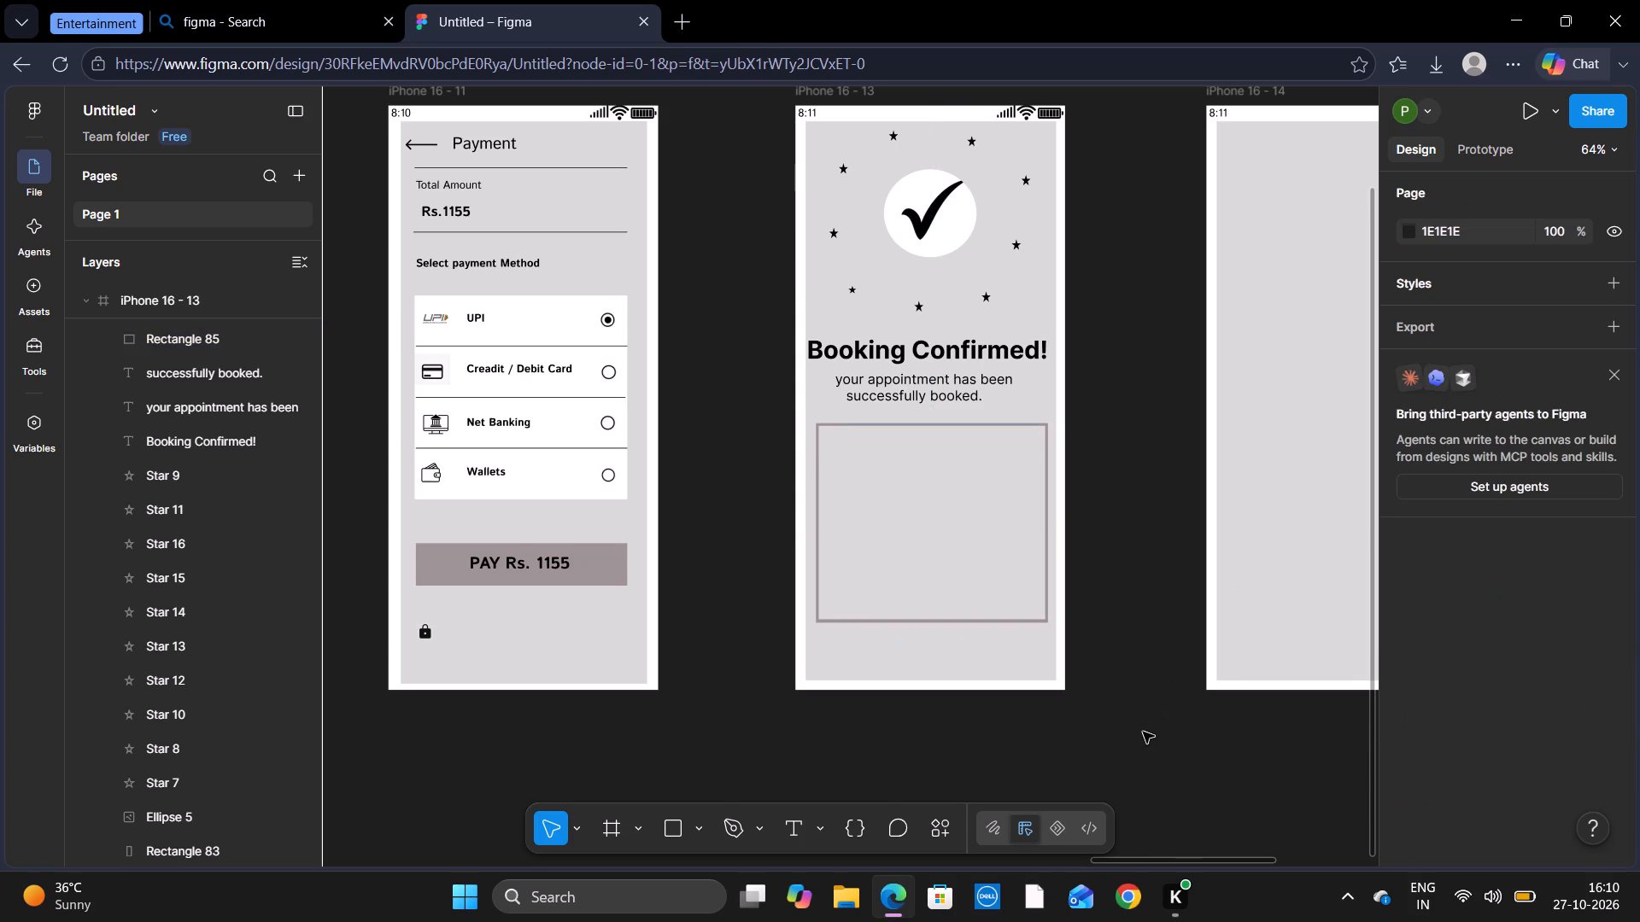
Draw a wide rectangle below the bordered box on the Booking Confirmed screen, about 334 × 47 at X 34, Y 778.
{"action": "left_click", "coordinate": [672, 827]}
{"action": "left_click_drag", "start_coordinate": [825, 639], "coordinate": [1046, 665]}
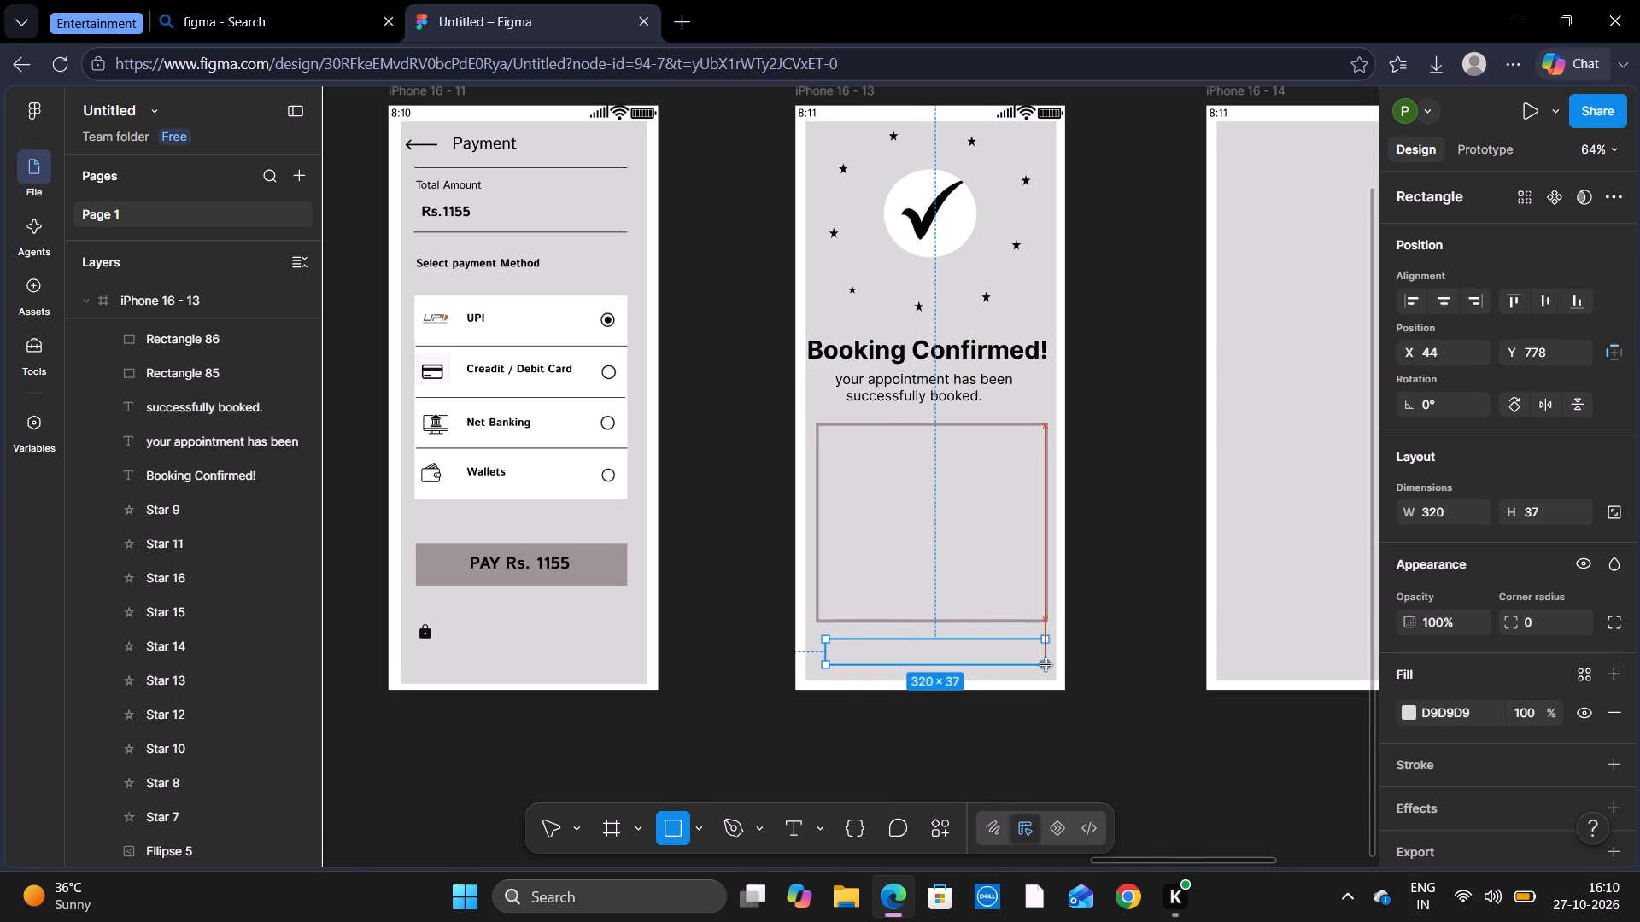
{"action": "left_click_drag", "start_coordinate": [1046, 665], "coordinate": [1048, 671]}
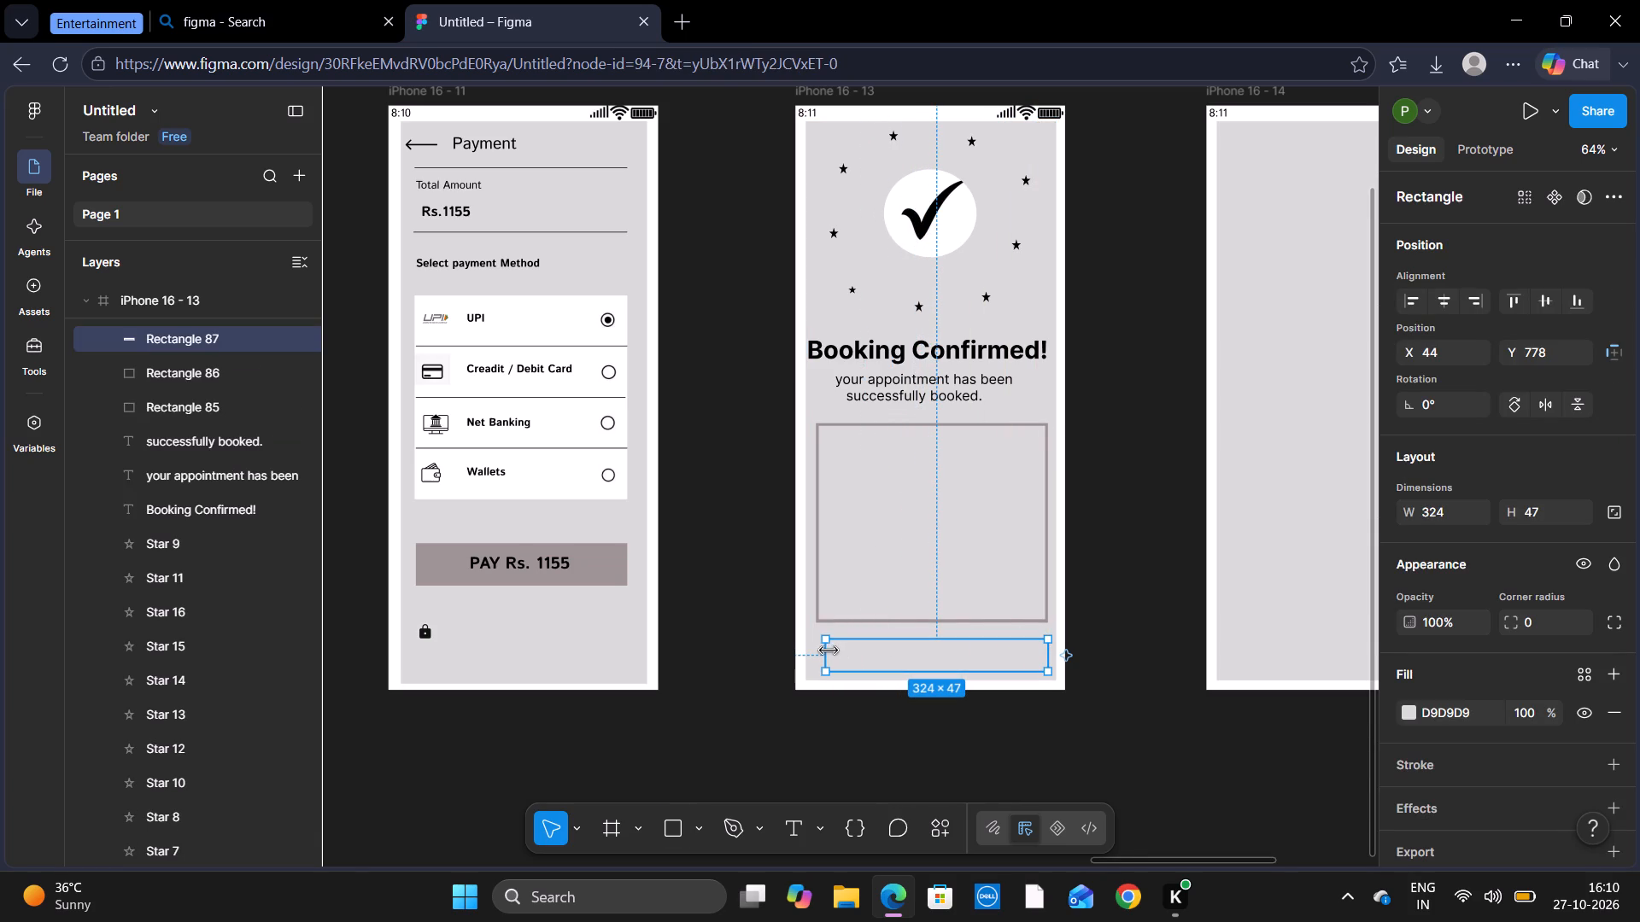
{"action": "left_click", "coordinate": [826, 653]}
{"action": "left_click", "coordinate": [820, 653]}
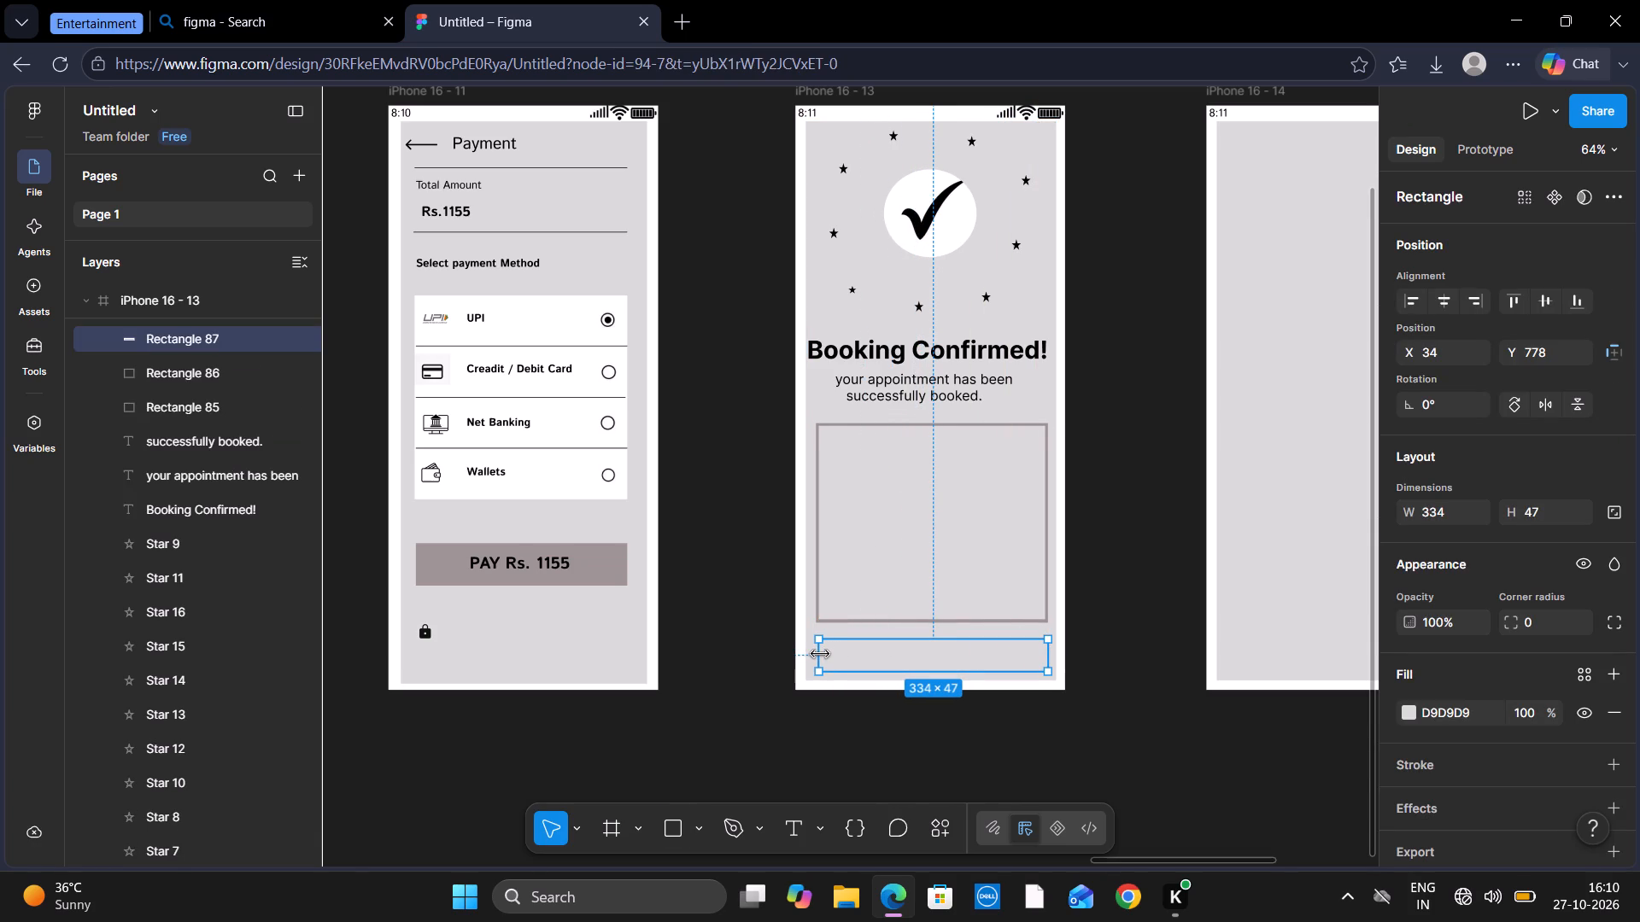
Fill the new bar with 9D9393, raise its top edge to a height of about 55, and deselect it.
{"action": "left_click", "coordinate": [1412, 704]}
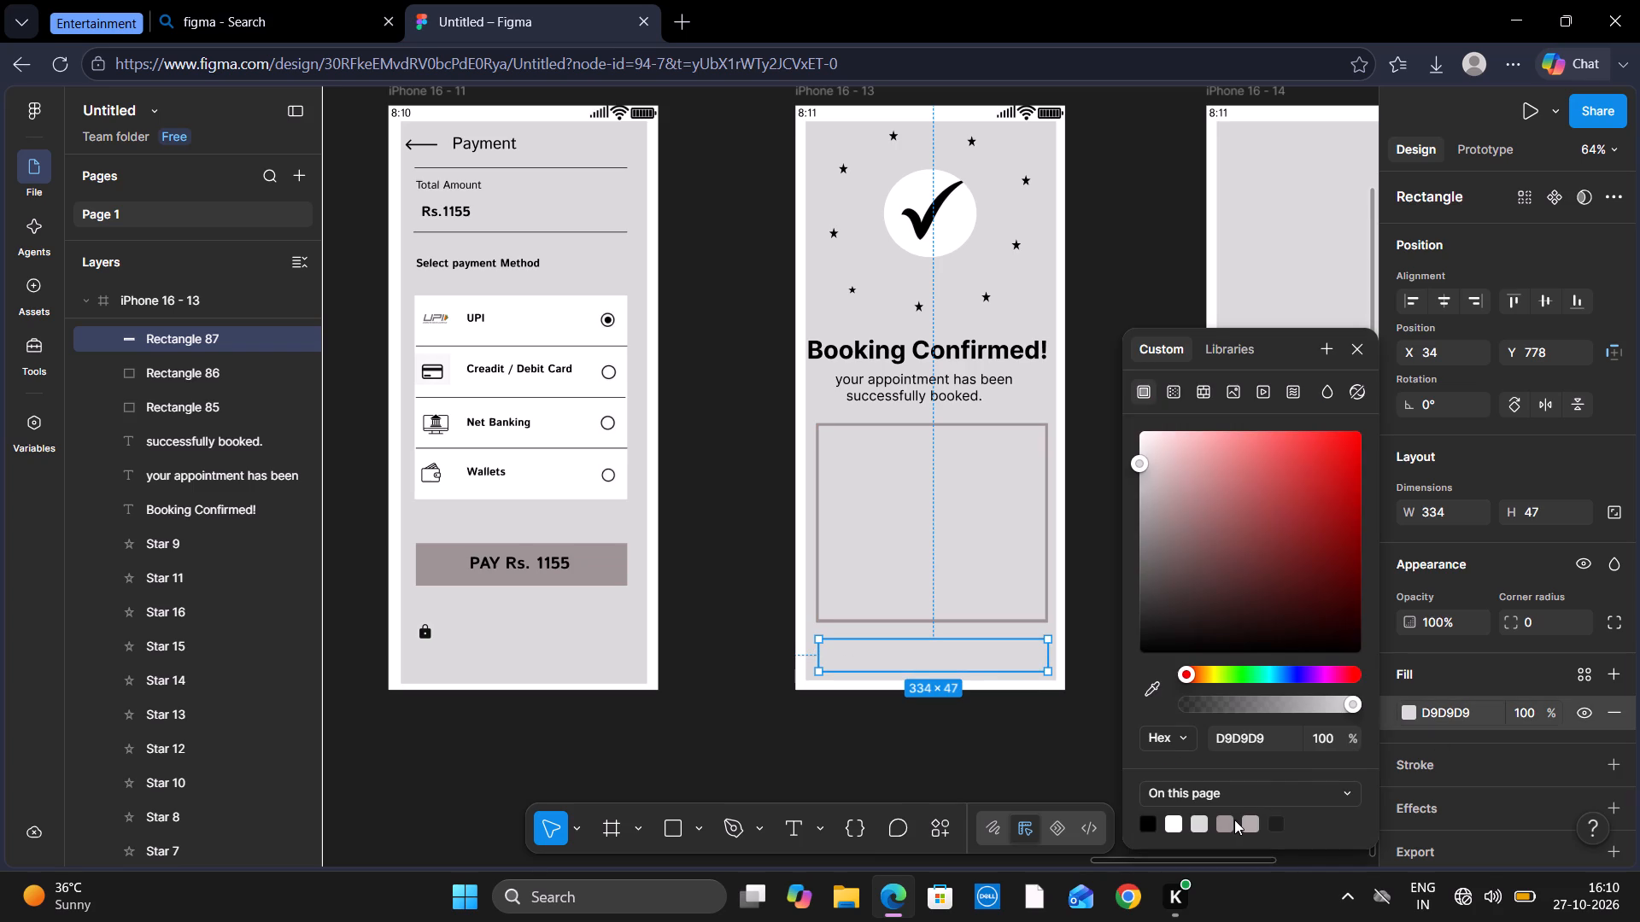
{"action": "left_click", "coordinate": [1230, 829]}
{"action": "left_click", "coordinate": [942, 643]}
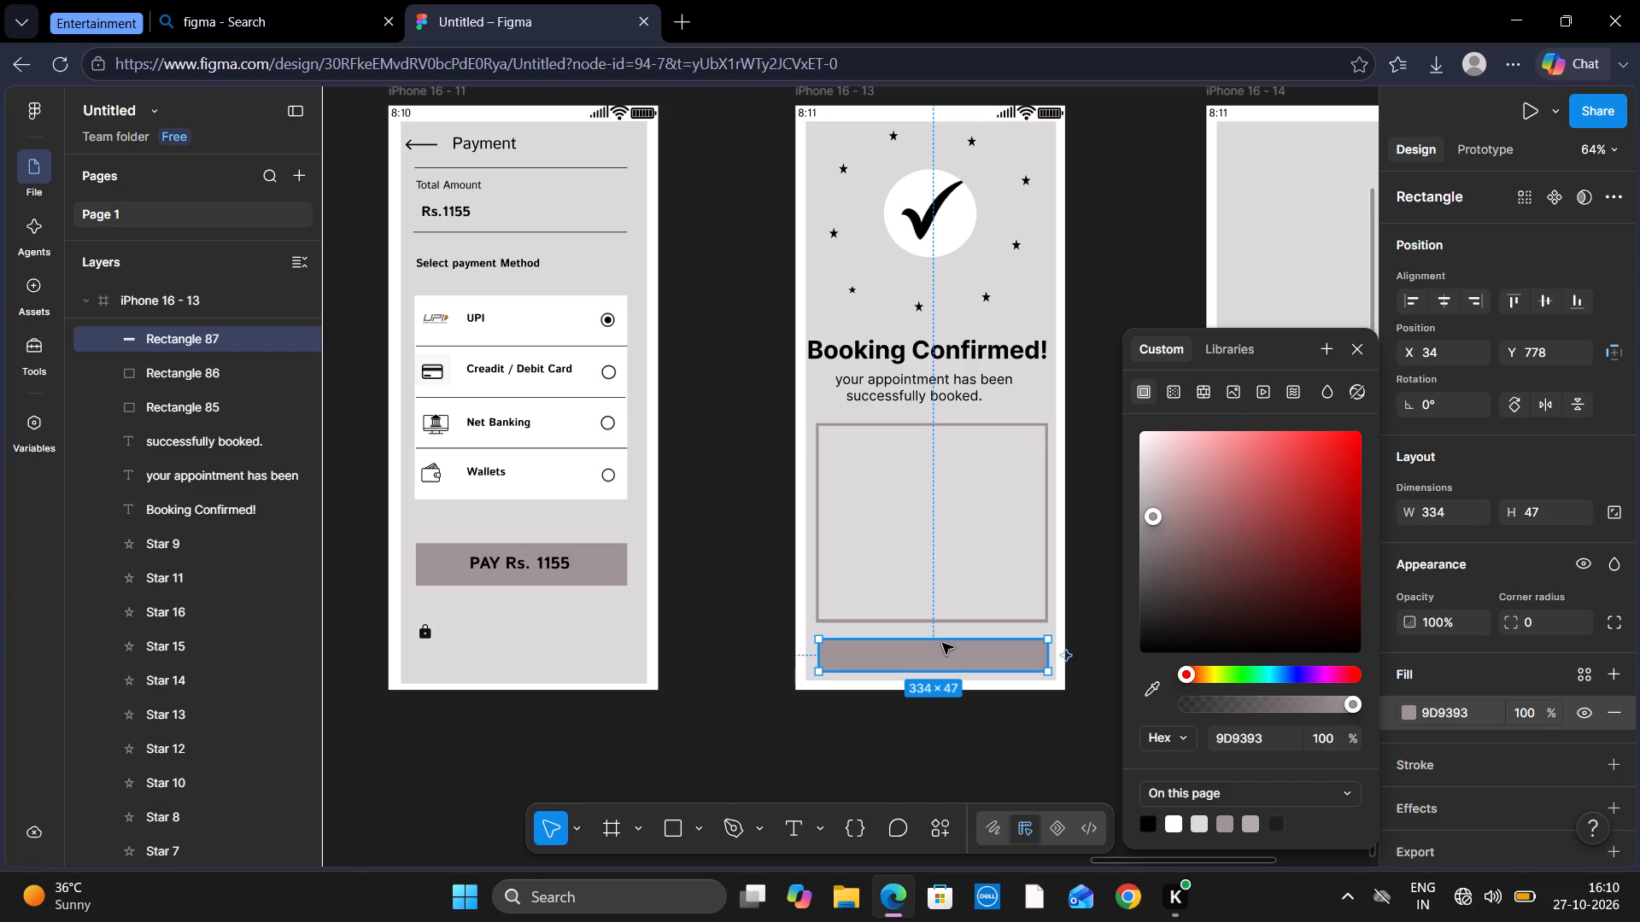
{"action": "left_click", "coordinate": [940, 636]}
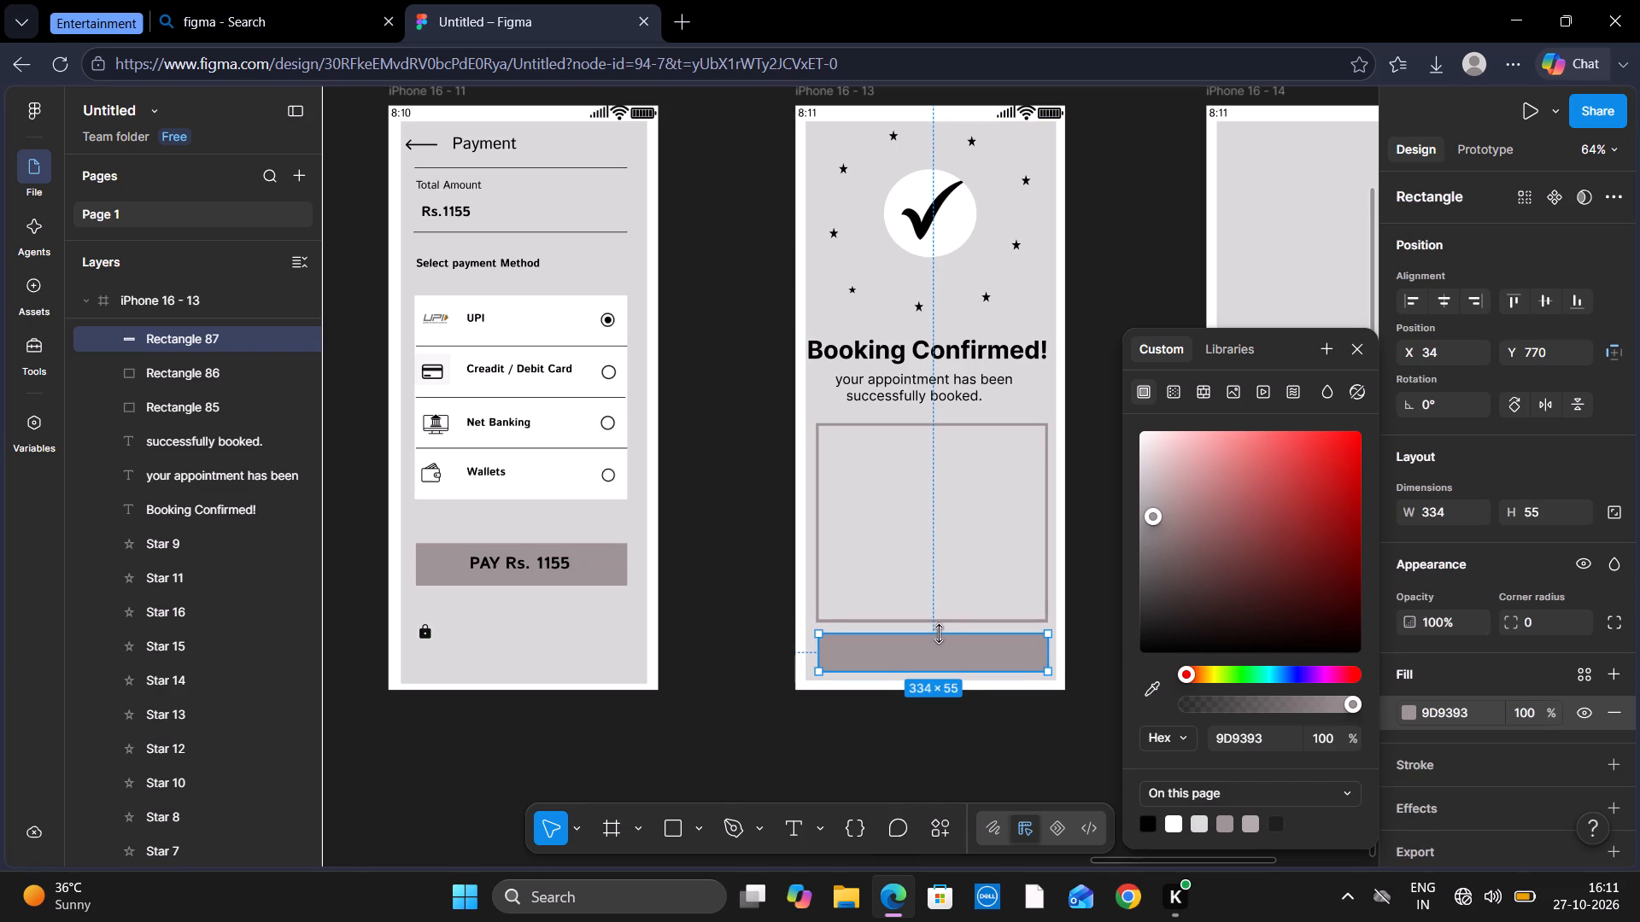
{"action": "left_click", "coordinate": [1016, 714]}
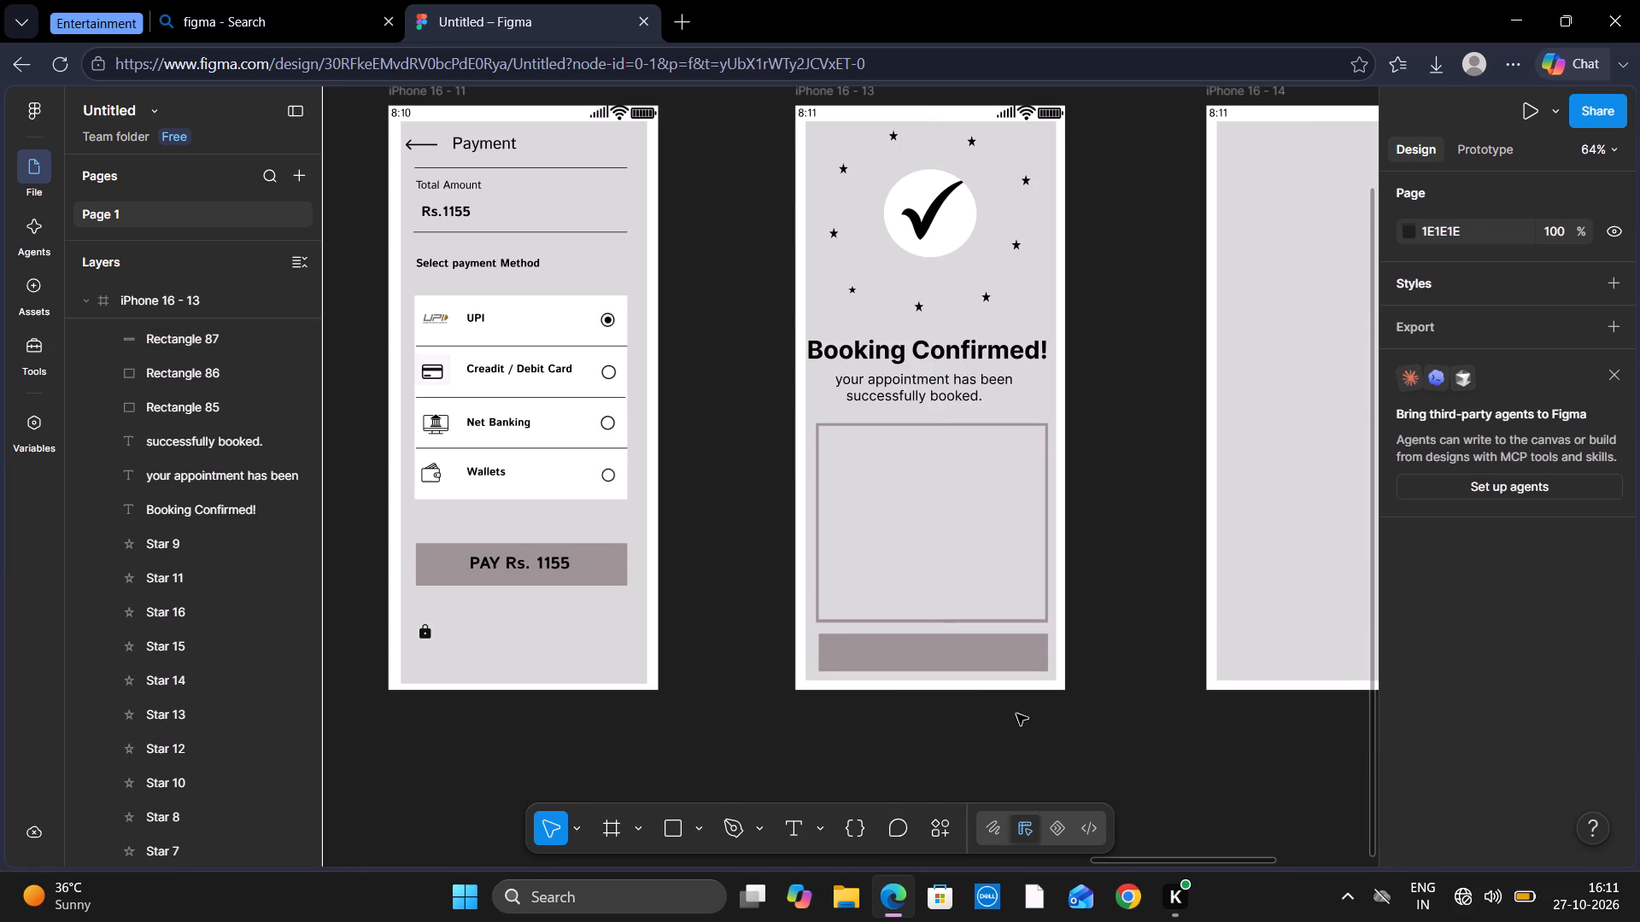
Draw a small rectangle about 89 × 78 at X 61, Y 487 inside the bordered box and give it a lighter grey fill.
{"action": "left_click", "coordinate": [678, 817]}
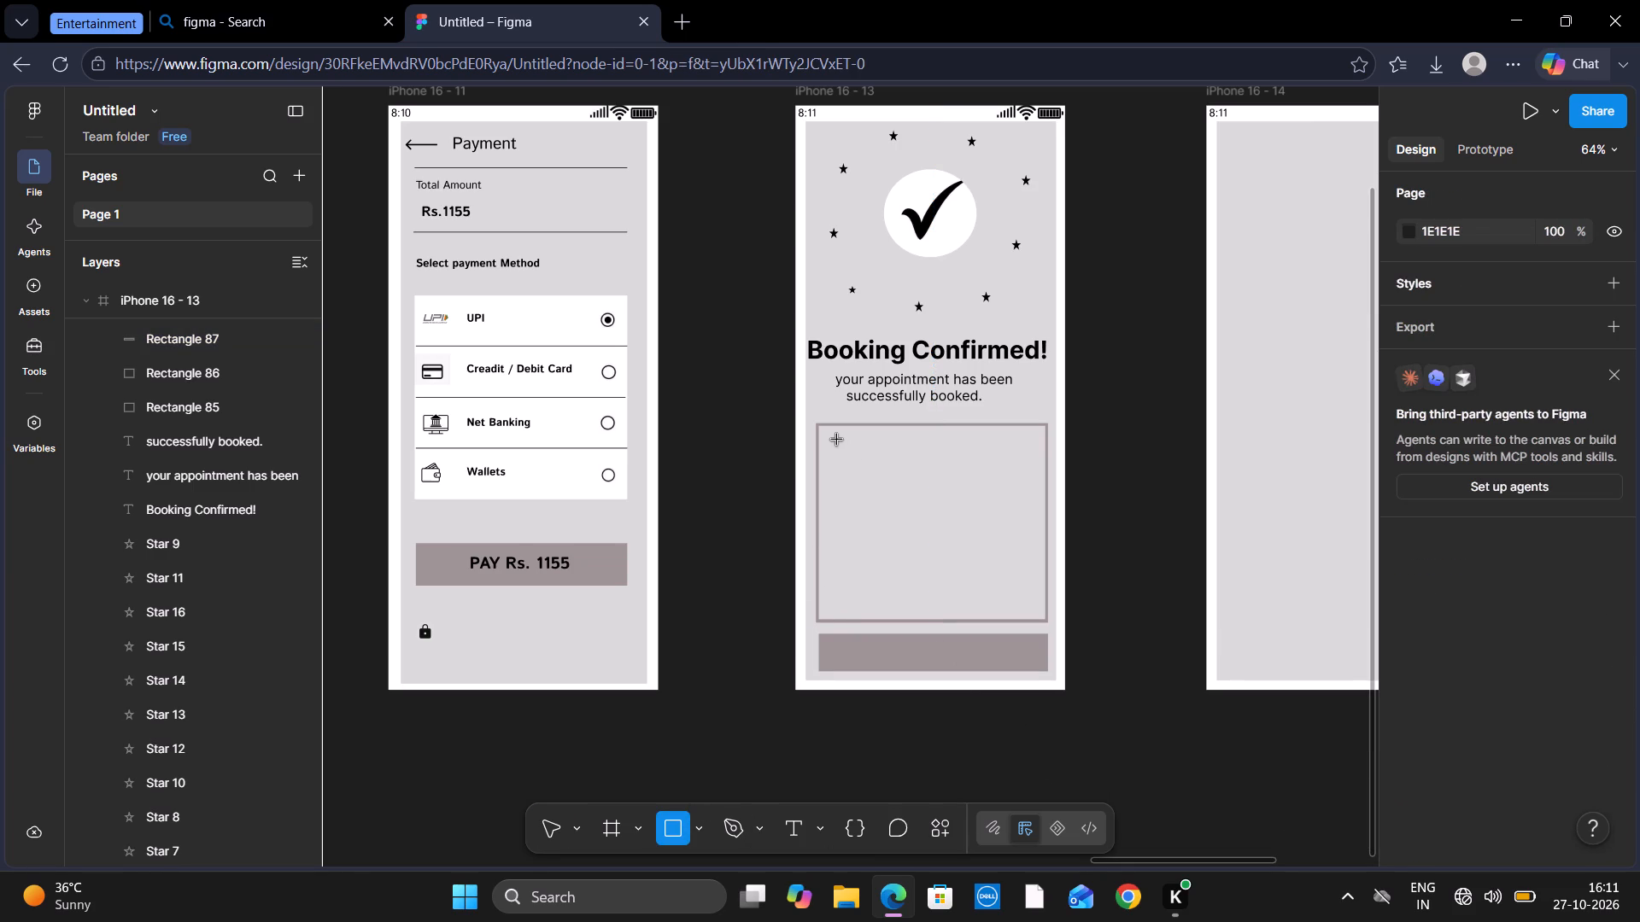
{"action": "left_click_drag", "start_coordinate": [837, 440], "coordinate": [846, 457]}
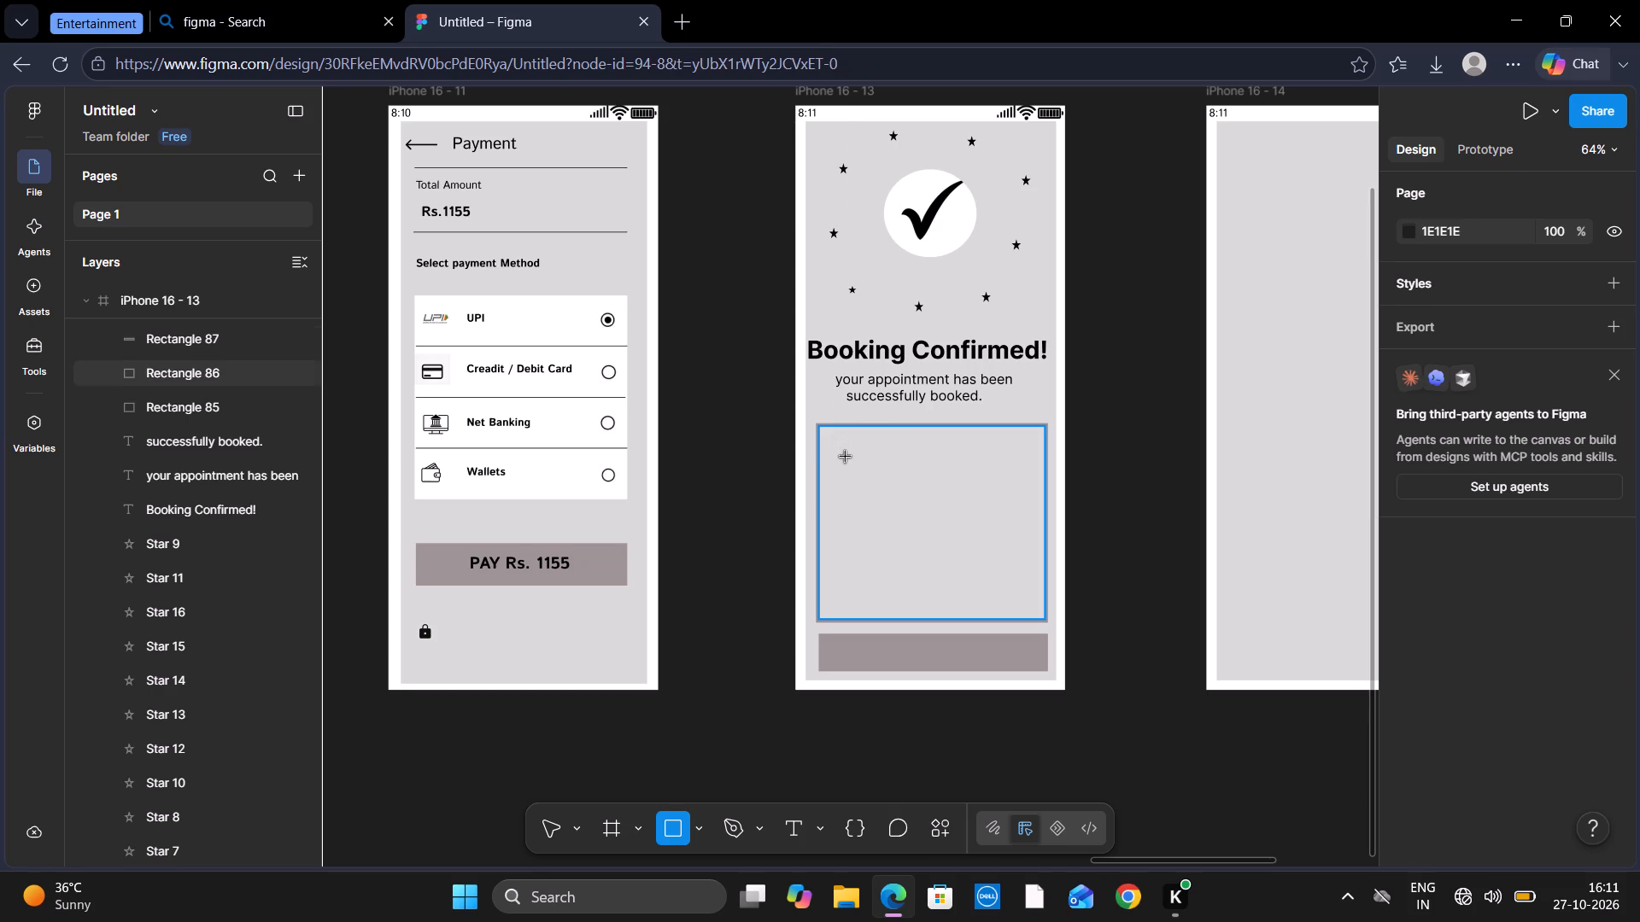
{"action": "left_click_drag", "start_coordinate": [846, 457], "coordinate": [894, 487]}
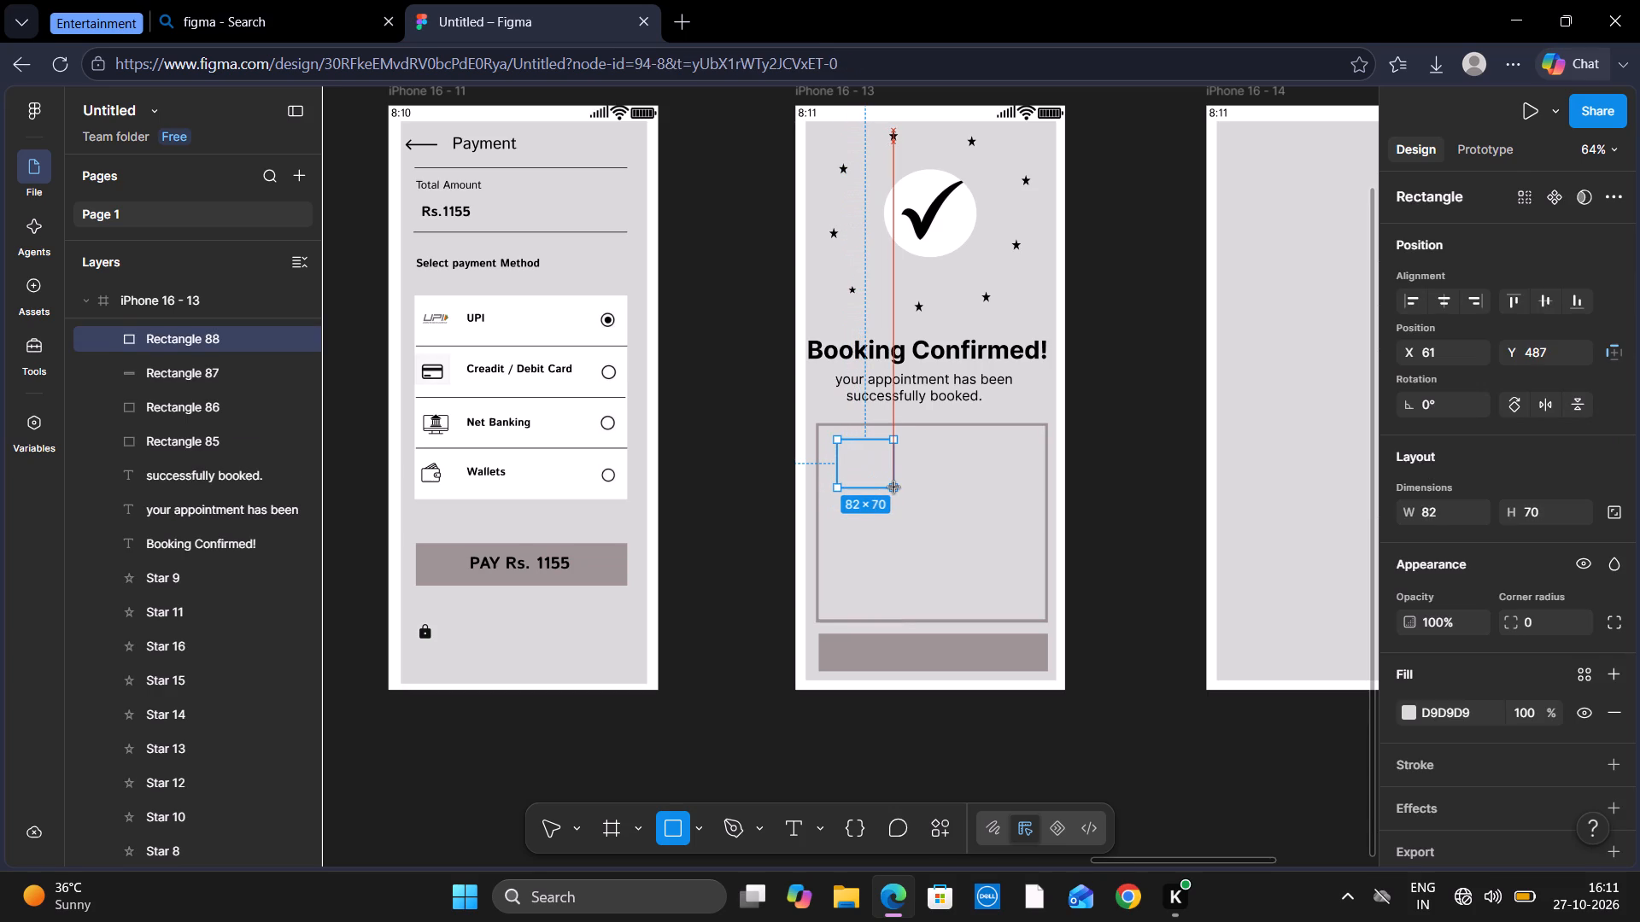
{"action": "left_click_drag", "start_coordinate": [894, 487], "coordinate": [899, 494]}
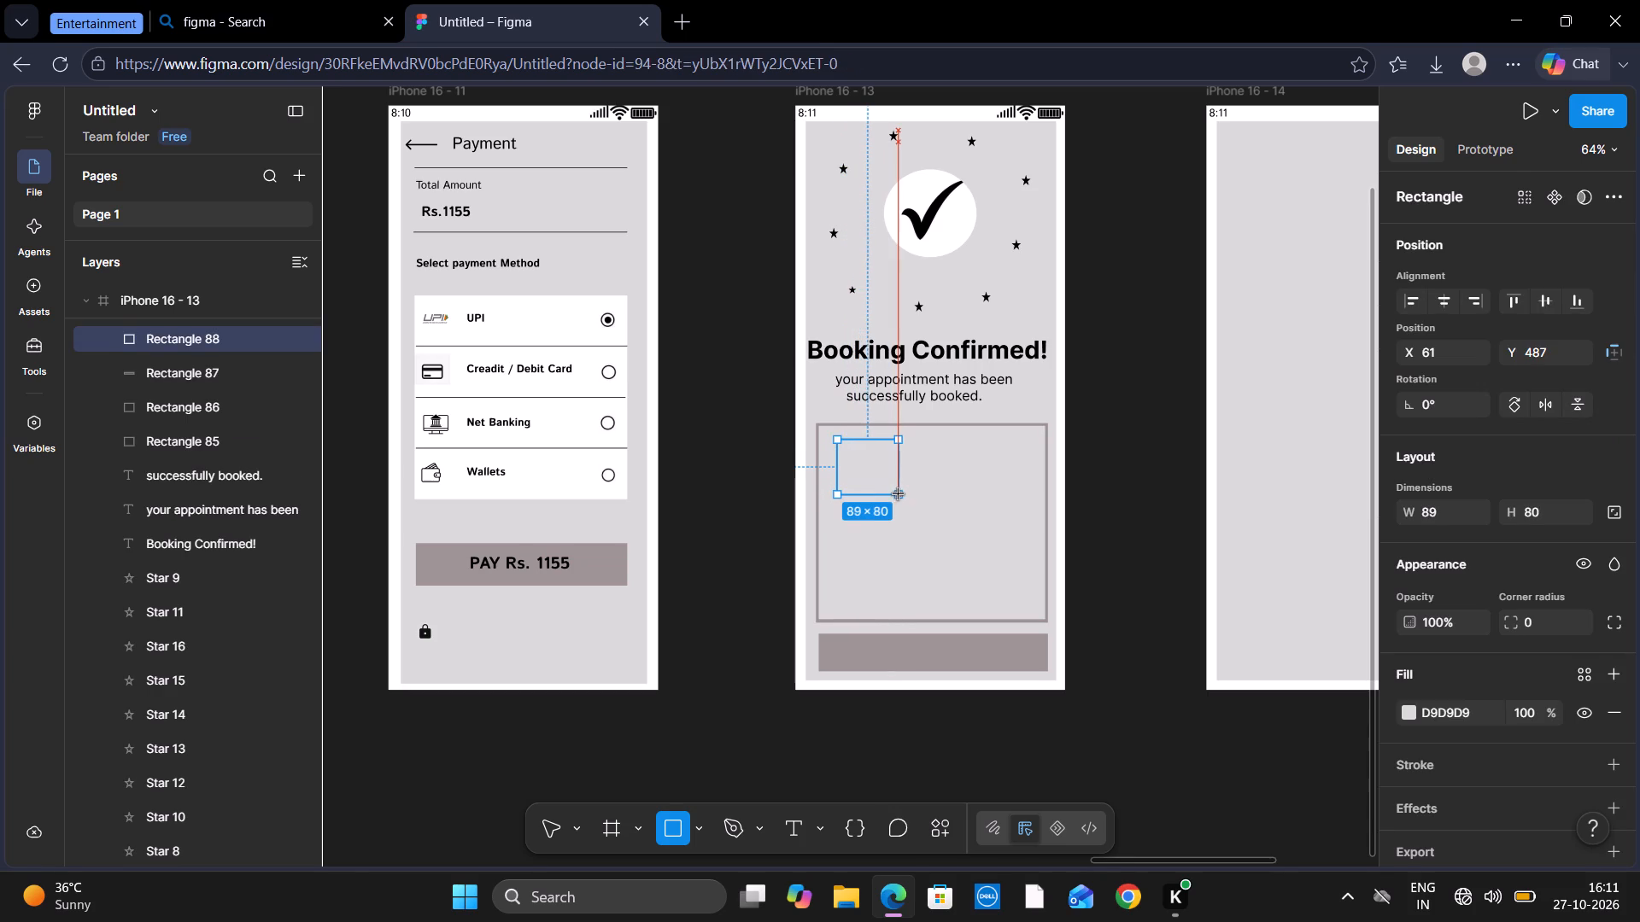
{"action": "left_click_drag", "start_coordinate": [899, 494], "coordinate": [900, 493]}
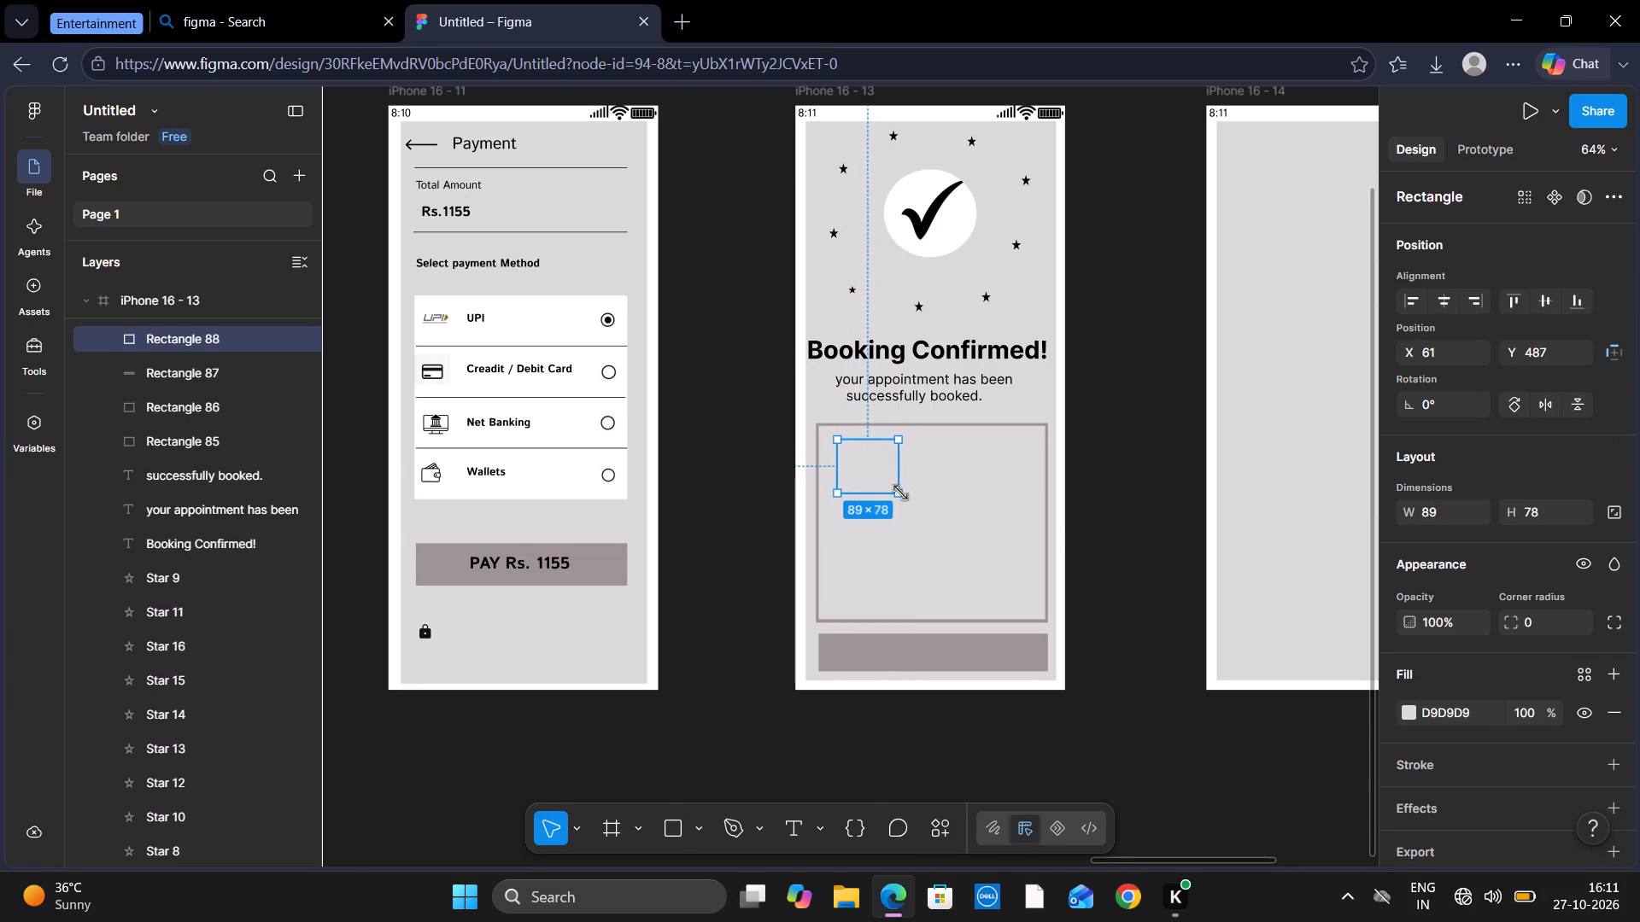
{"action": "left_click", "coordinate": [1409, 715]}
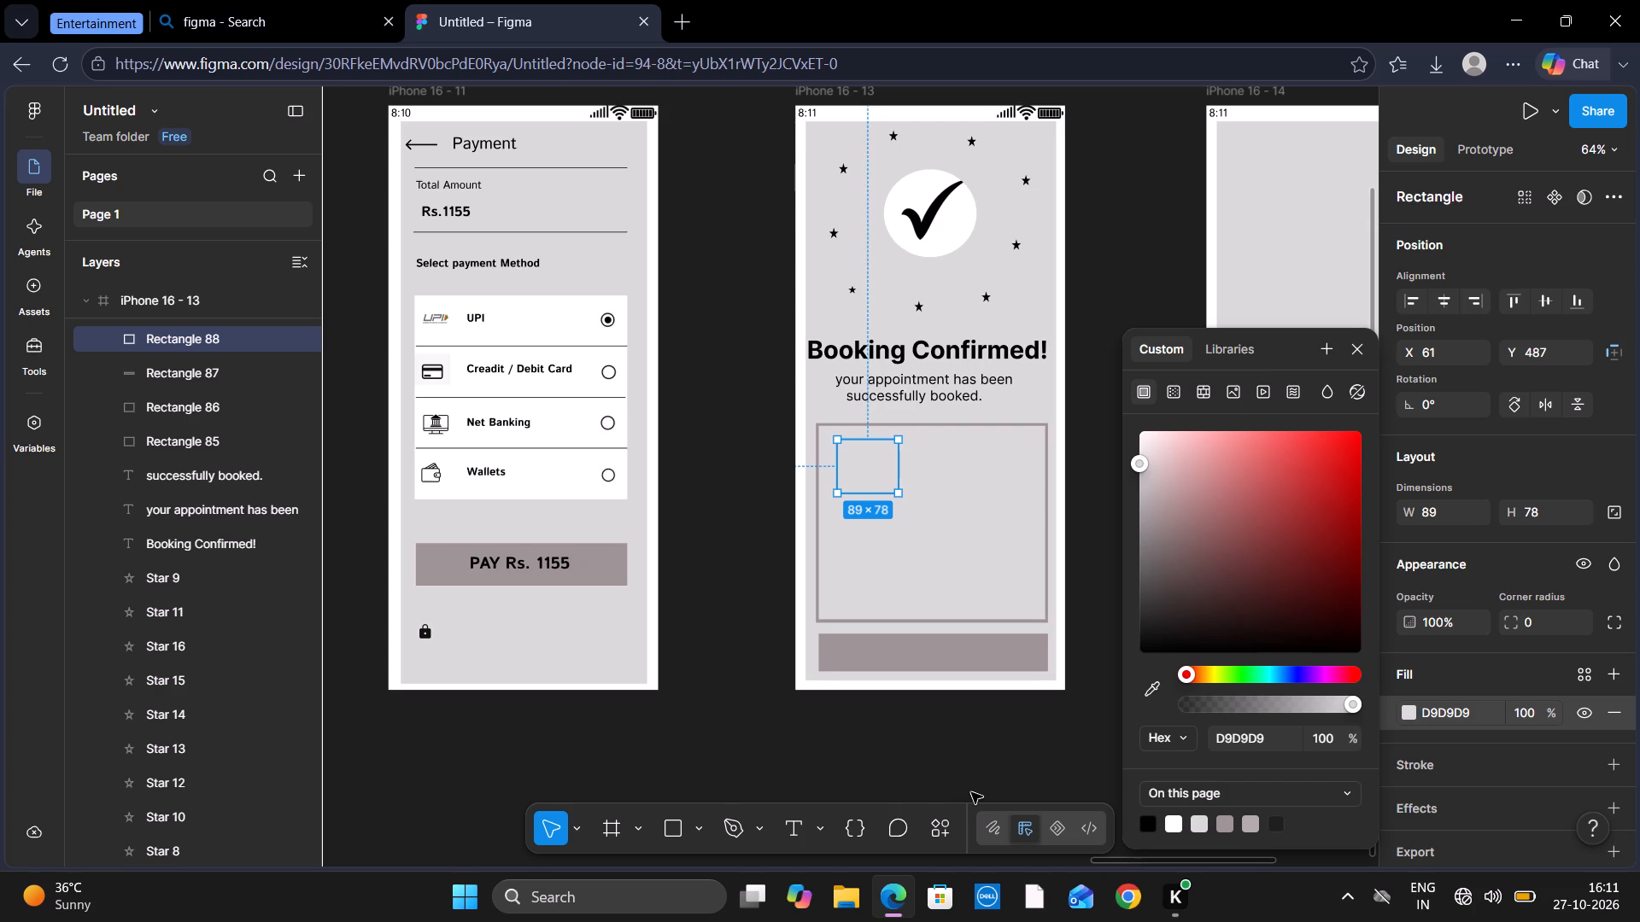
Set the opacity of the small rectangle inside the bordered box to 43%.
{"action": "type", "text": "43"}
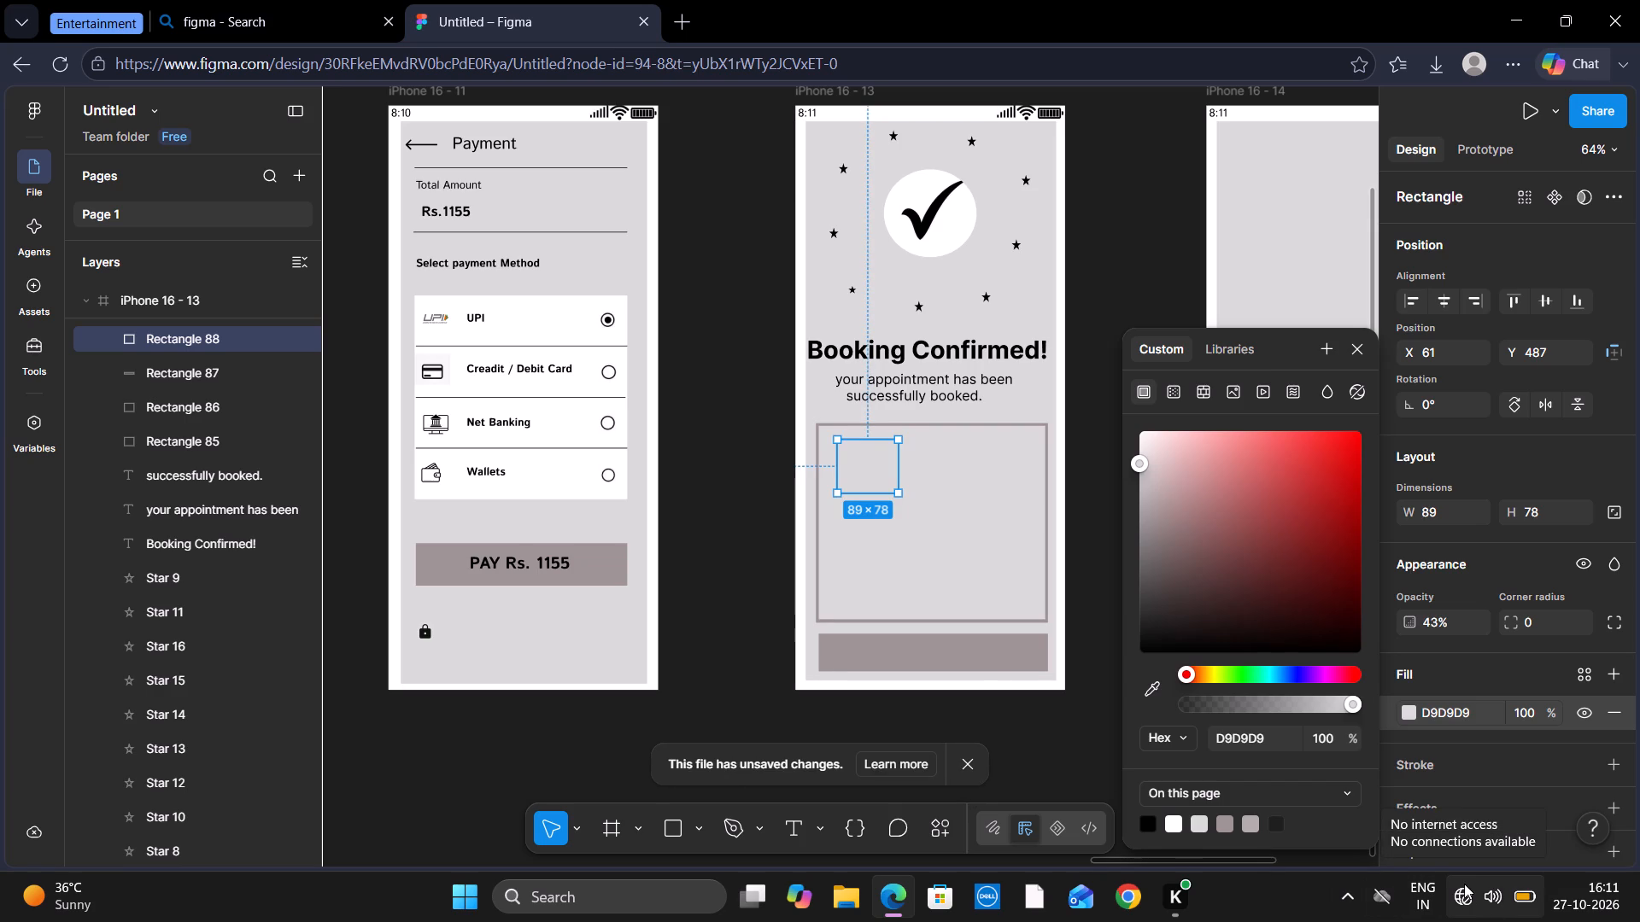
Dismiss the unsaved-changes notice, connect the computer to the vivo Y19 5G Wi-Fi network, and return to the design.
{"action": "left_click", "coordinate": [971, 757]}
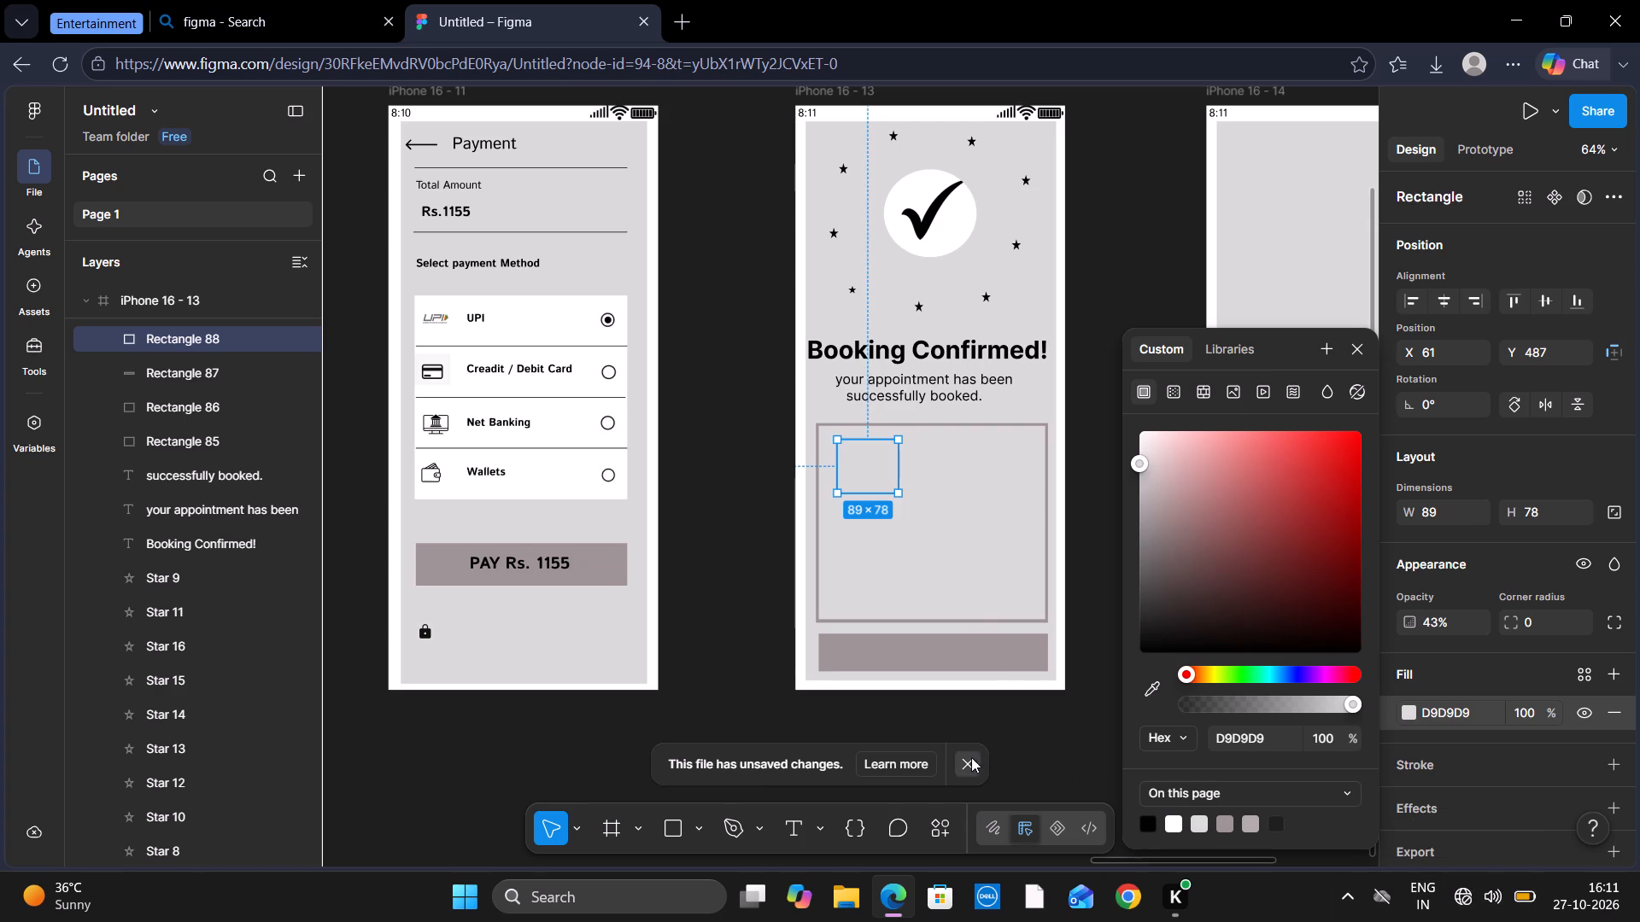
{"action": "left_click", "coordinate": [1473, 893]}
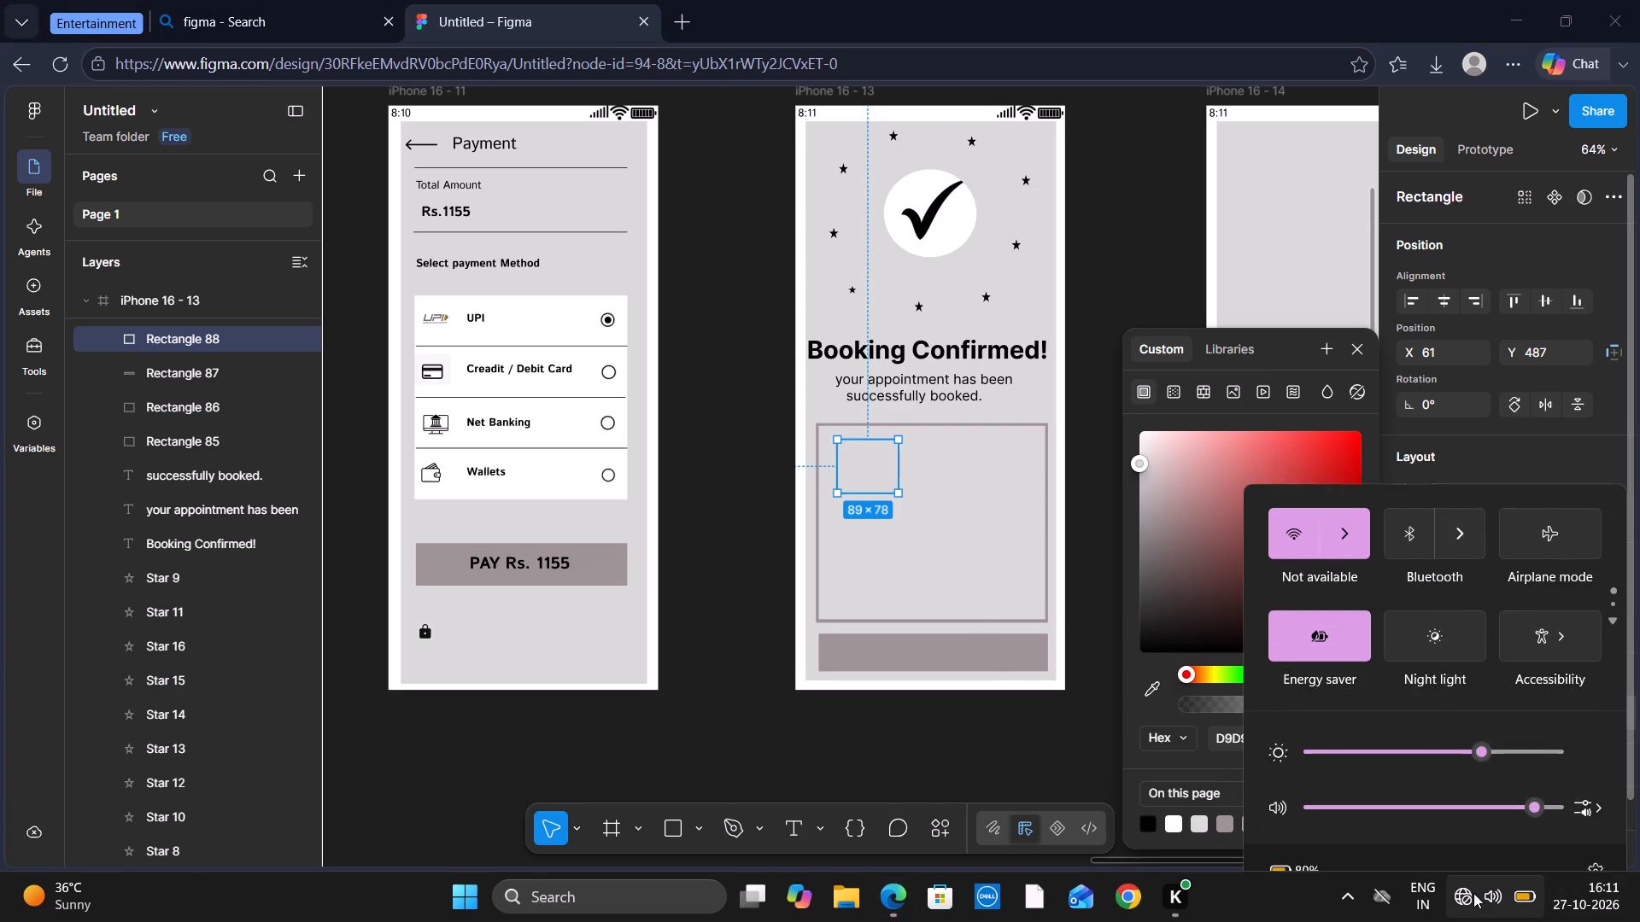
{"action": "left_click", "coordinate": [1352, 476]}
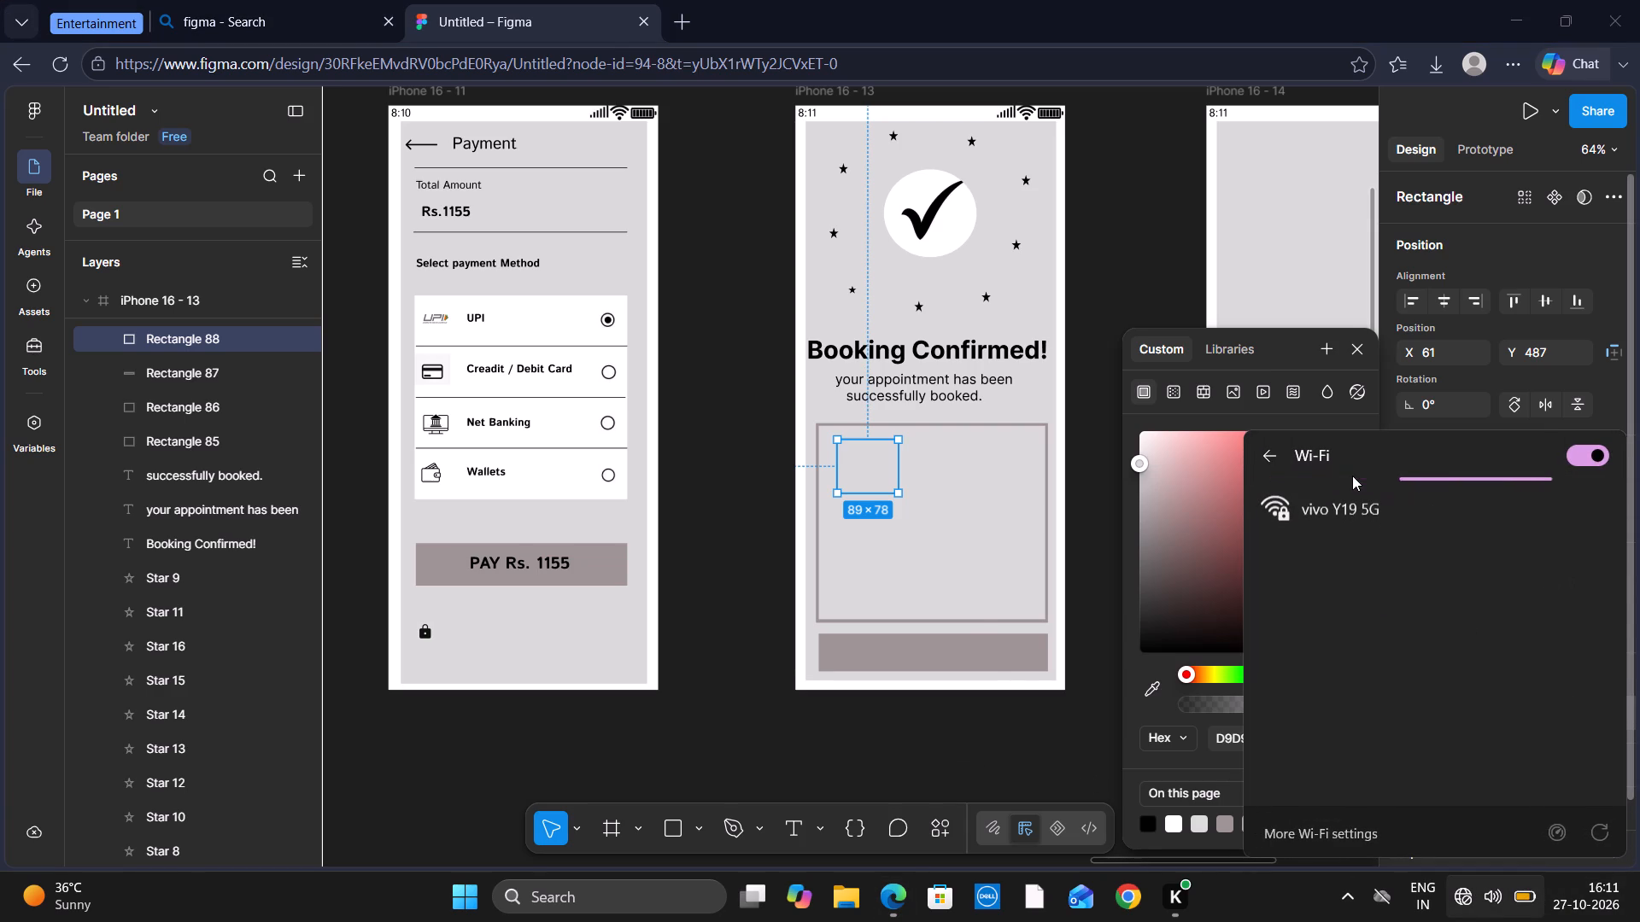
{"action": "left_click", "coordinate": [1357, 493]}
{"action": "left_click", "coordinate": [1502, 598]}
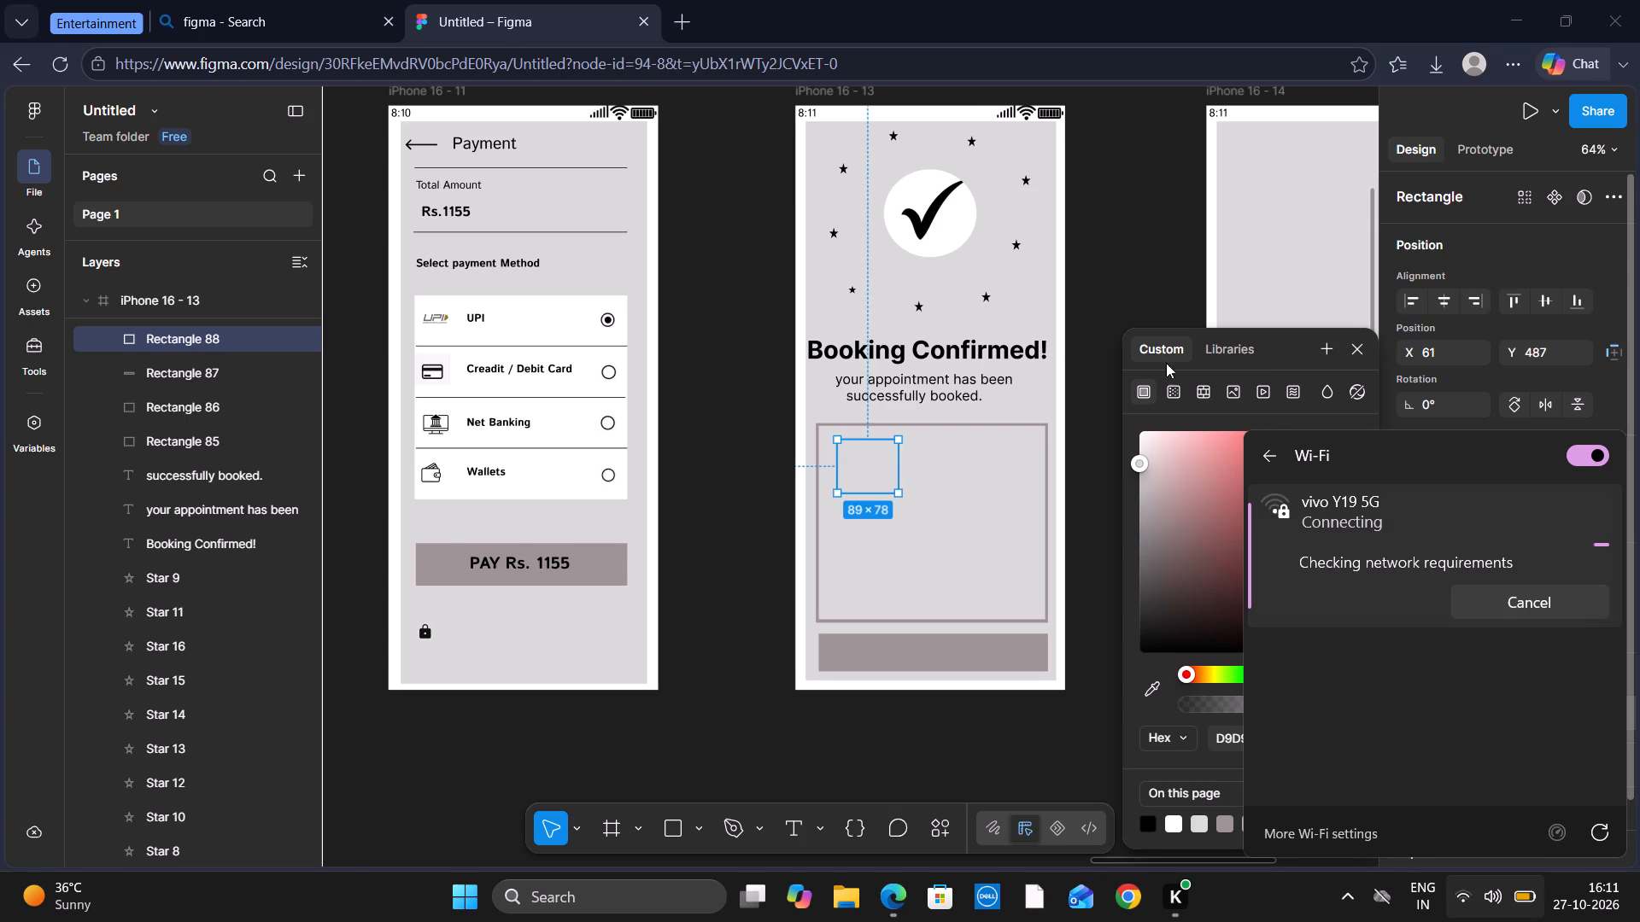
{"action": "left_click", "coordinate": [869, 489]}
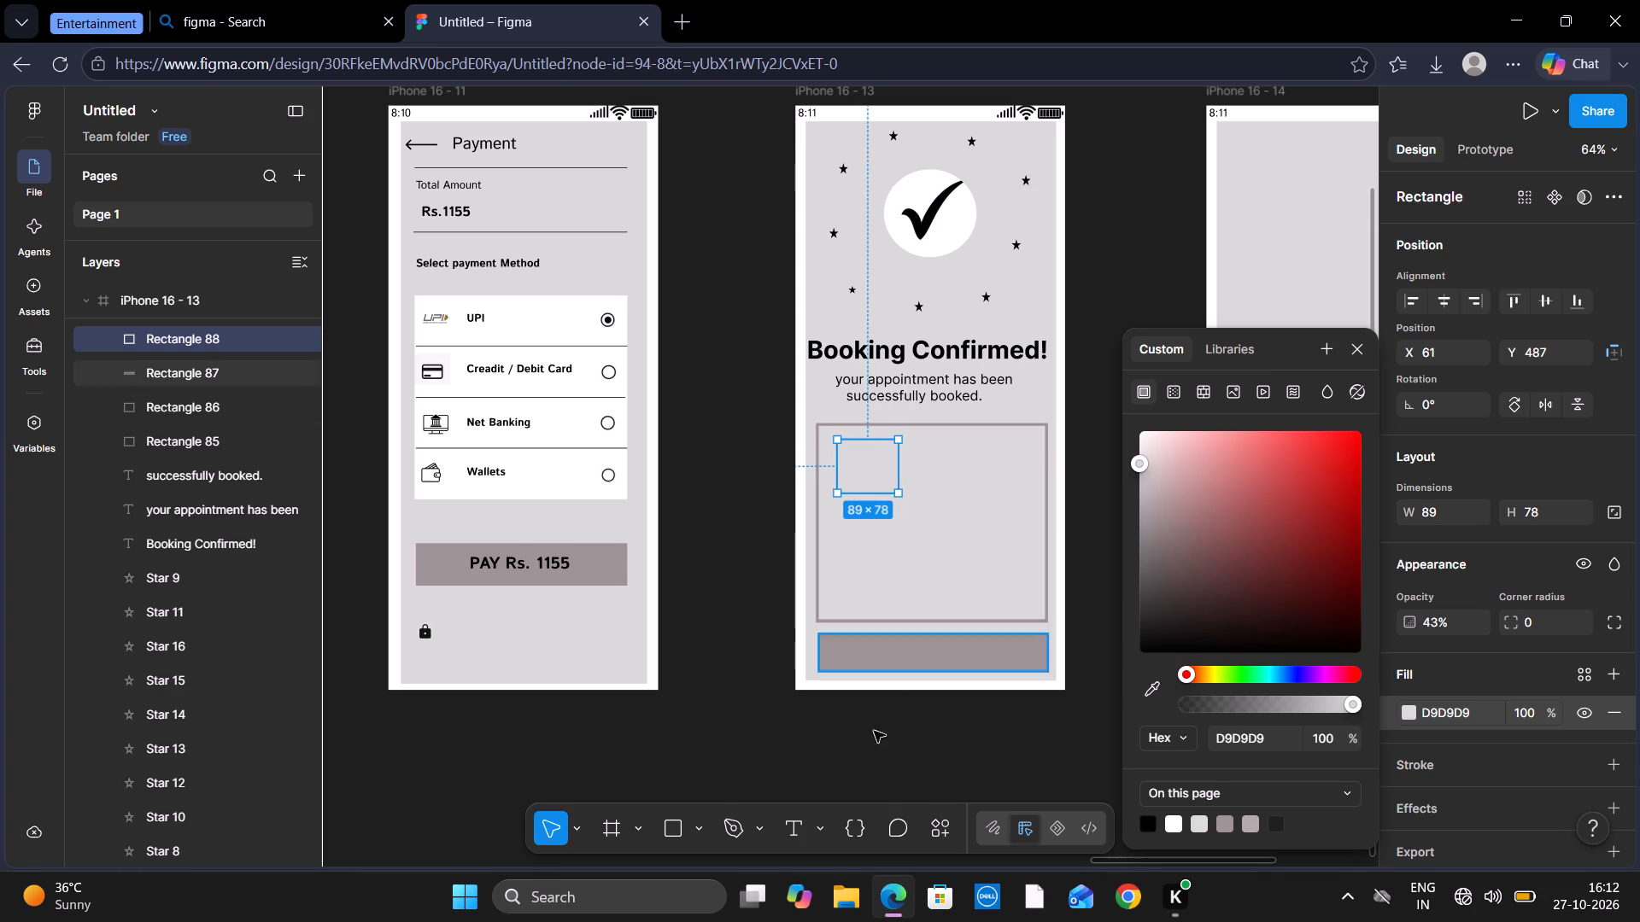
Fill the small rectangle inside the bordered box with white, FFFFFF, and deselect it.
{"action": "left_click", "coordinate": [1176, 818]}
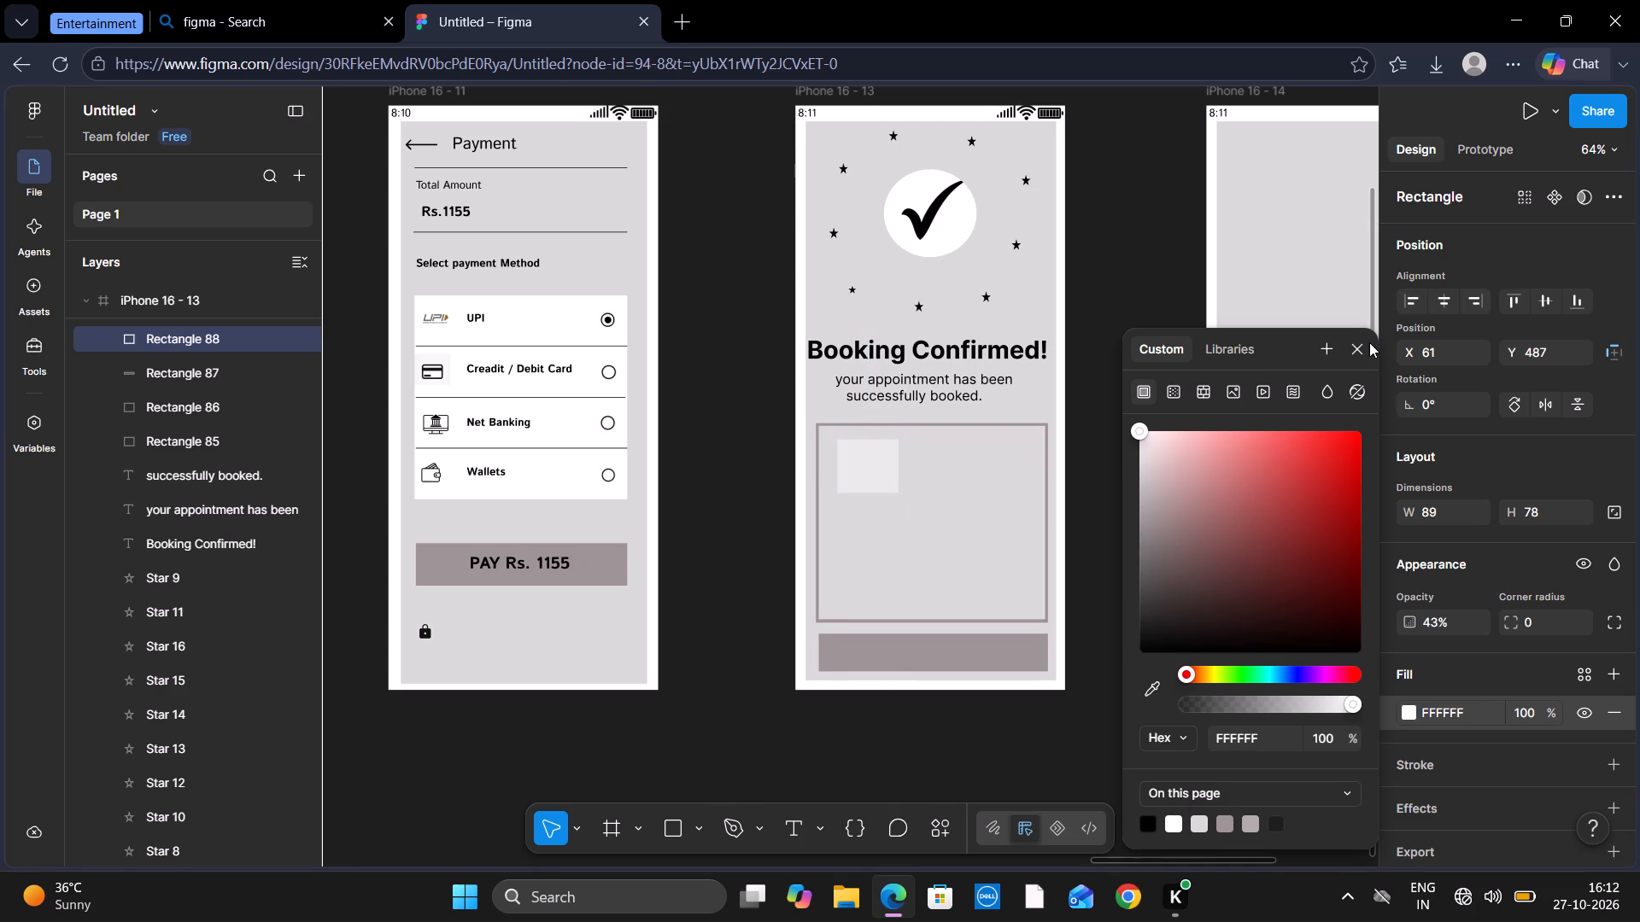
{"action": "left_click", "coordinate": [1366, 343]}
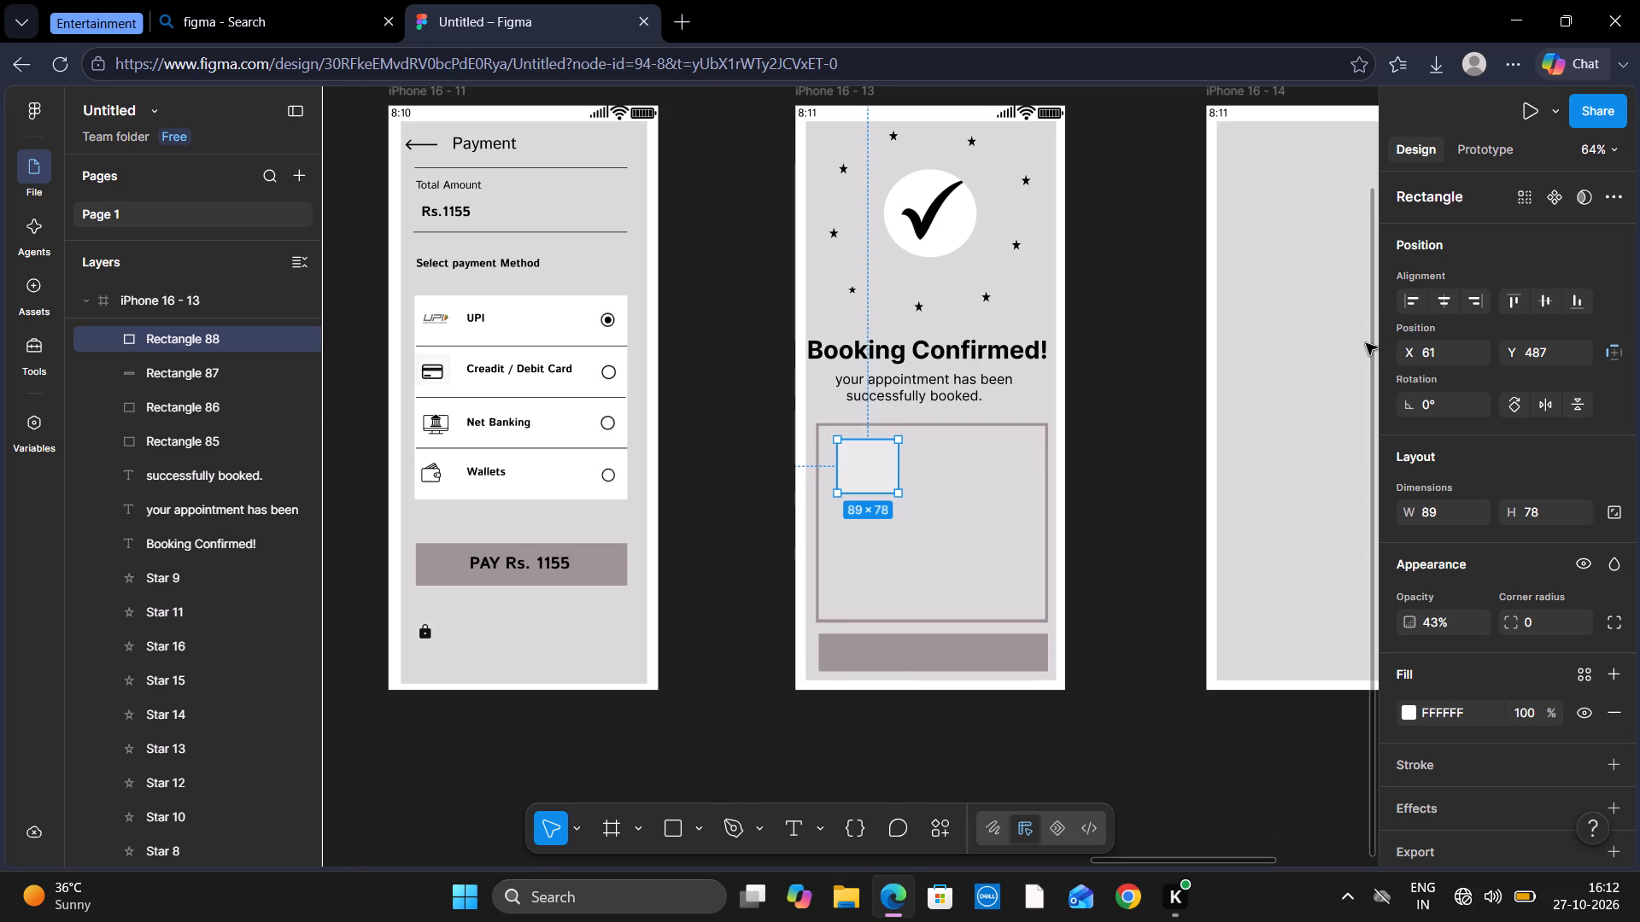
{"action": "left_click", "coordinate": [1159, 575]}
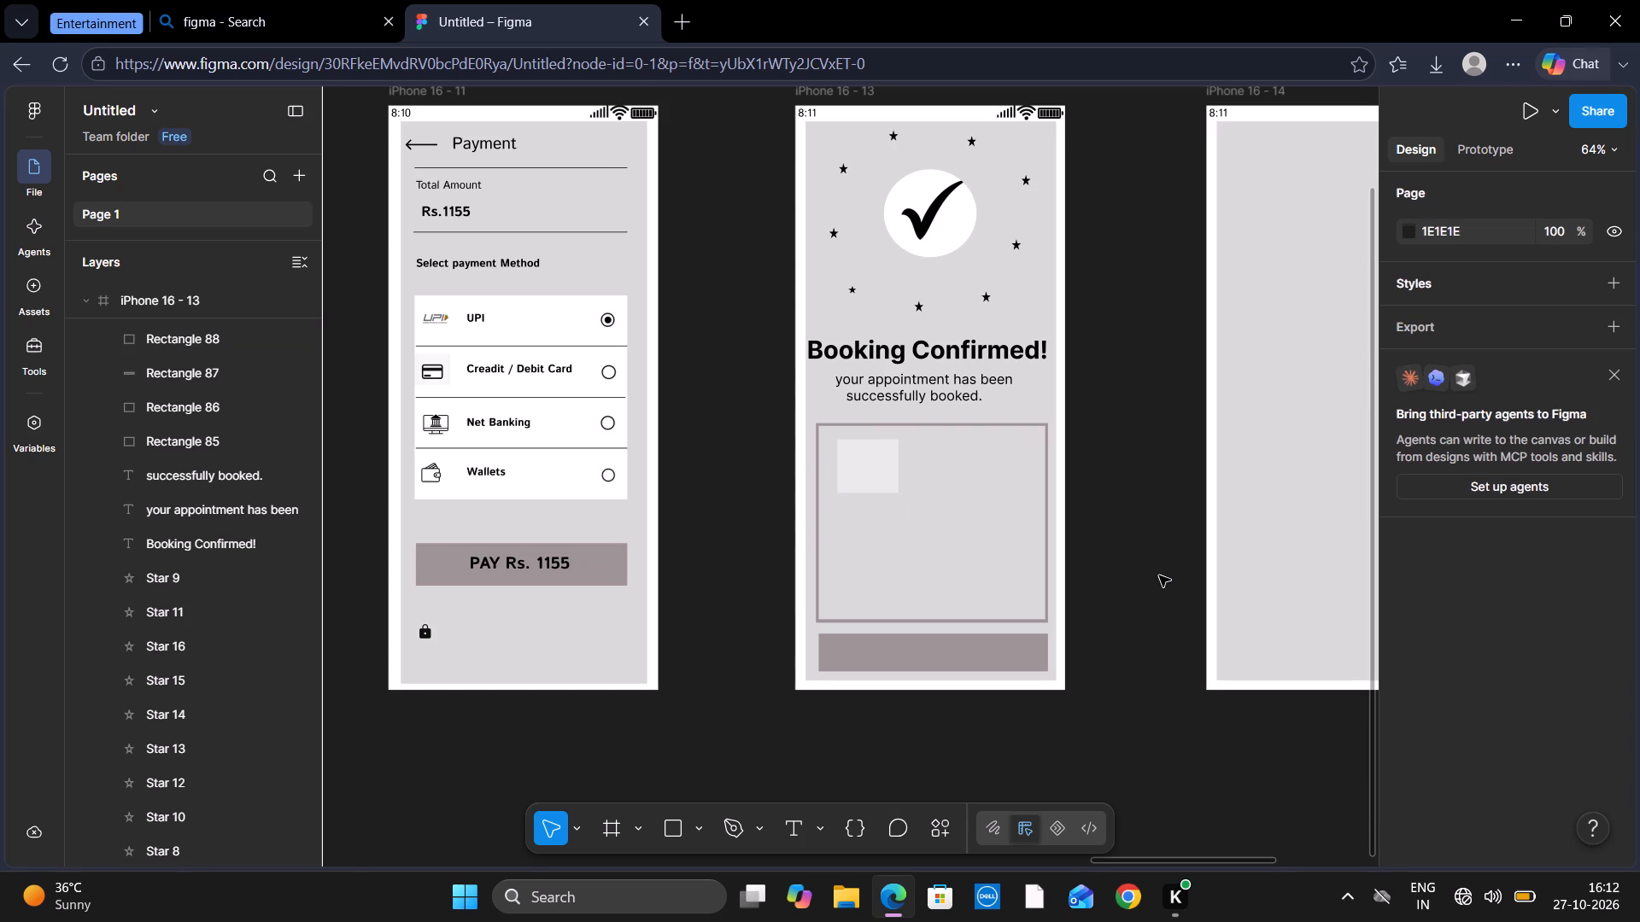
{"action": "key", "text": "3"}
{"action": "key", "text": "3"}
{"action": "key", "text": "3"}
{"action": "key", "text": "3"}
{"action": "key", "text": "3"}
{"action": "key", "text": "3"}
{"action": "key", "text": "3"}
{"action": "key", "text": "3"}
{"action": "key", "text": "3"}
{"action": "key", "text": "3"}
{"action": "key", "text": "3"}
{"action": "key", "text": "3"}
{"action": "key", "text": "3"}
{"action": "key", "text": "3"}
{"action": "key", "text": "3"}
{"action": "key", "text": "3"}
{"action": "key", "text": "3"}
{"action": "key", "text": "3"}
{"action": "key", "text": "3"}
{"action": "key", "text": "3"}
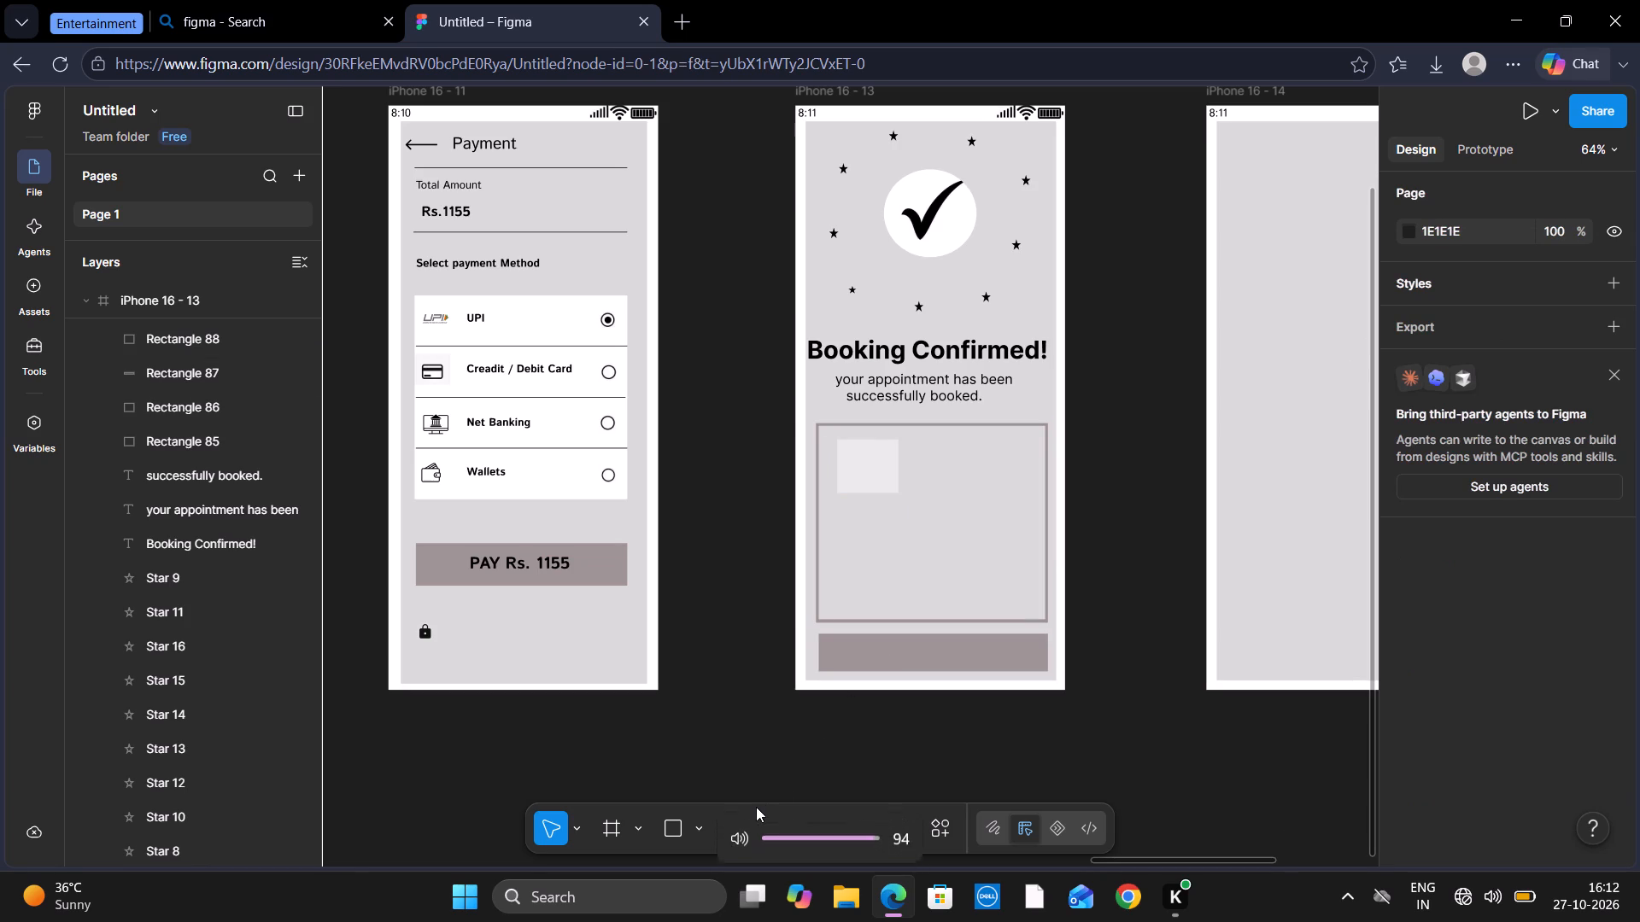
Draw a black horizontal line about 89 long along the small light rectangle's top edge with the Line tool.
{"action": "left_click", "coordinate": [706, 812]}
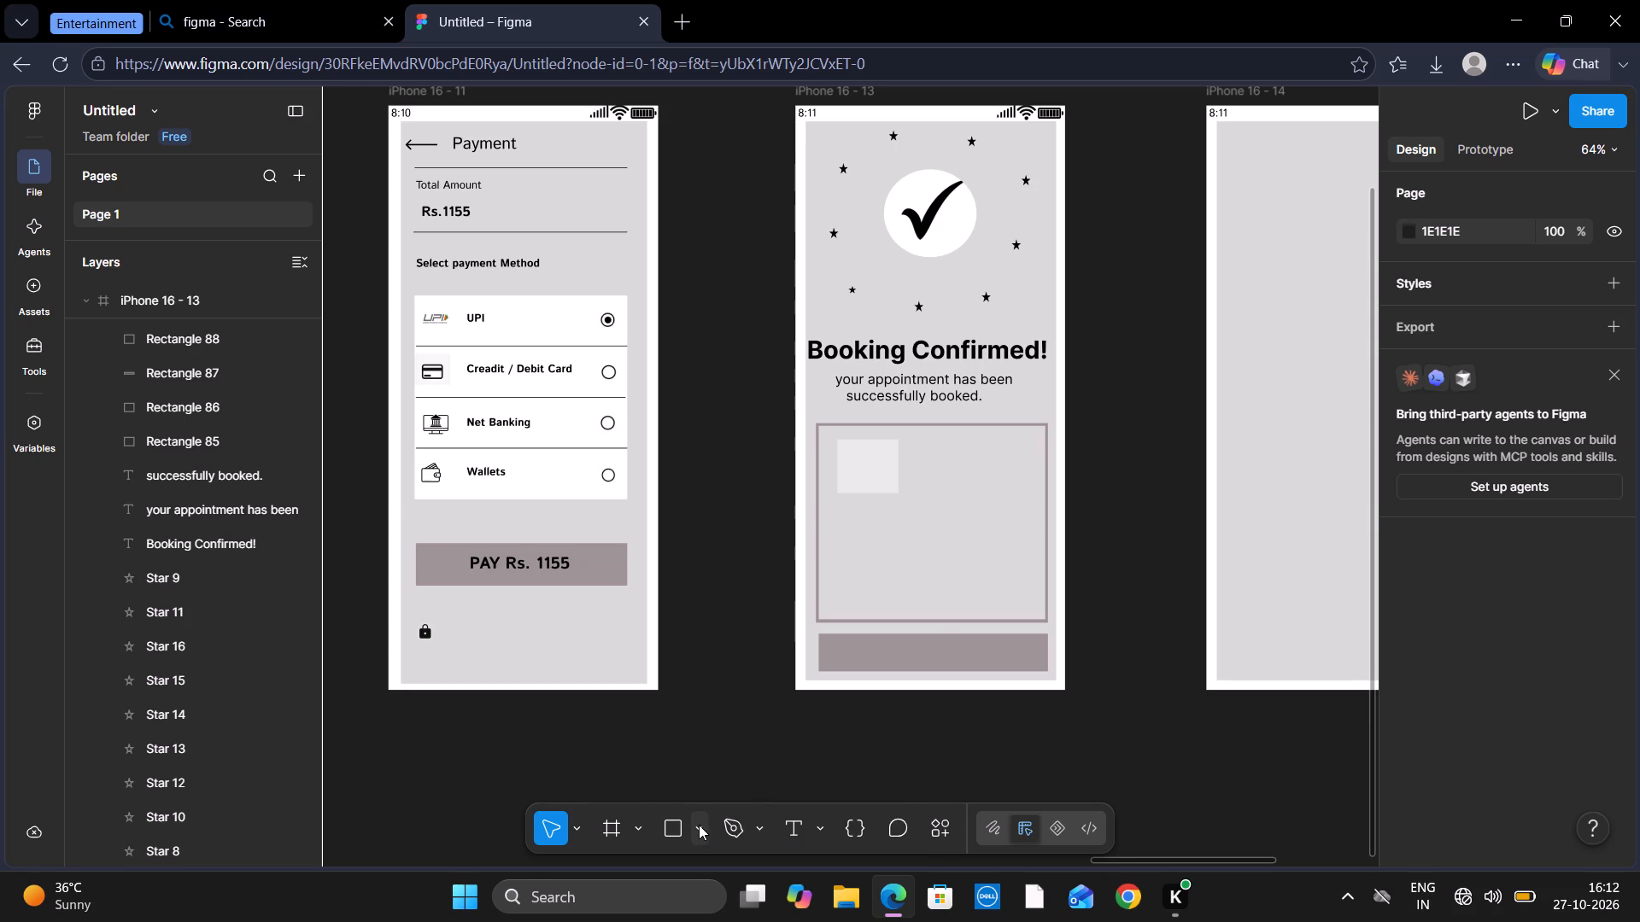
{"action": "left_click", "coordinate": [699, 825]}
{"action": "left_click", "coordinate": [818, 649]}
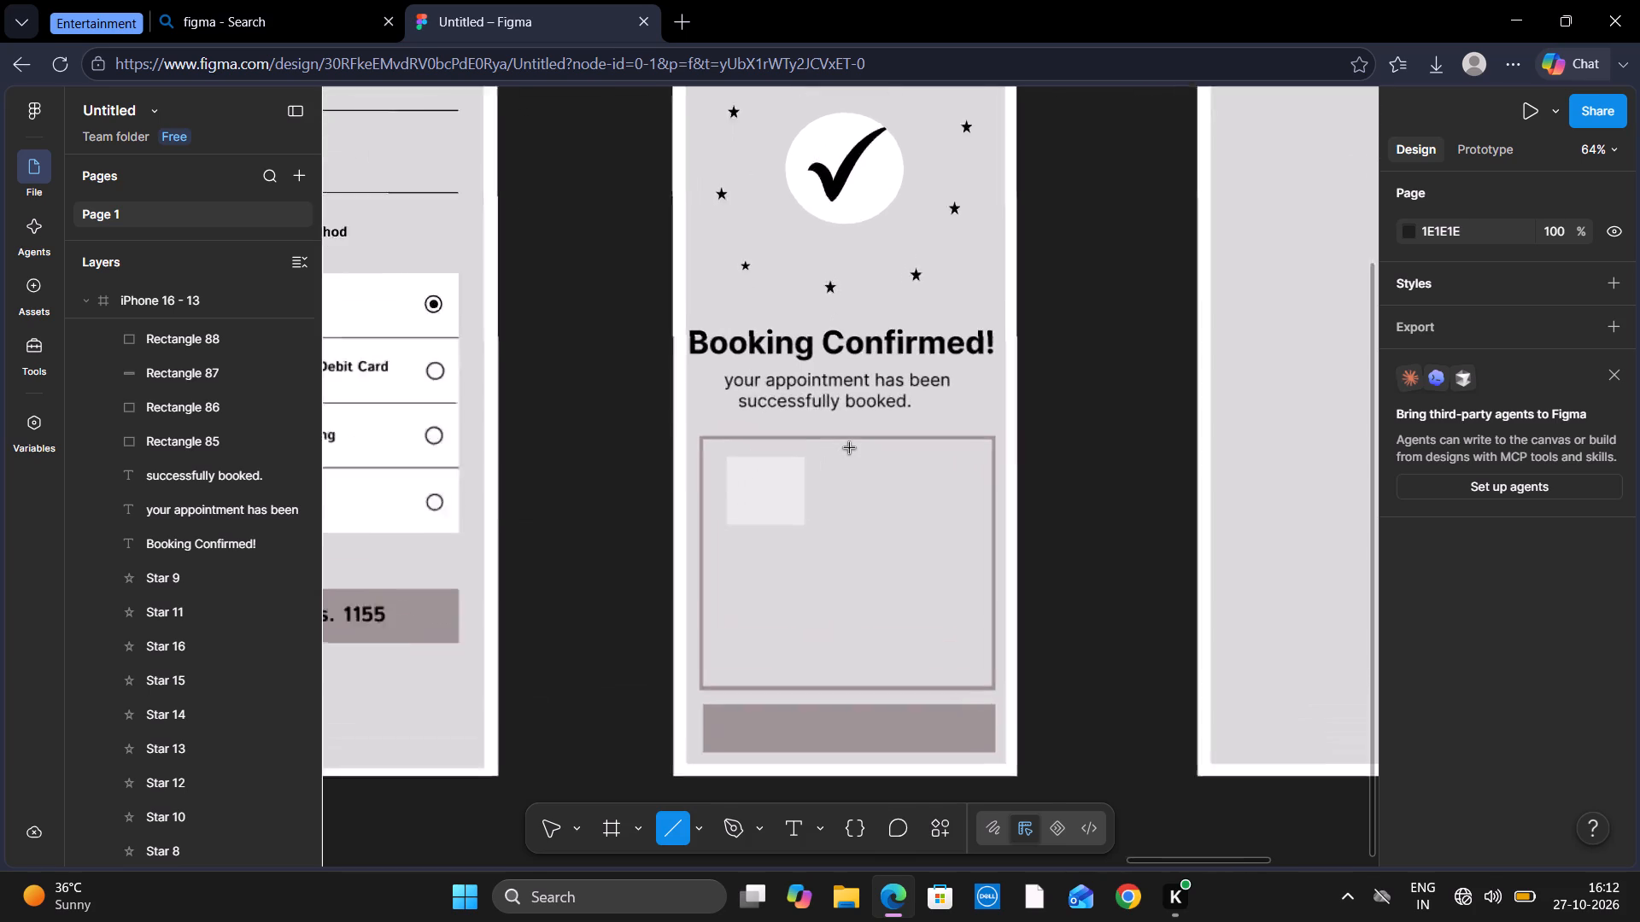
{"action": "scroll", "coordinate": [850, 448], "scroll_direction": "right", "scroll_amount": 1}
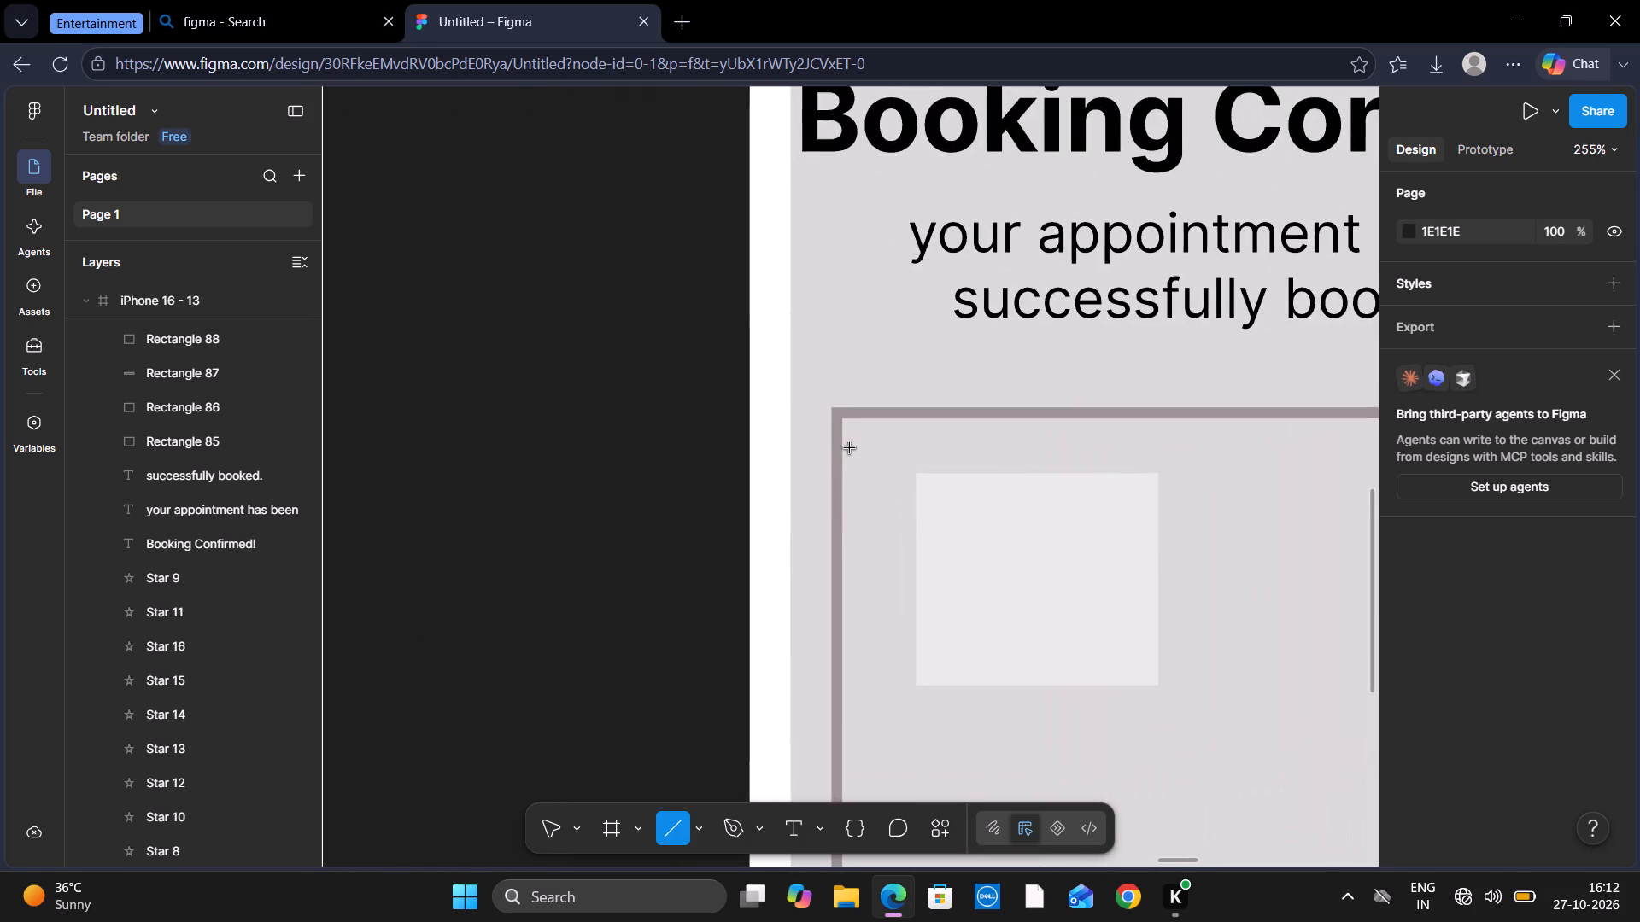
{"action": "scroll", "coordinate": [850, 448], "scroll_direction": "left", "scroll_amount": 1}
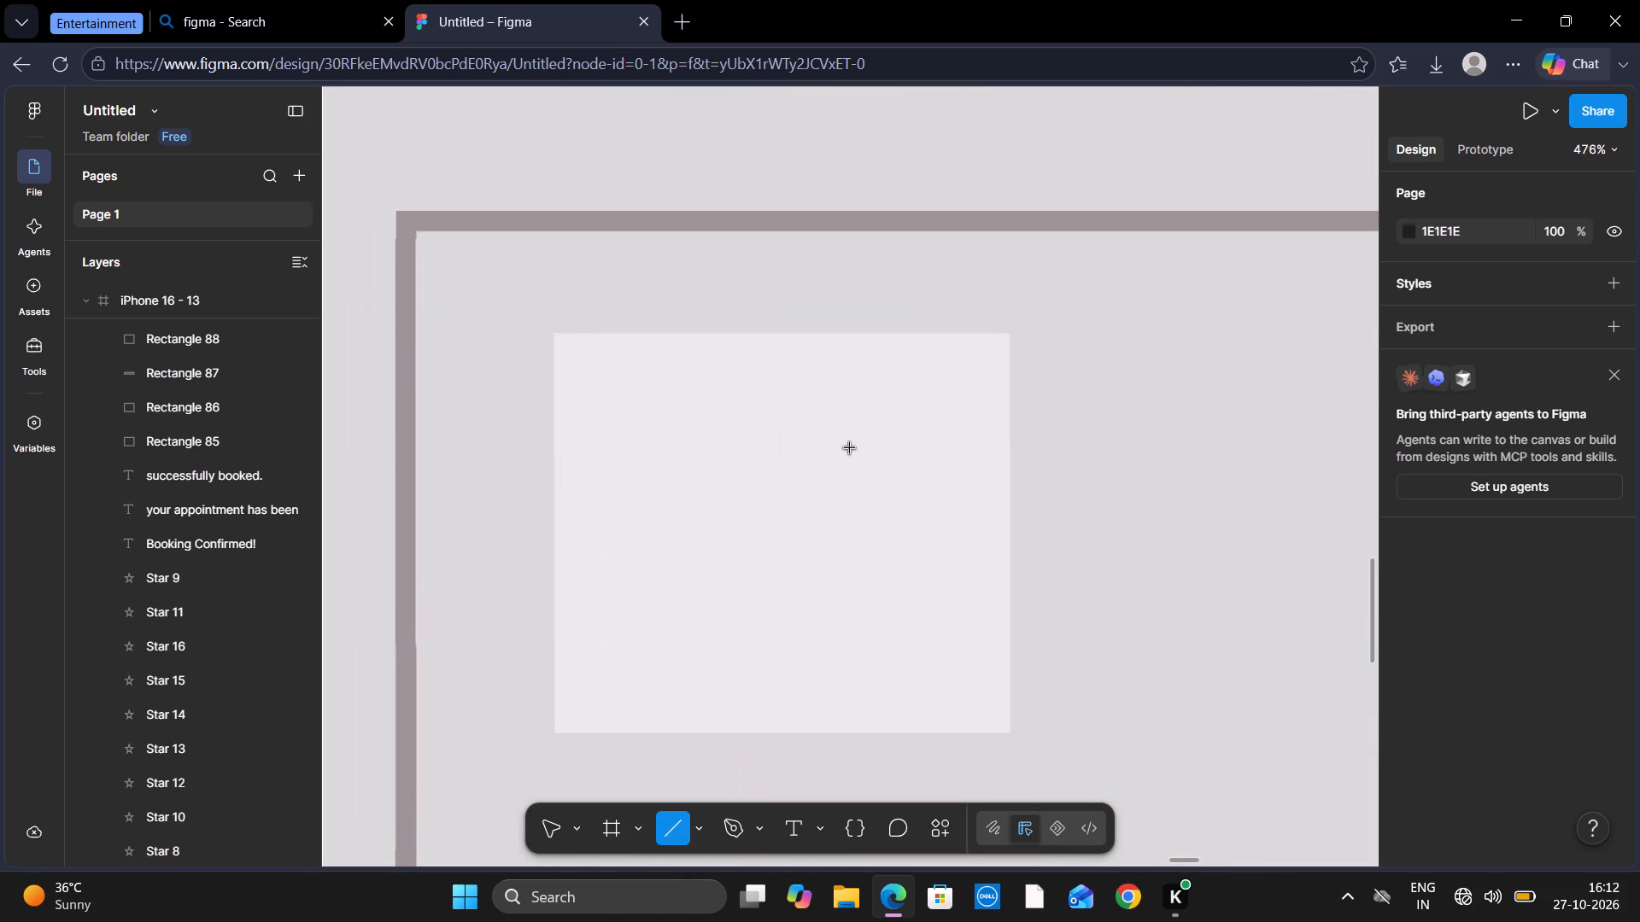
{"action": "left_click_drag", "start_coordinate": [556, 336], "coordinate": [1009, 334]}
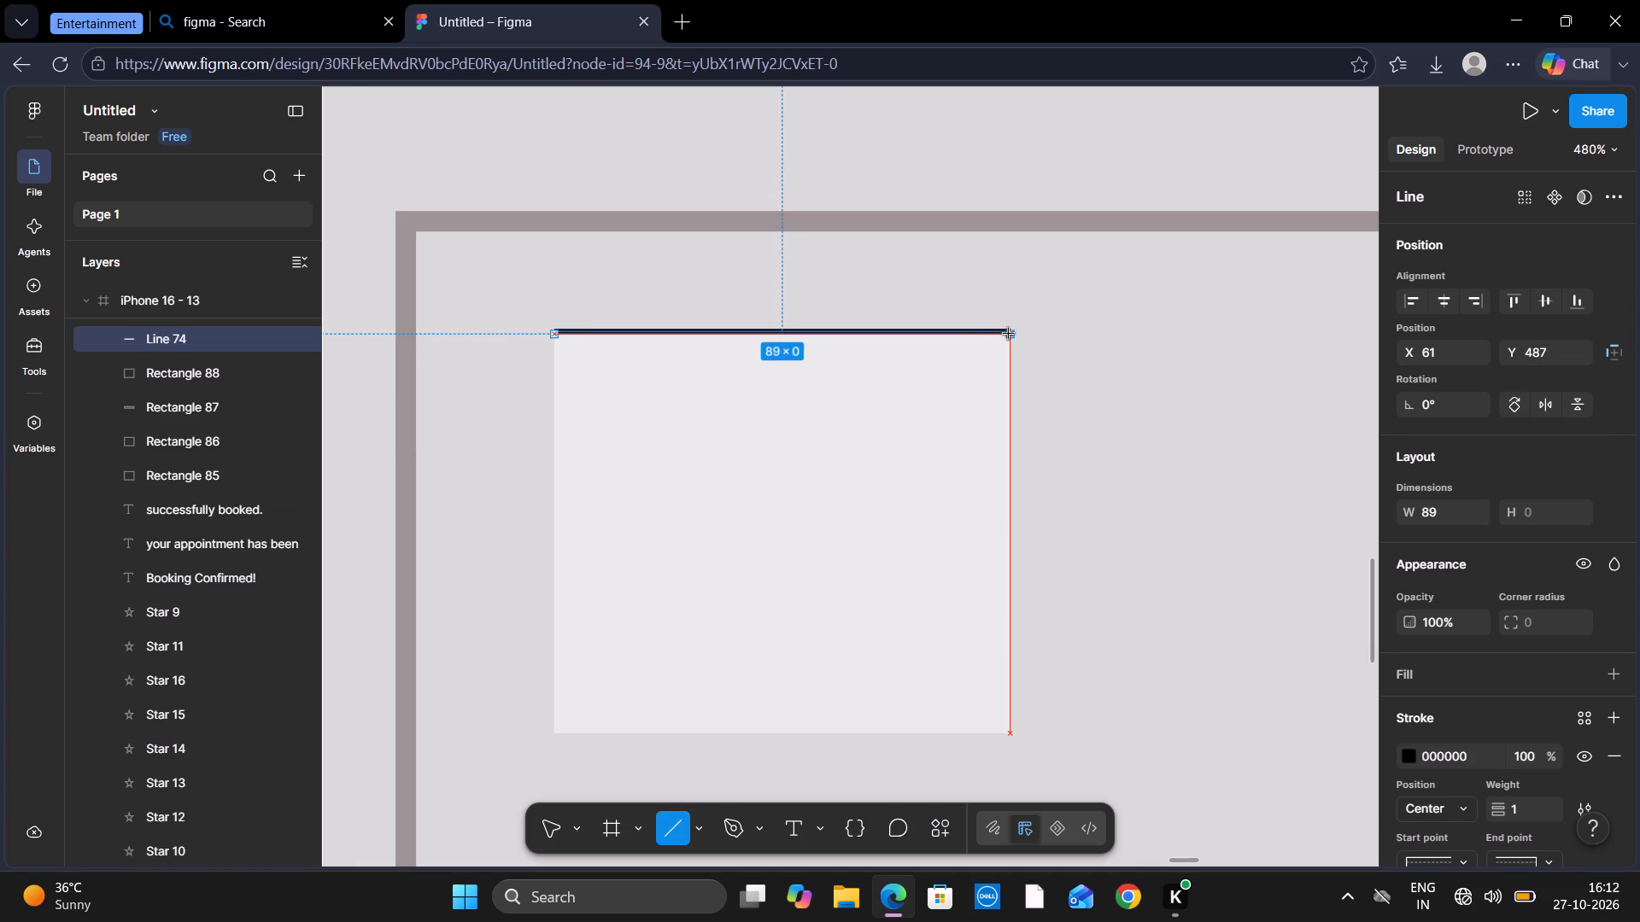
{"action": "left_click_drag", "start_coordinate": [1009, 334], "coordinate": [1015, 336]}
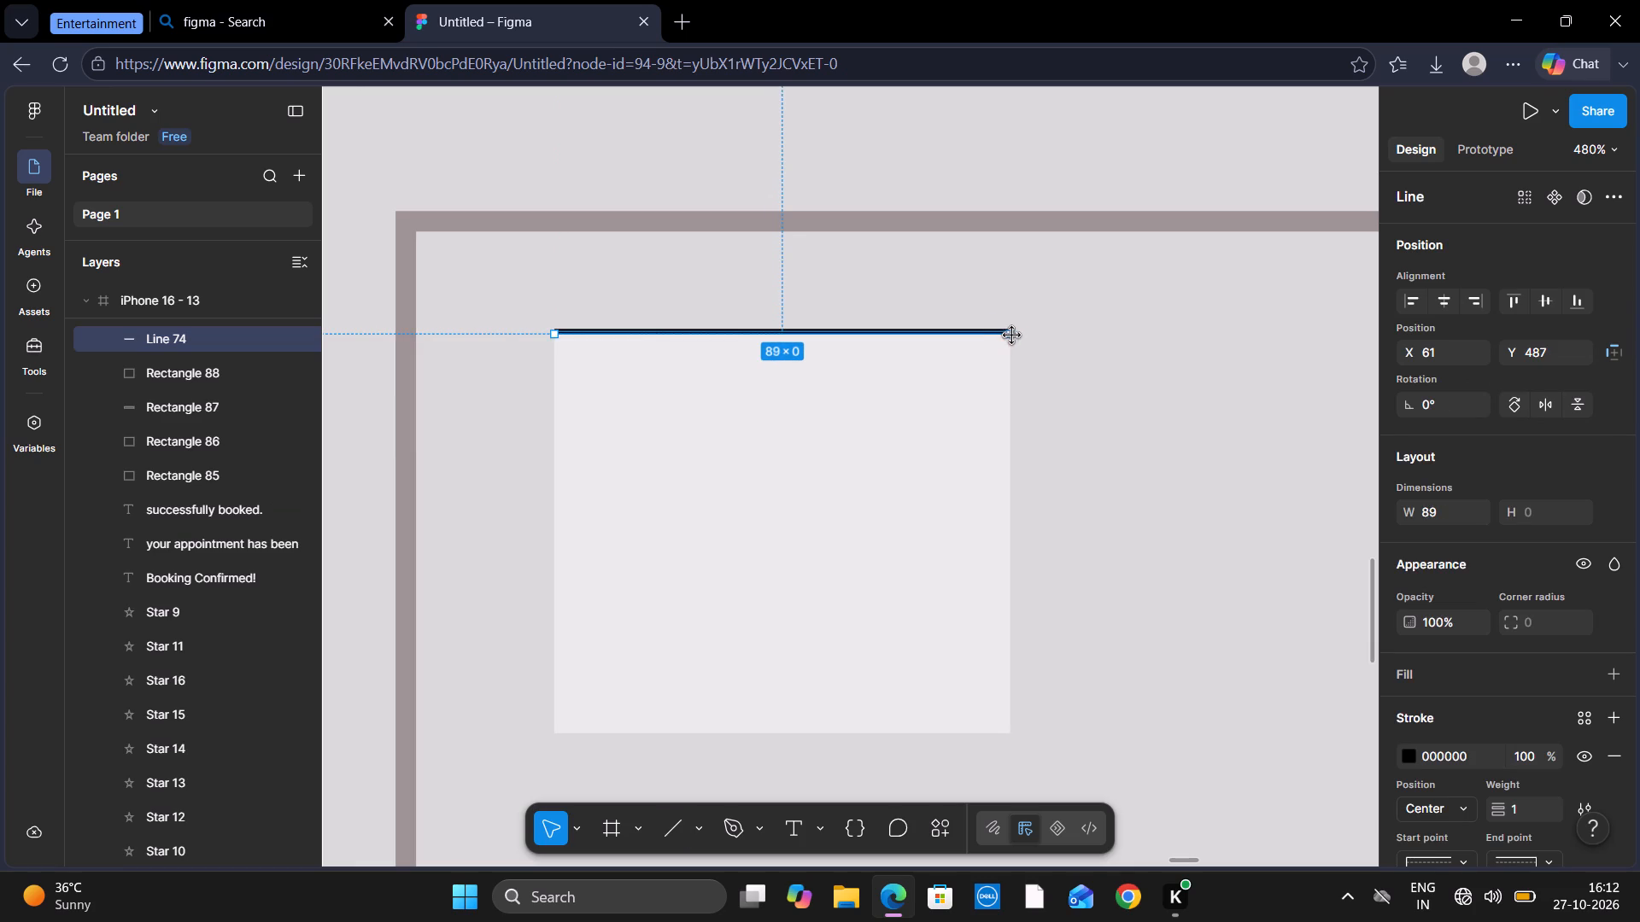
{"action": "left_click", "coordinate": [1013, 336]}
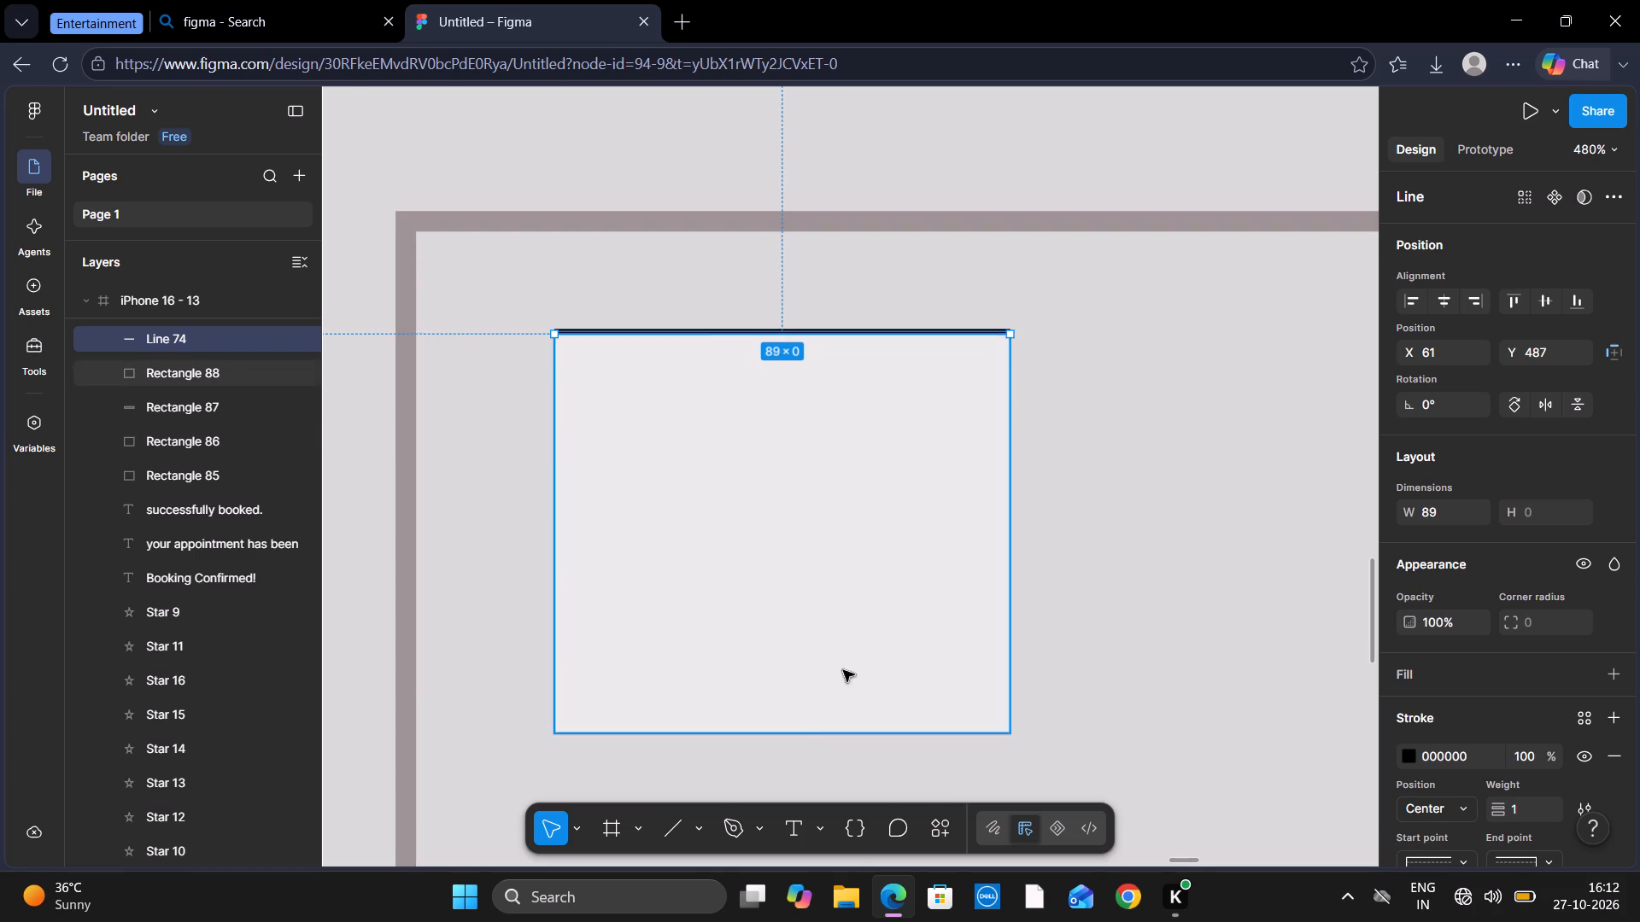
Draw a black vertical line about 78 long down the small light rectangle's right edge.
{"action": "left_click", "coordinate": [671, 838]}
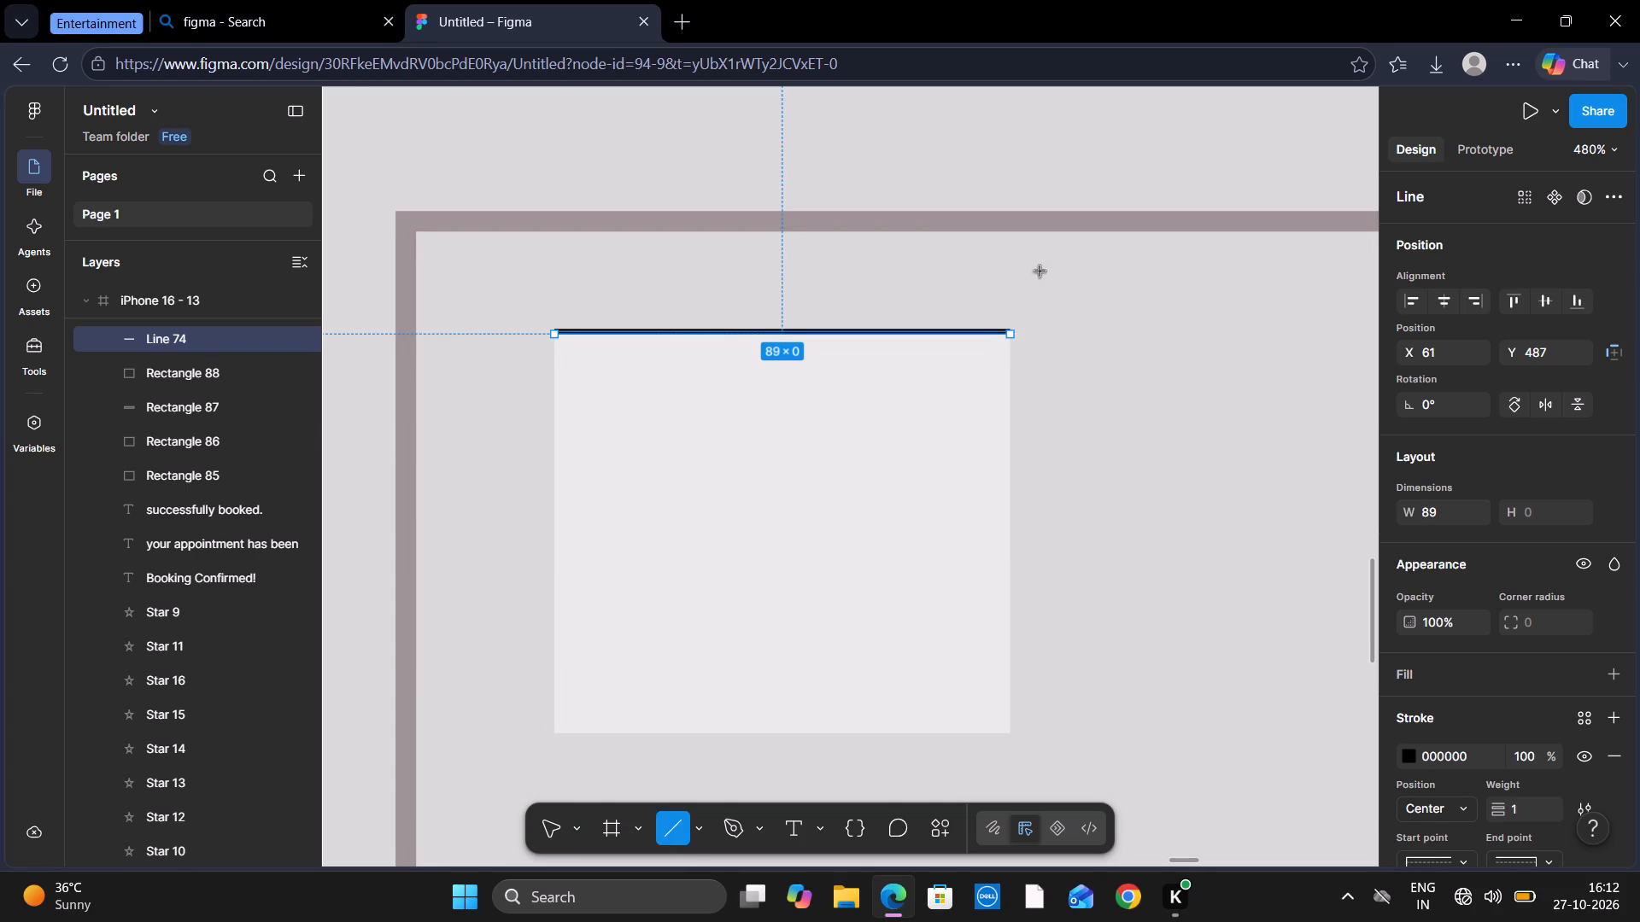
{"action": "left_click", "coordinate": [1010, 334]}
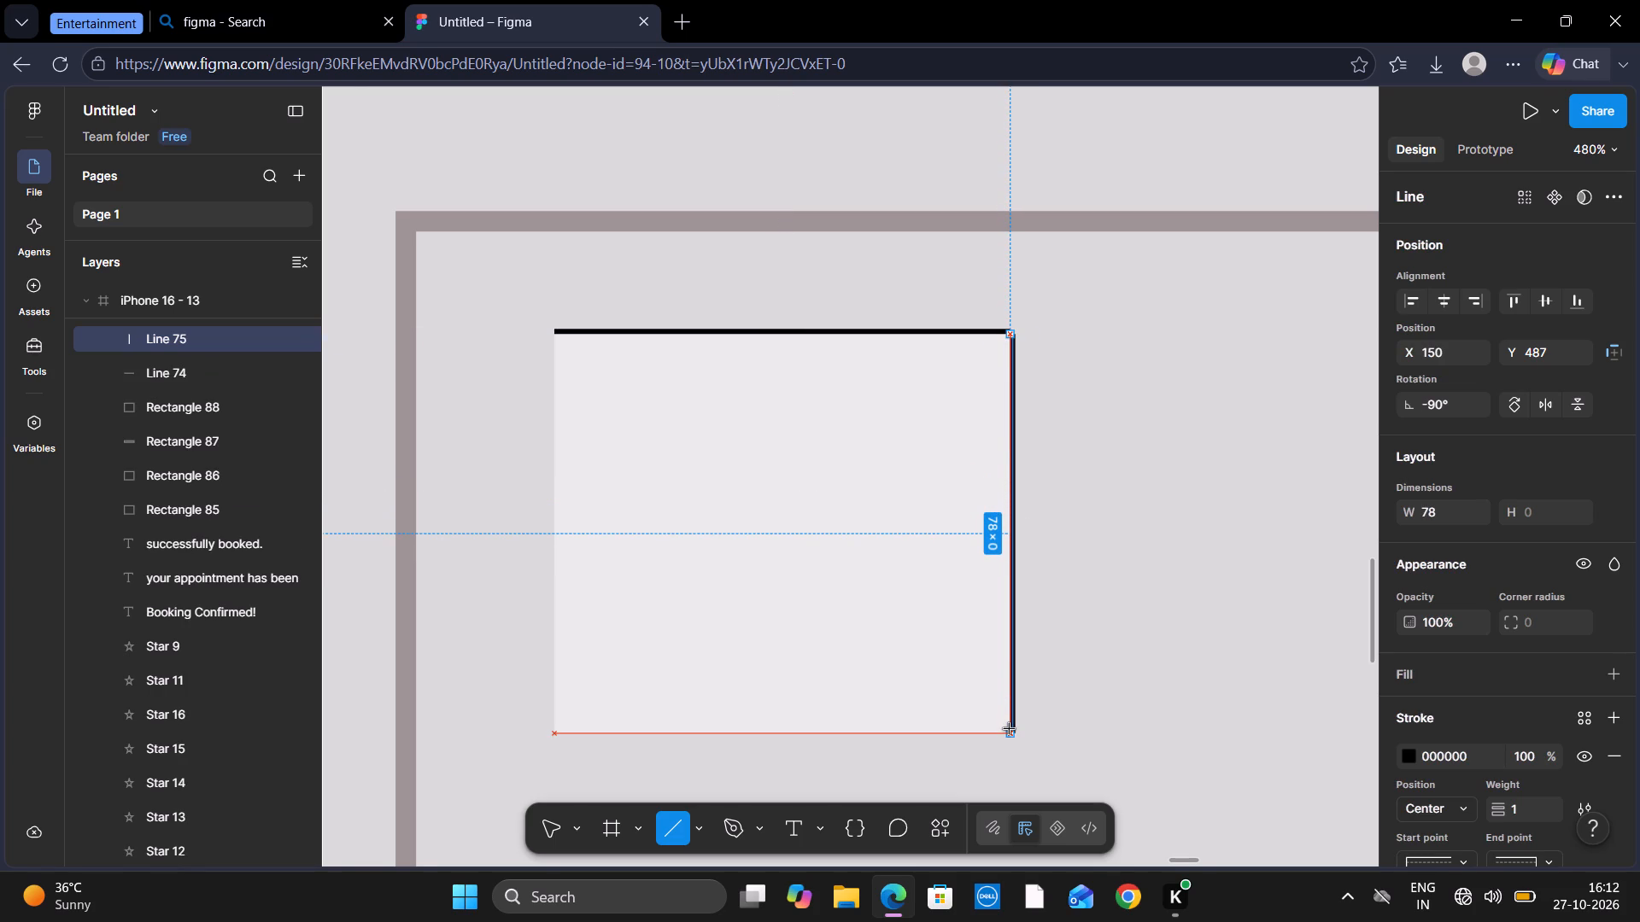
Draw a black horizontal line about 88 long along the small light rectangle's bottom edge, at Y 565.
{"action": "left_click", "coordinate": [671, 832]}
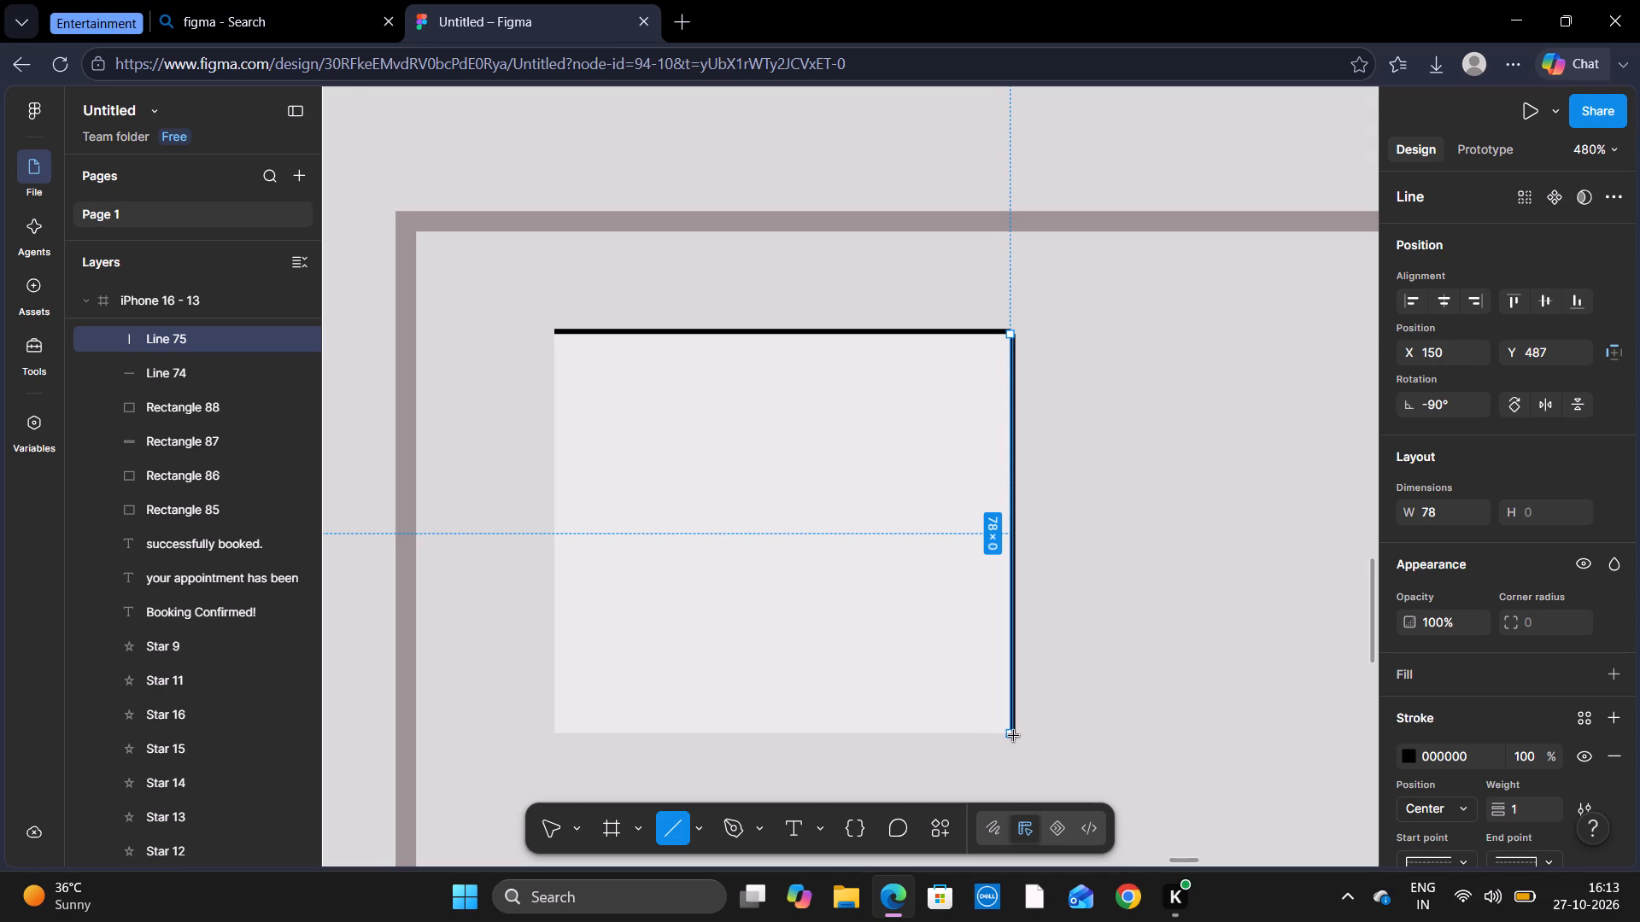
{"action": "left_click_drag", "start_coordinate": [1011, 732], "coordinate": [617, 724]}
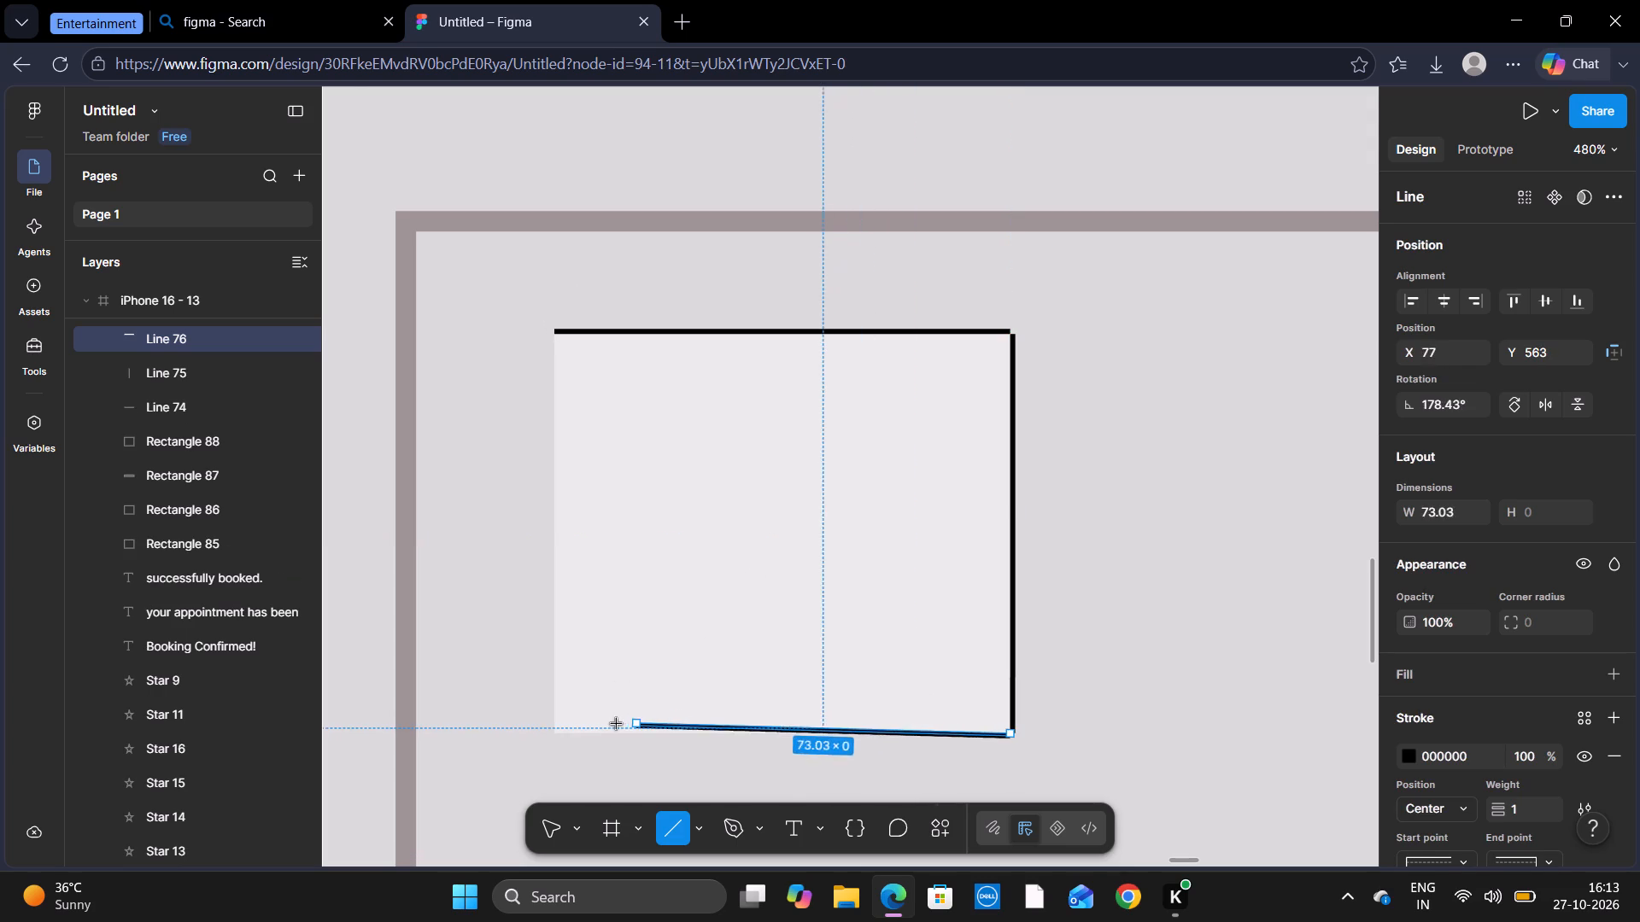
{"action": "left_click_drag", "start_coordinate": [617, 724], "coordinate": [557, 730]}
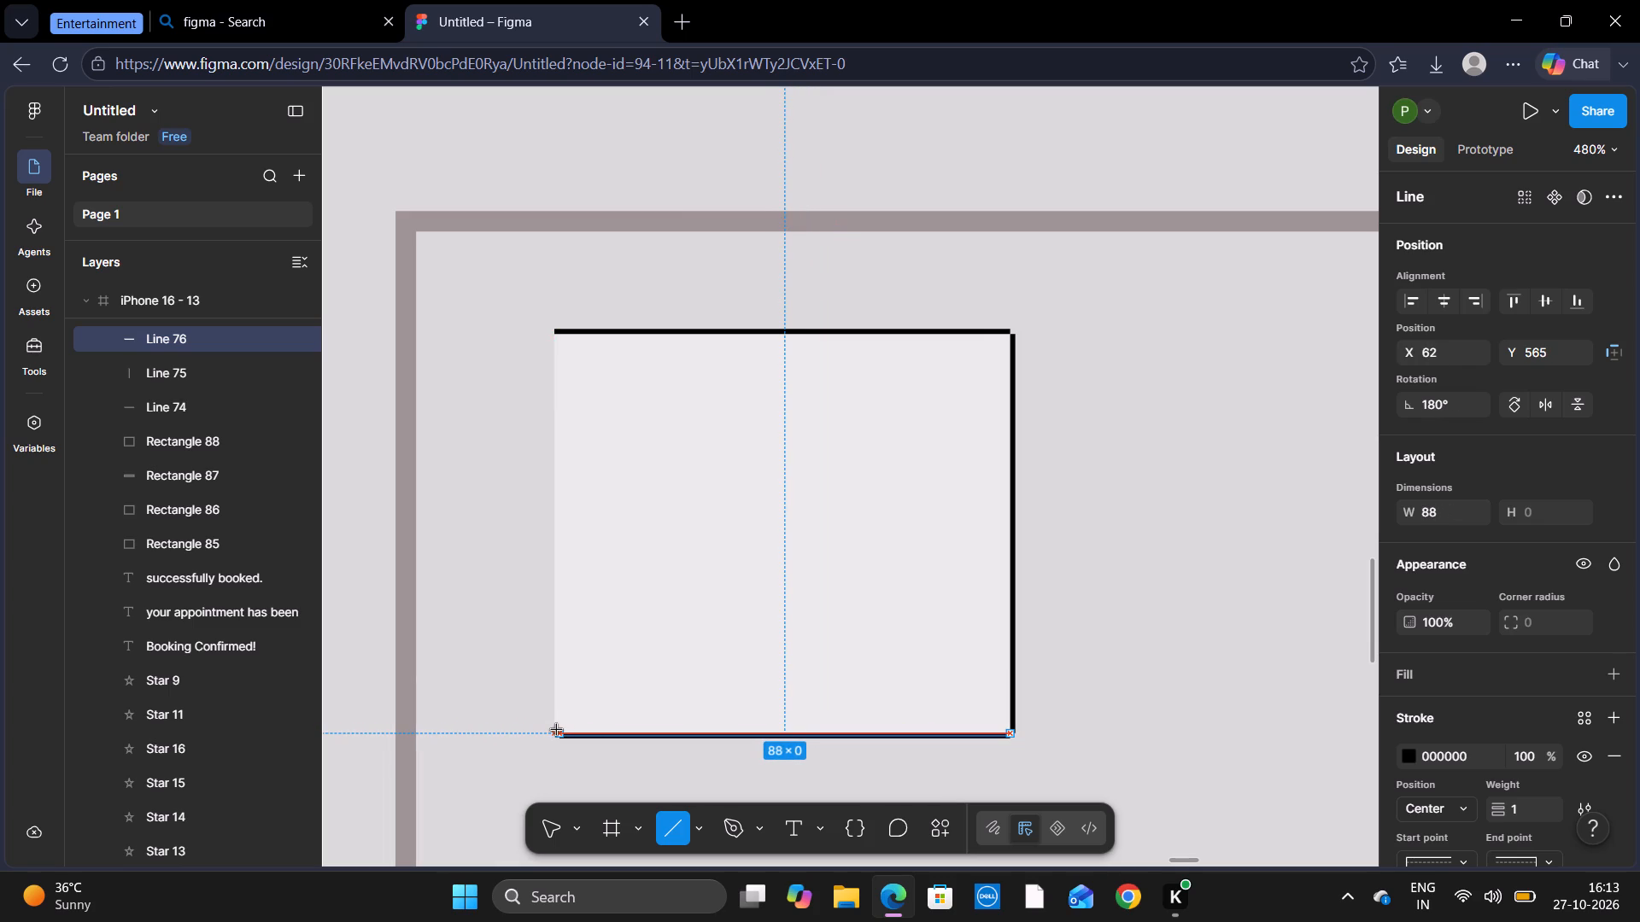
Extend the line along the small light rectangle's bottom edge to about 89 long, starting at X 61.
{"action": "left_click_drag", "start_coordinate": [557, 730], "coordinate": [553, 731]}
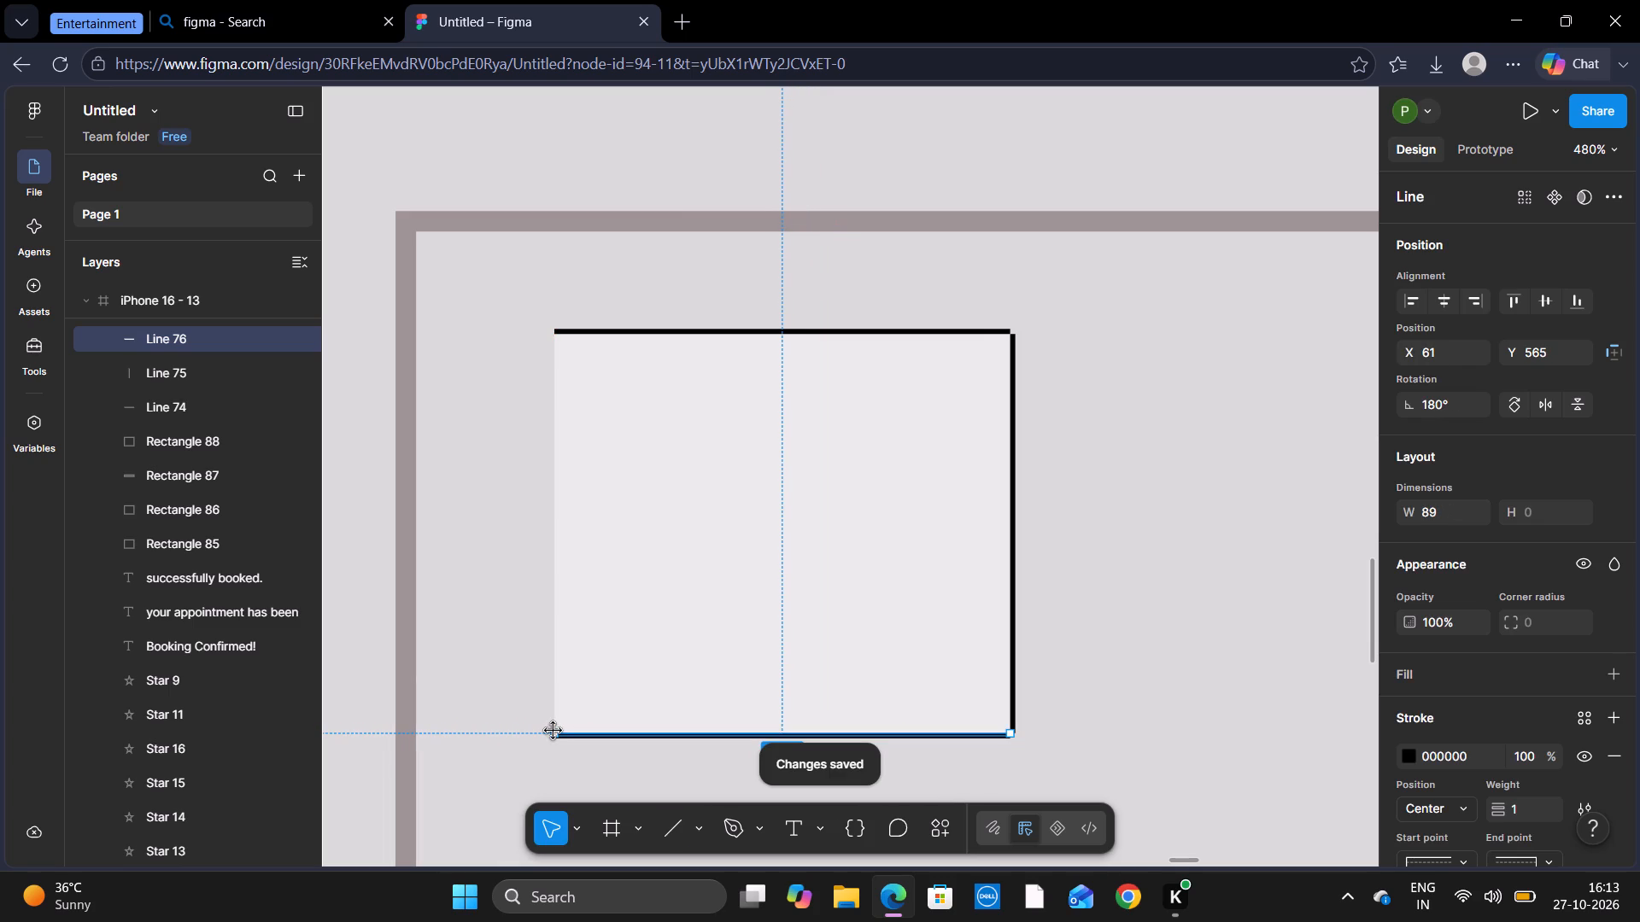
Draw a vertical line about 79 long down the small light rectangle's left edge at X 61, Y 486.
{"action": "left_click", "coordinate": [660, 833]}
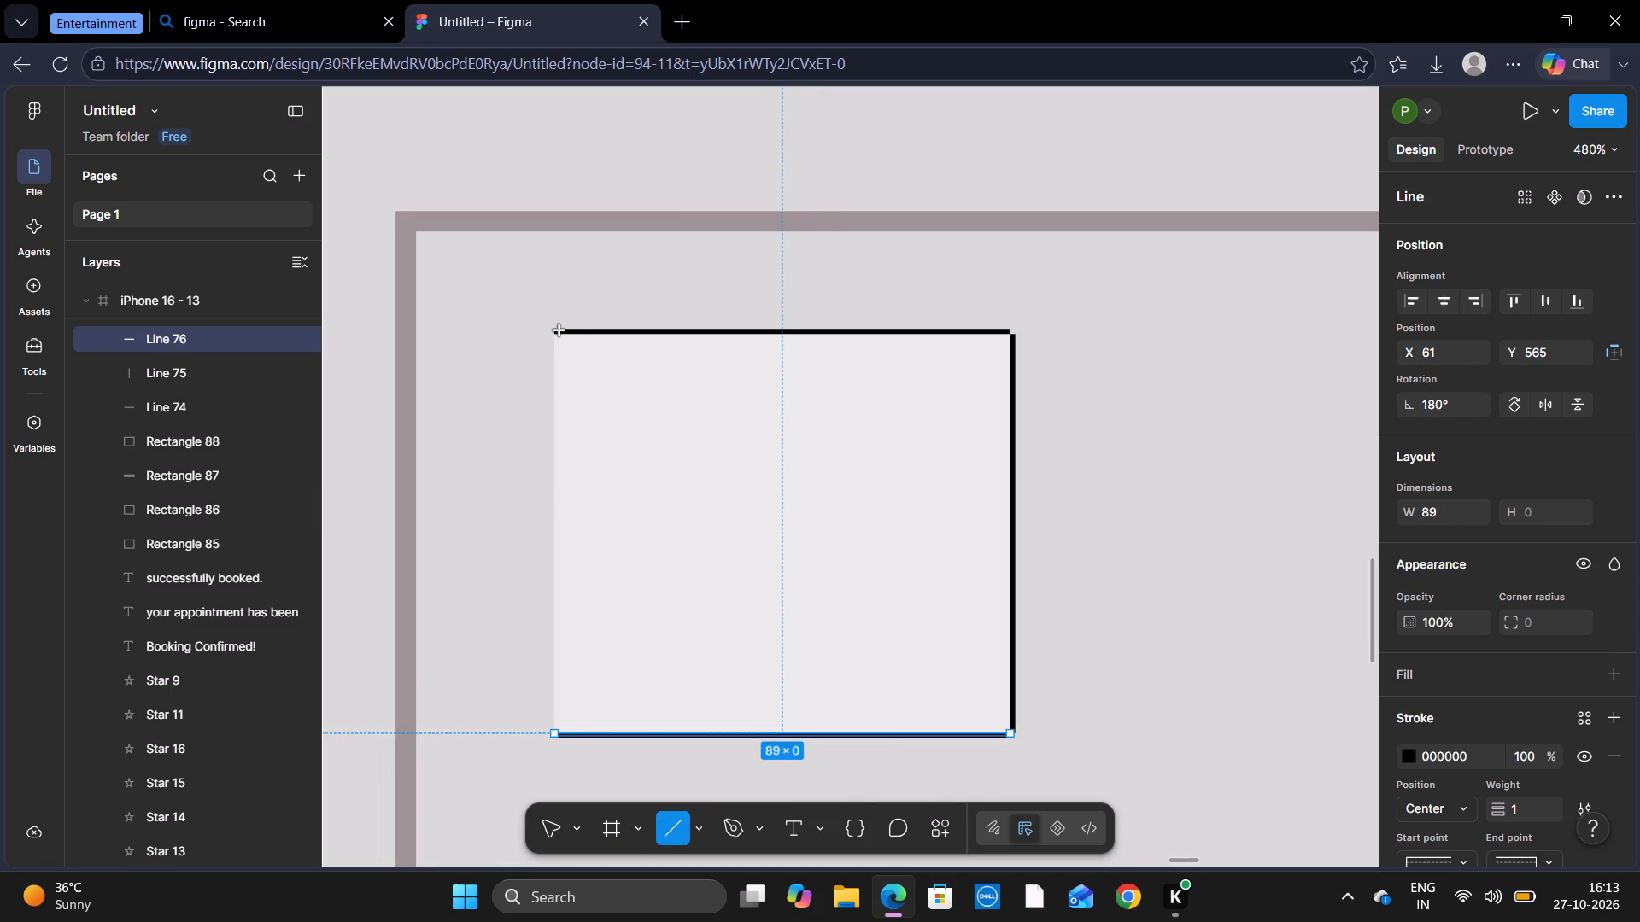
{"action": "left_click_drag", "start_coordinate": [556, 330], "coordinate": [556, 707]}
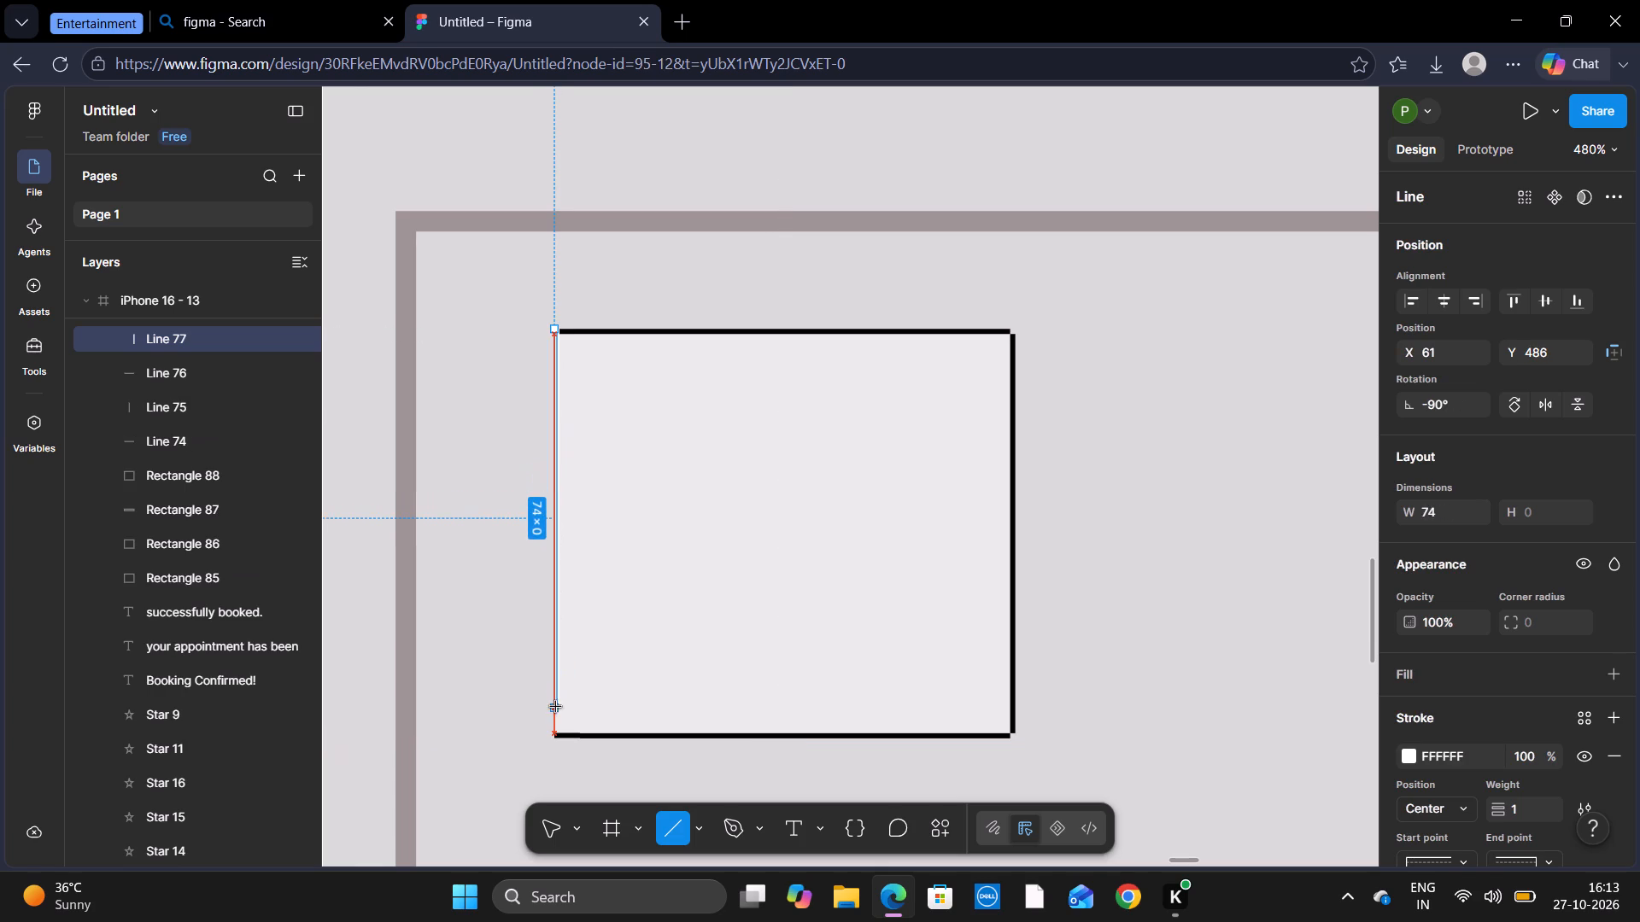
{"action": "left_click_drag", "start_coordinate": [556, 707], "coordinate": [553, 729]}
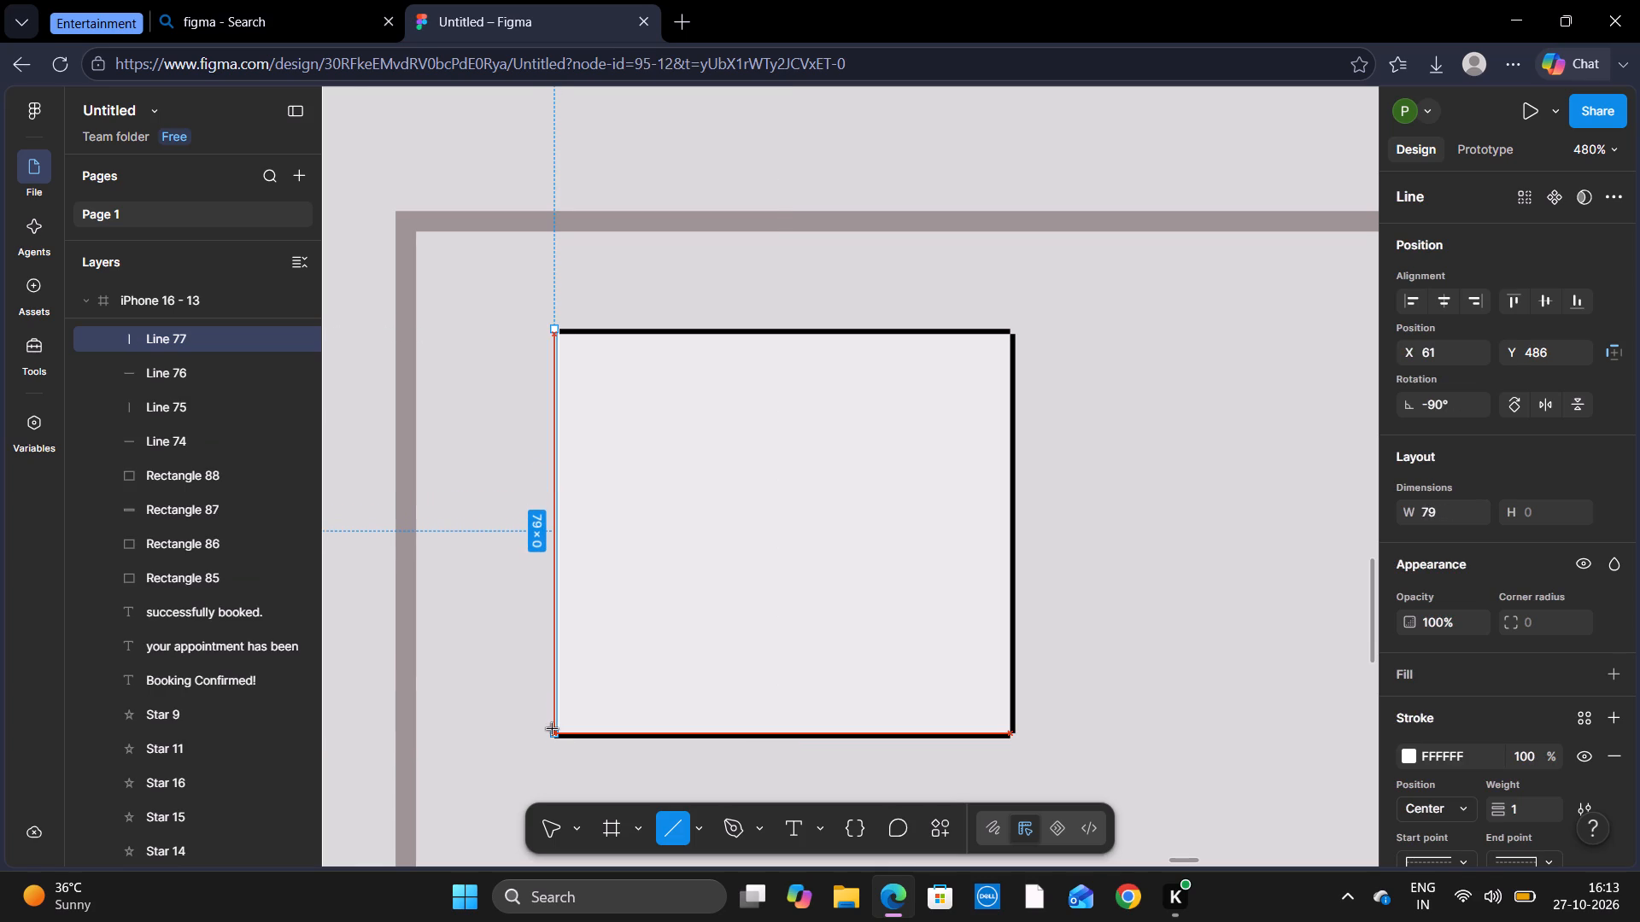
{"action": "left_click_drag", "start_coordinate": [553, 729], "coordinate": [555, 732]}
{"action": "left_click_drag", "start_coordinate": [555, 732], "coordinate": [553, 732]}
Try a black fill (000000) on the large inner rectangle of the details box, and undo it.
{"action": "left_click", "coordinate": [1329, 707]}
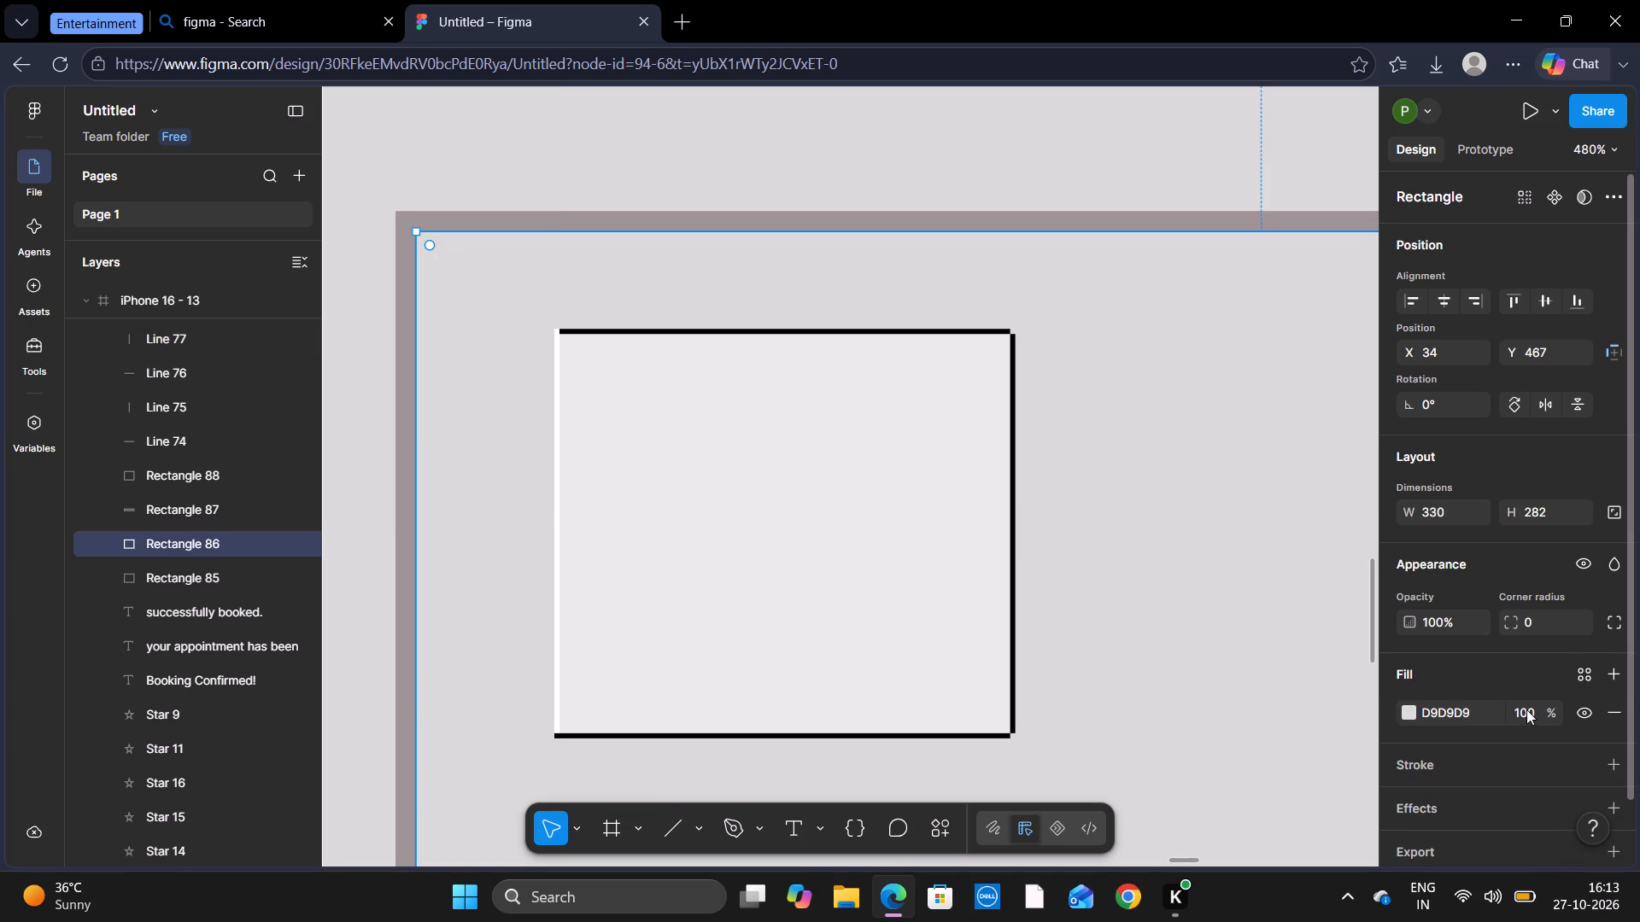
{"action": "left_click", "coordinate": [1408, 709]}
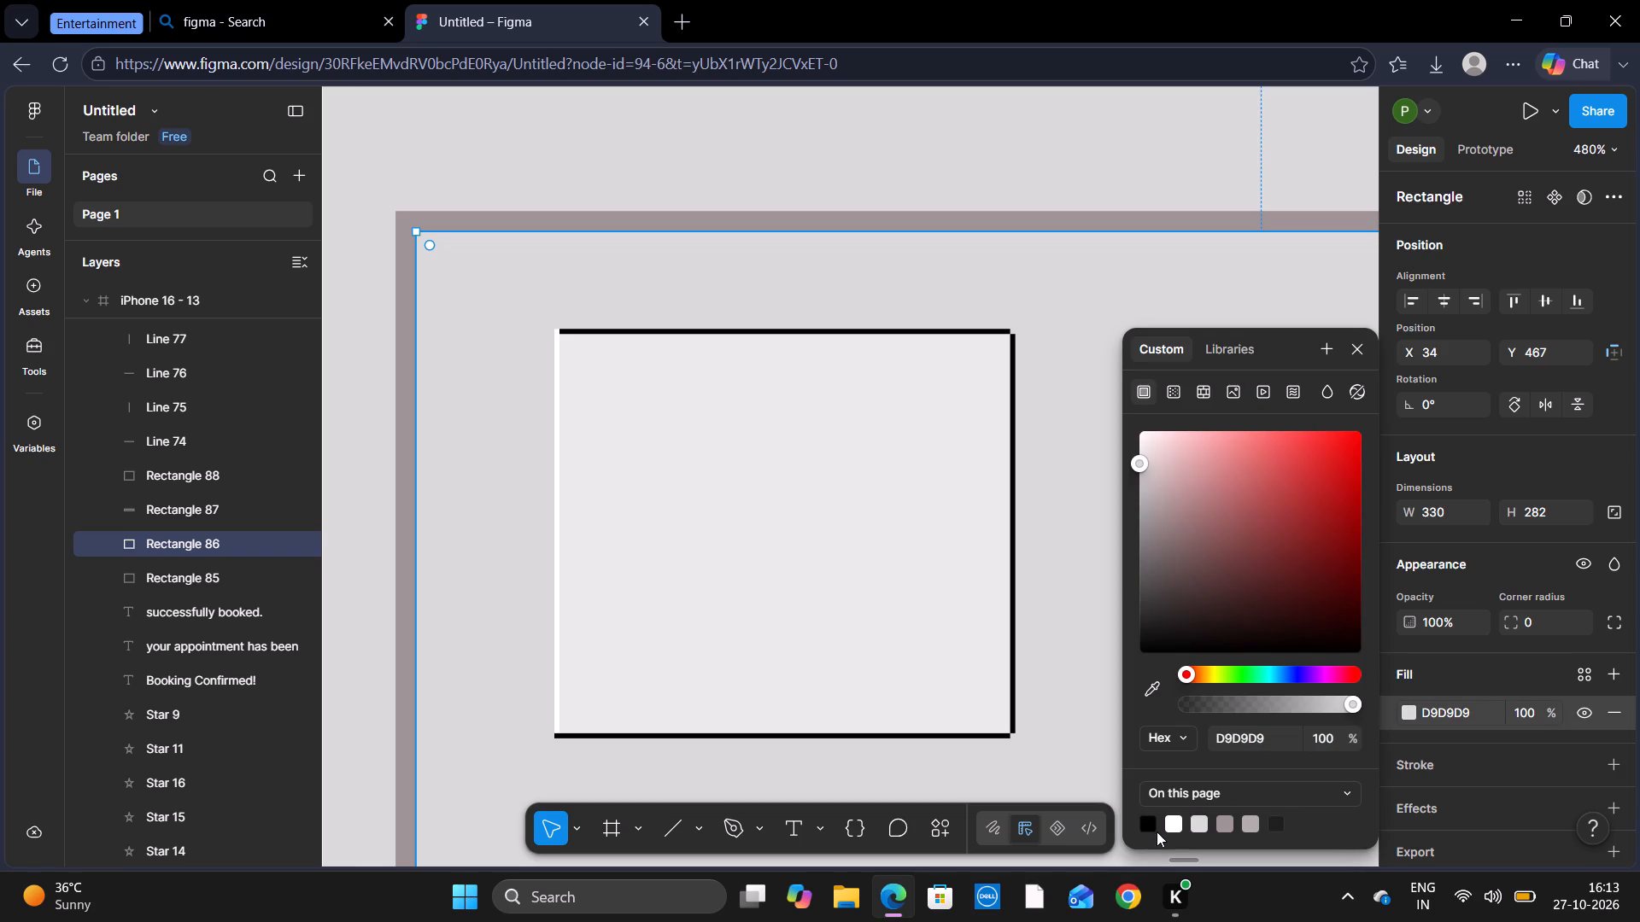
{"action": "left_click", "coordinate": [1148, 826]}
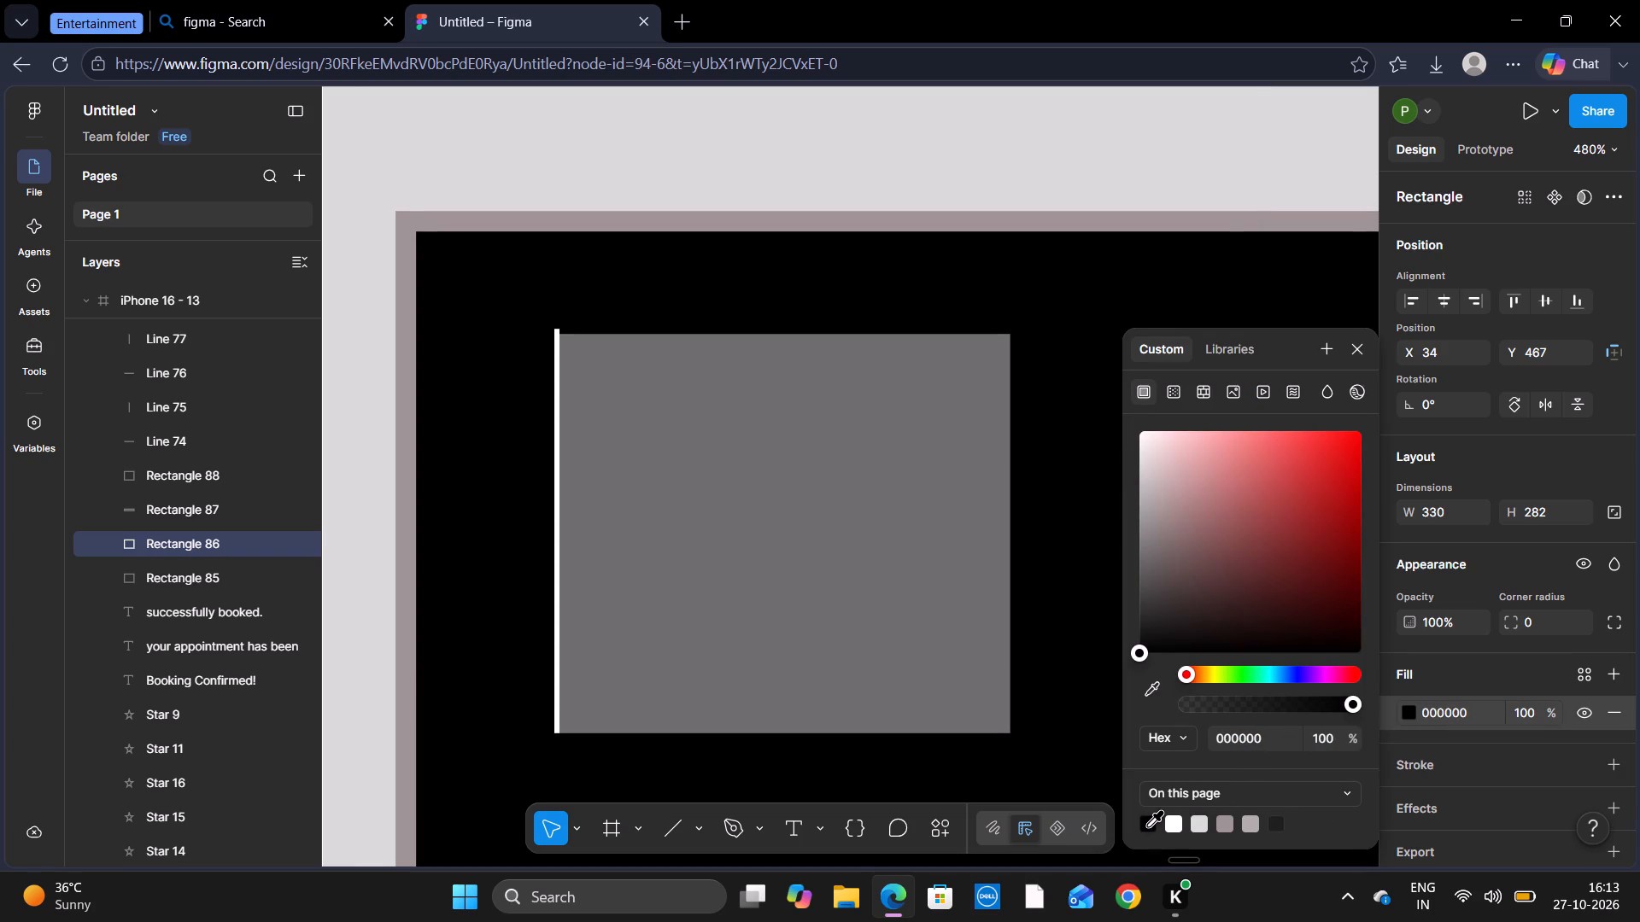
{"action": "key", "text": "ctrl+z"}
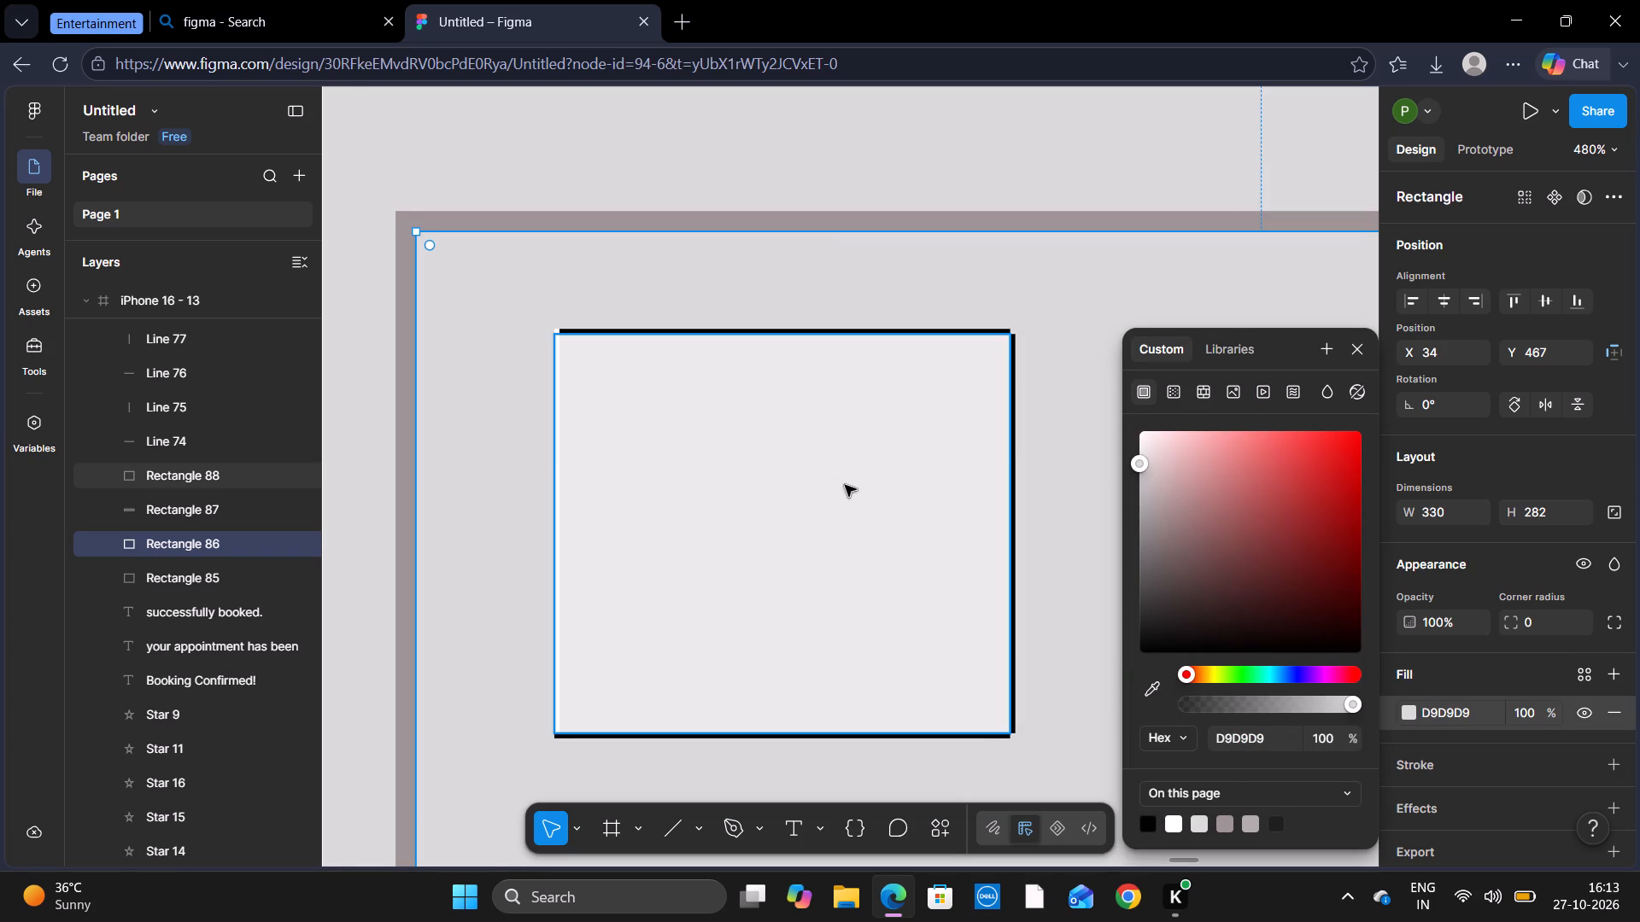
Draw a second vertical line about 79 long down the small rectangle's left edge and move its top endpoint to X 61.5, Y 486.5.
{"action": "left_click", "coordinate": [671, 827]}
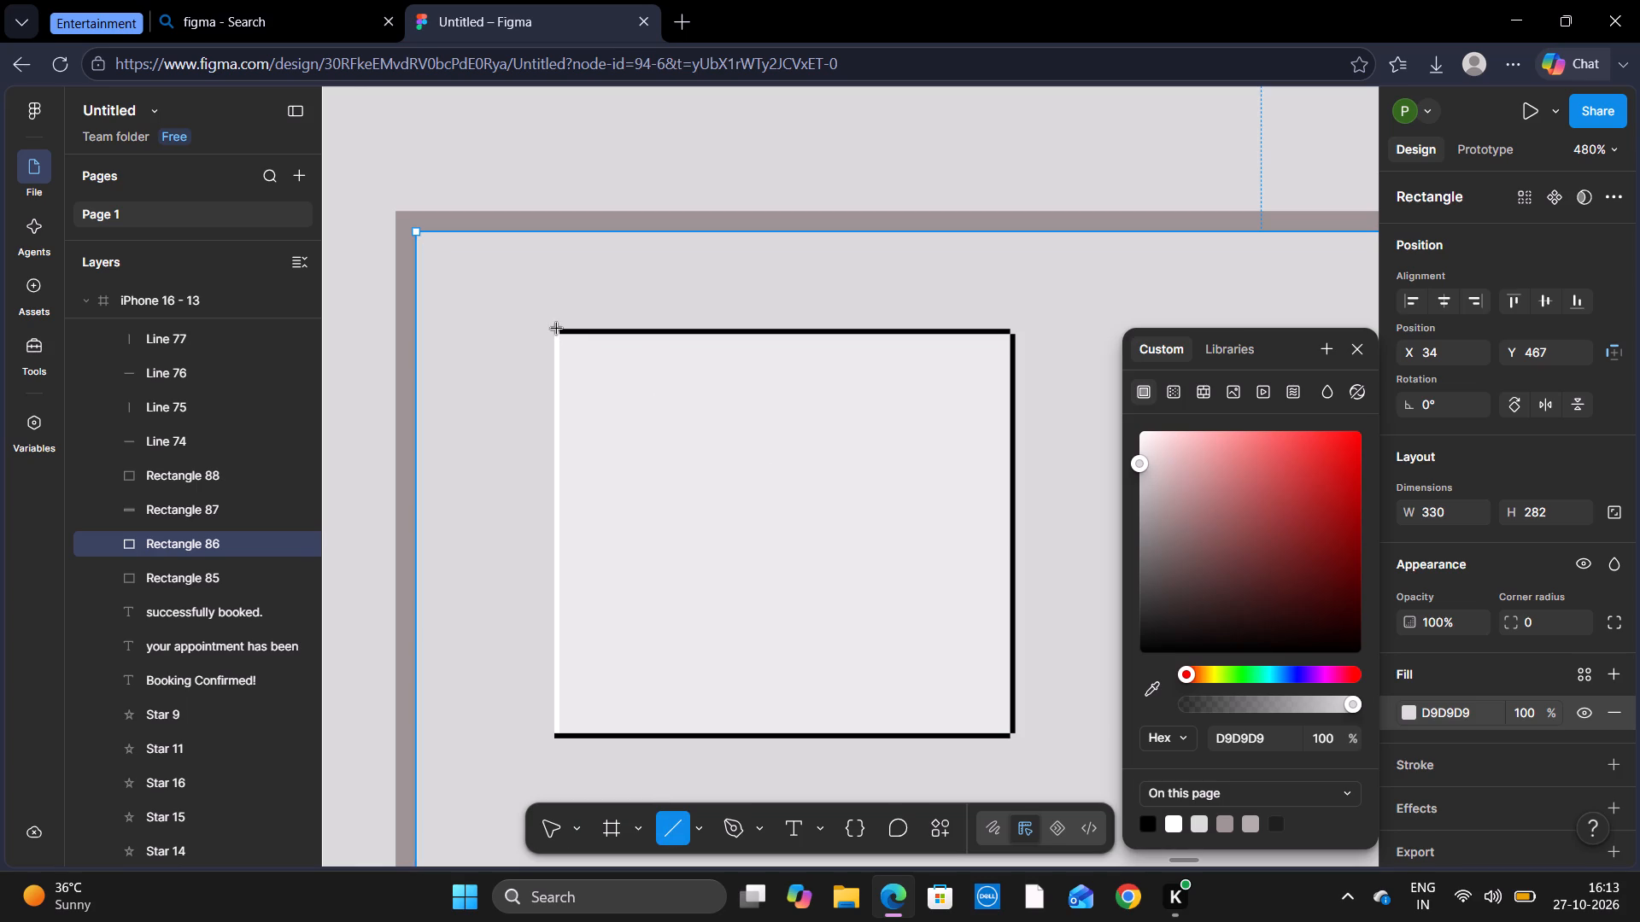
{"action": "left_click_drag", "start_coordinate": [559, 330], "coordinate": [555, 438]}
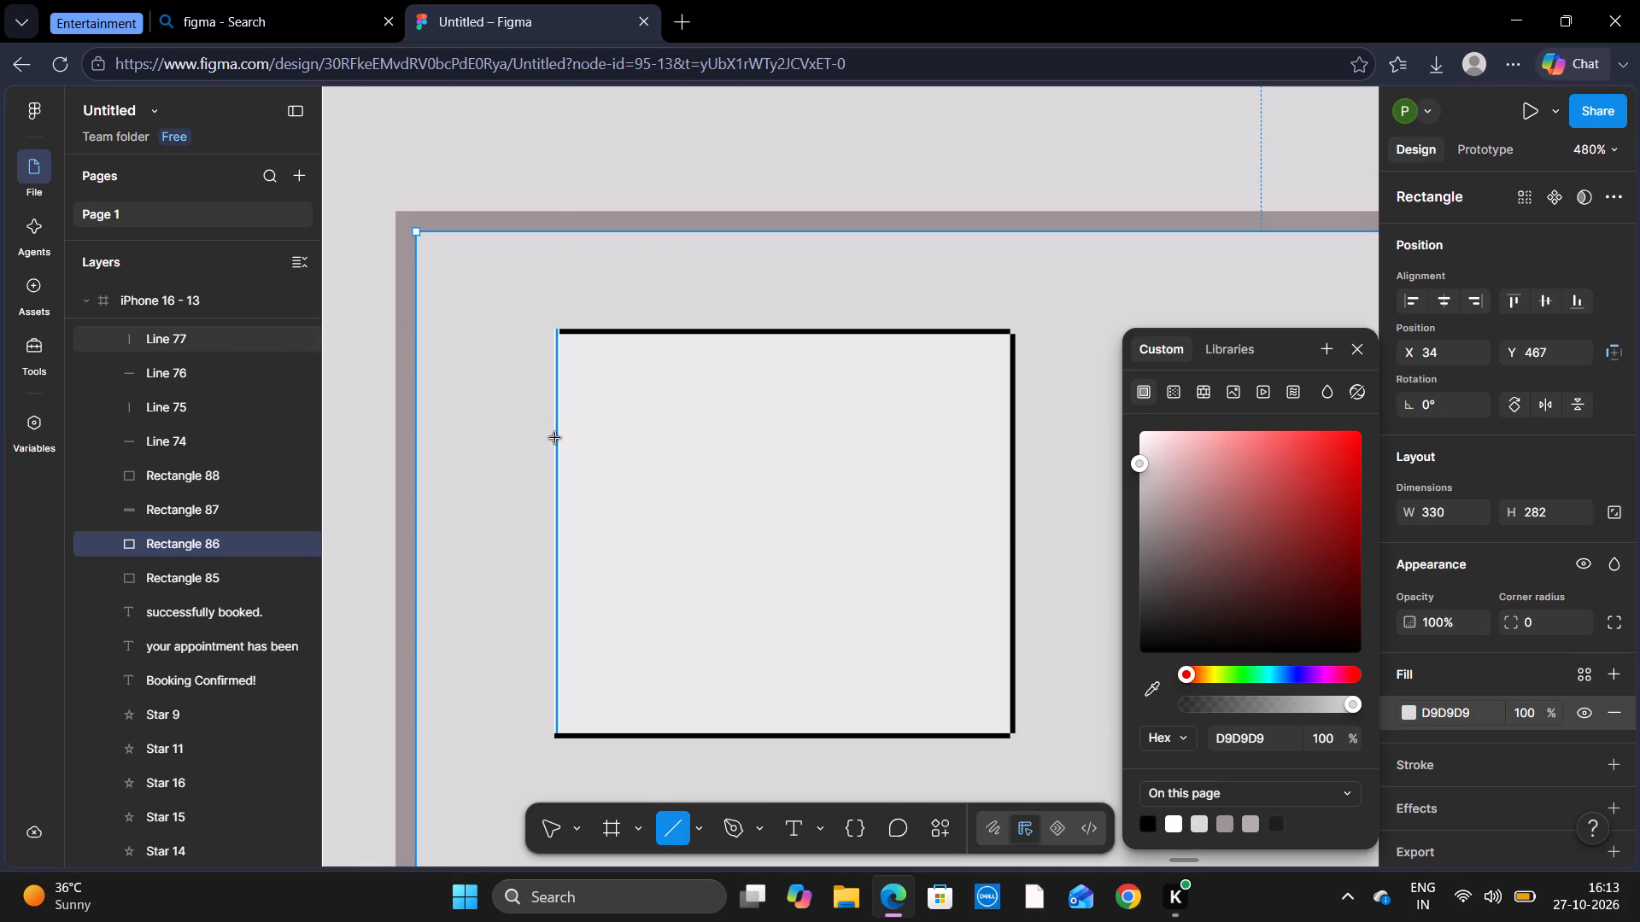
{"action": "left_click_drag", "start_coordinate": [555, 438], "coordinate": [559, 730]}
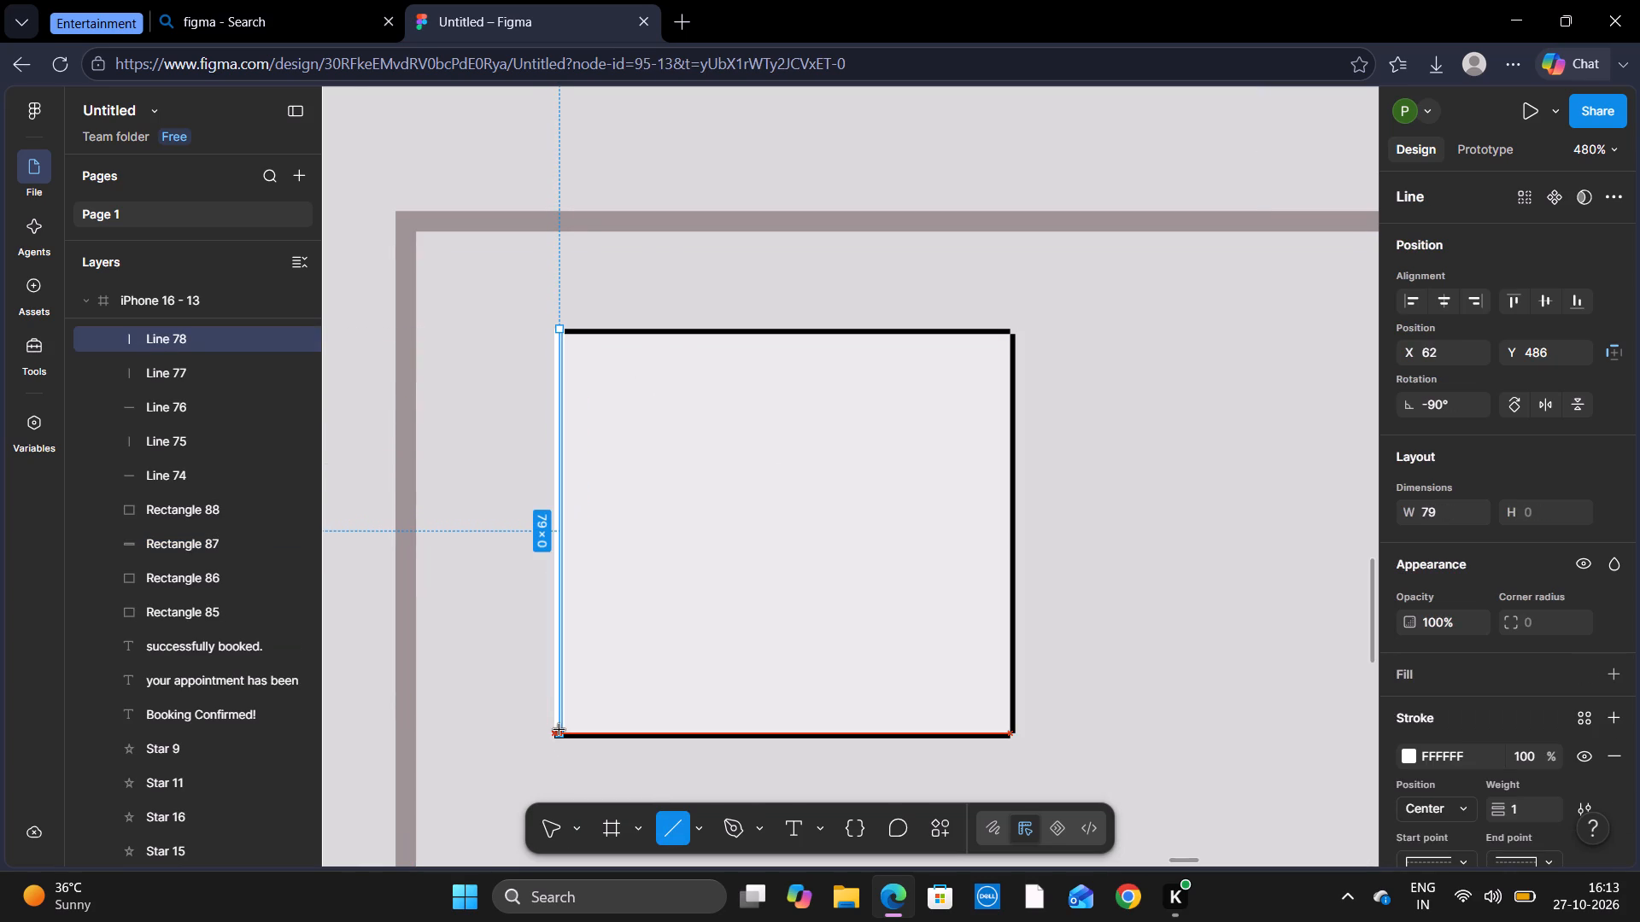
{"action": "left_click_drag", "start_coordinate": [559, 730], "coordinate": [554, 735]}
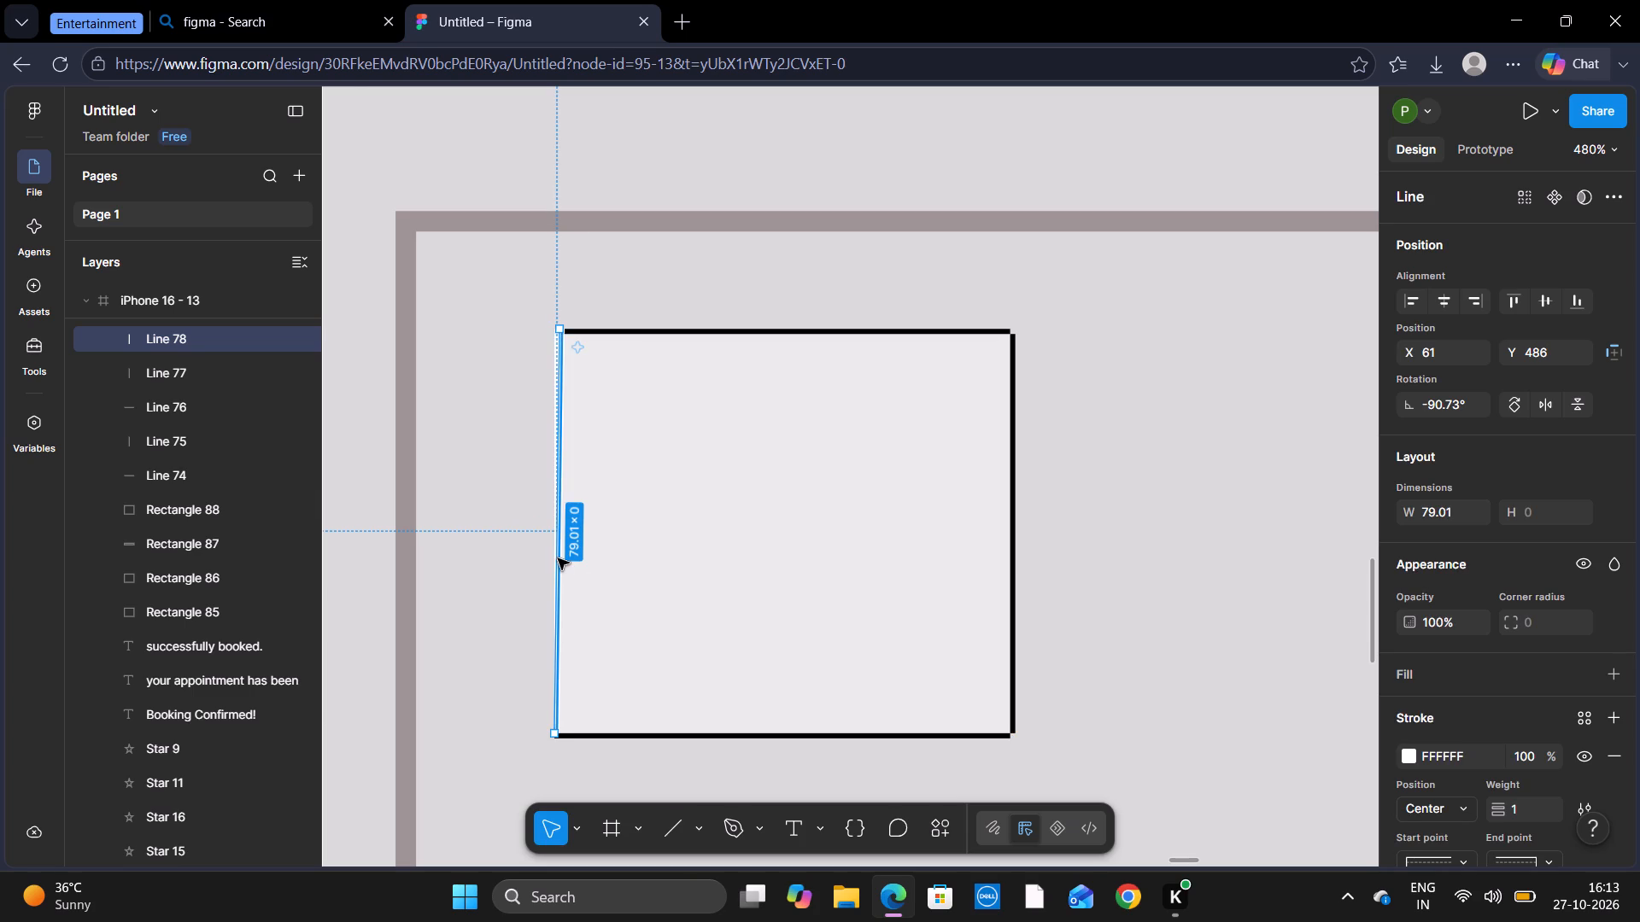
{"action": "double_click", "coordinate": [558, 558]}
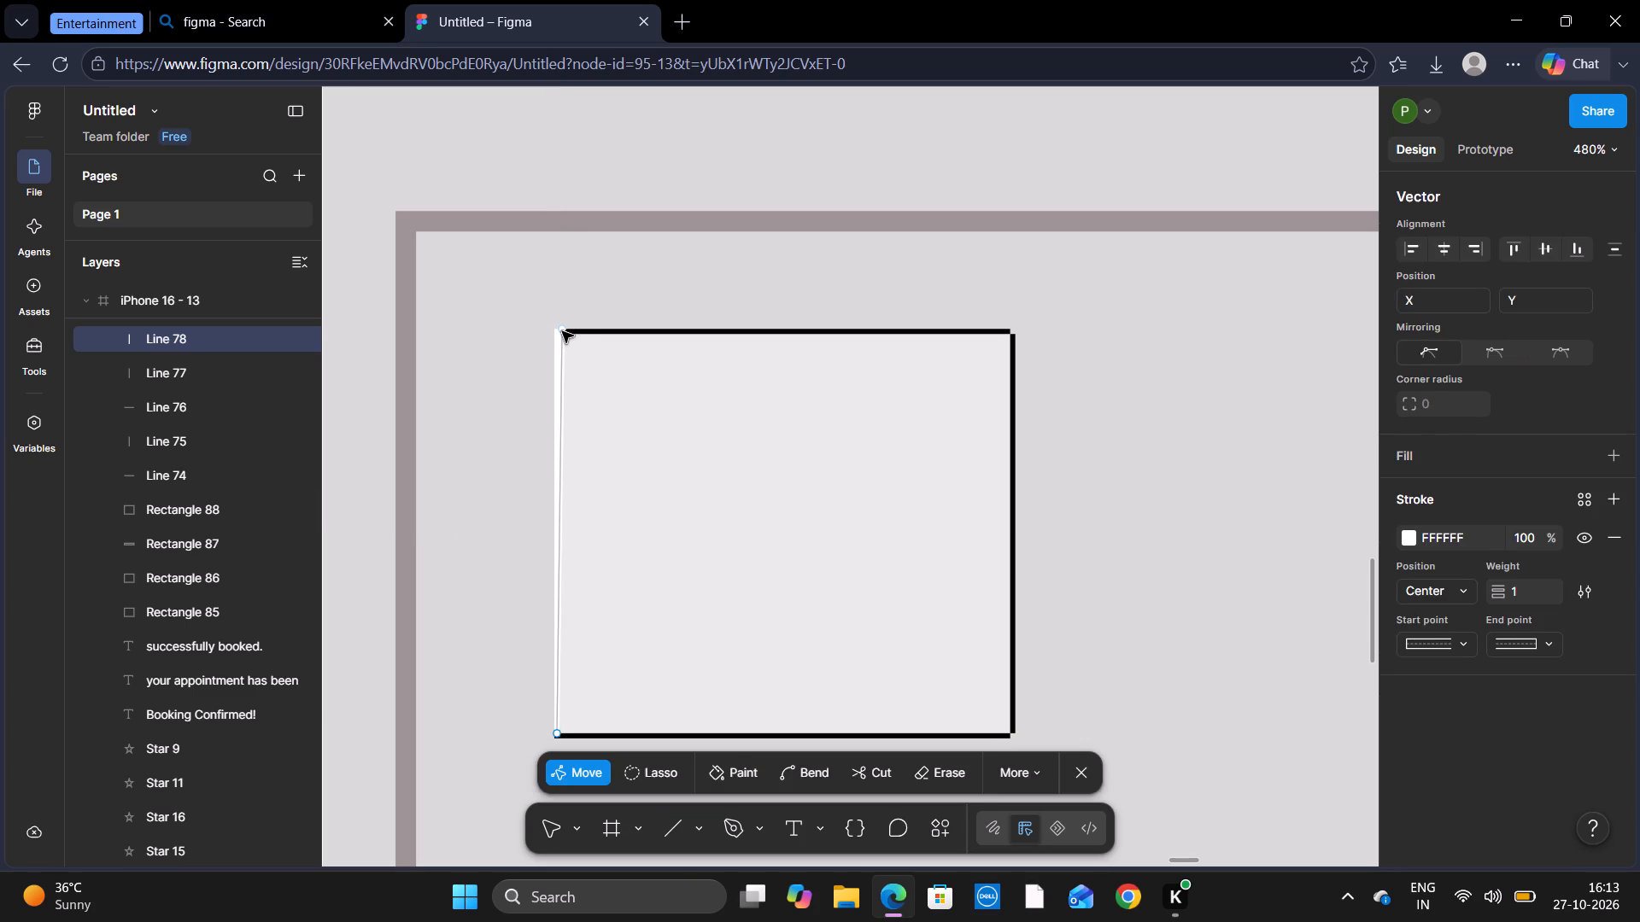
{"action": "left_click_drag", "start_coordinate": [562, 331], "coordinate": [553, 330]}
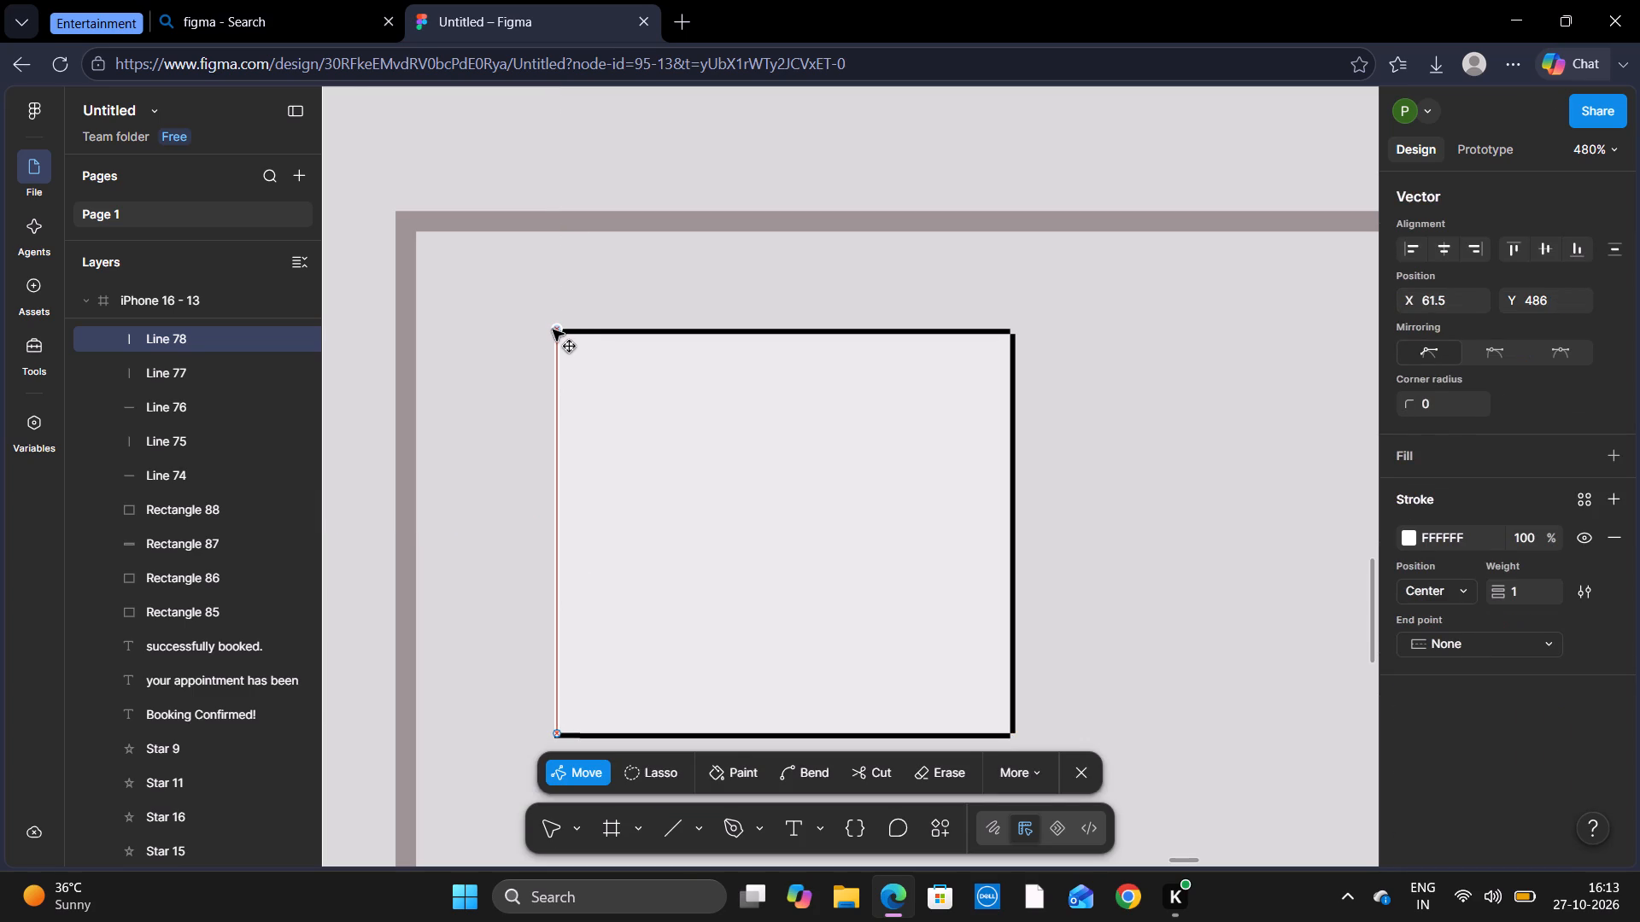
{"action": "left_click_drag", "start_coordinate": [553, 330], "coordinate": [554, 331]}
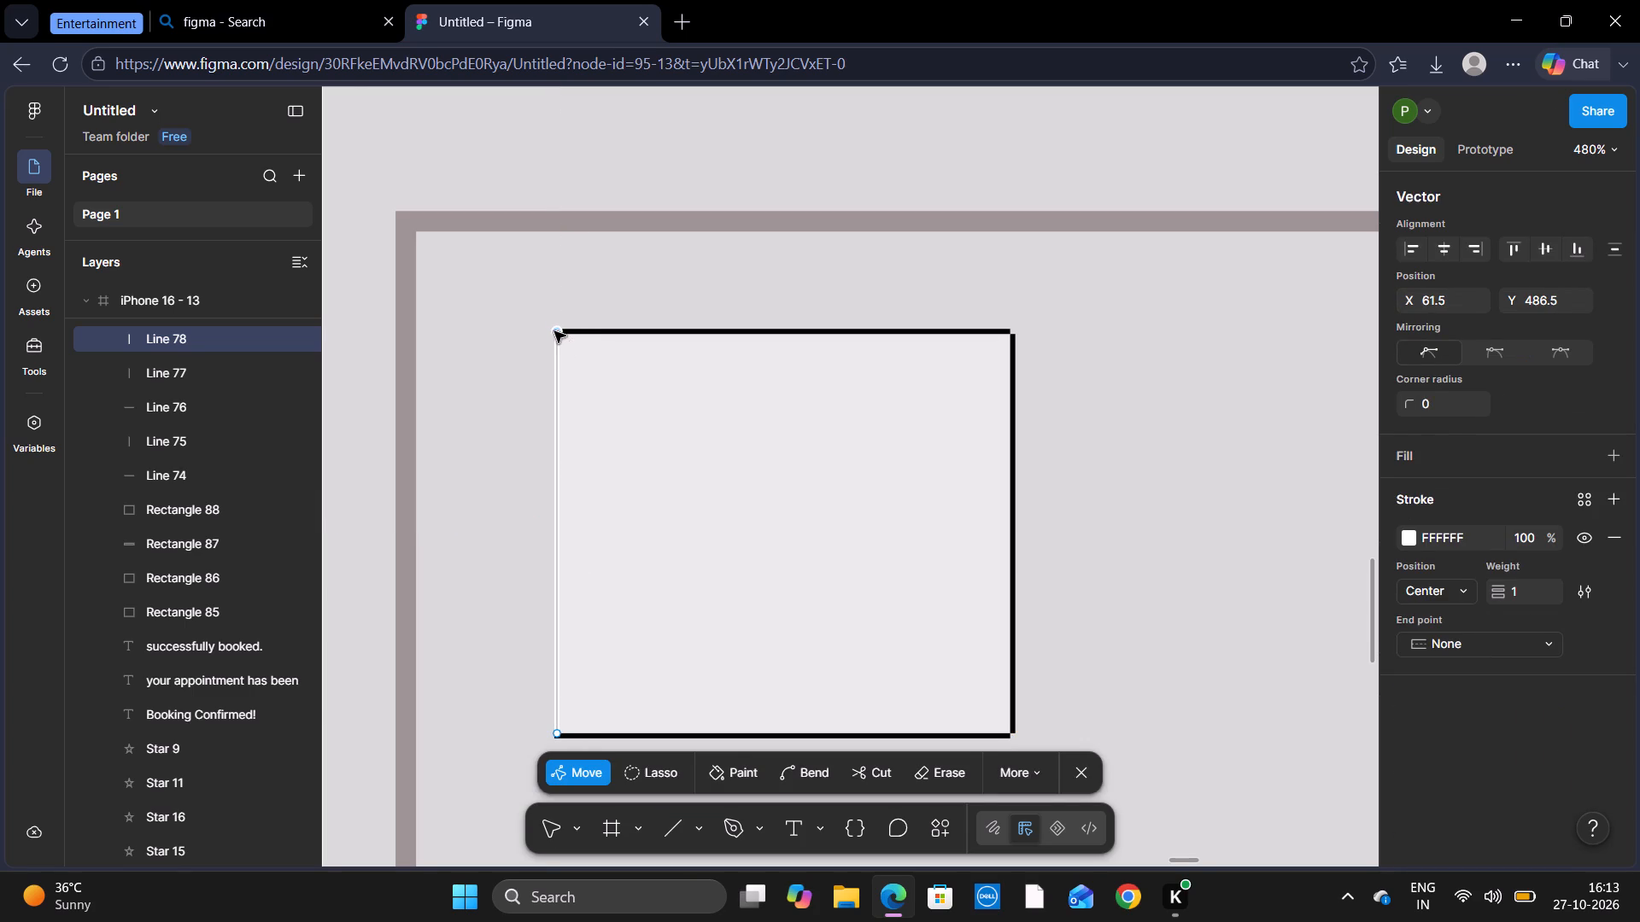
Set the stroke of the new left-edge line to black (000000) and finish editing the line.
{"action": "left_click", "coordinate": [1407, 537]}
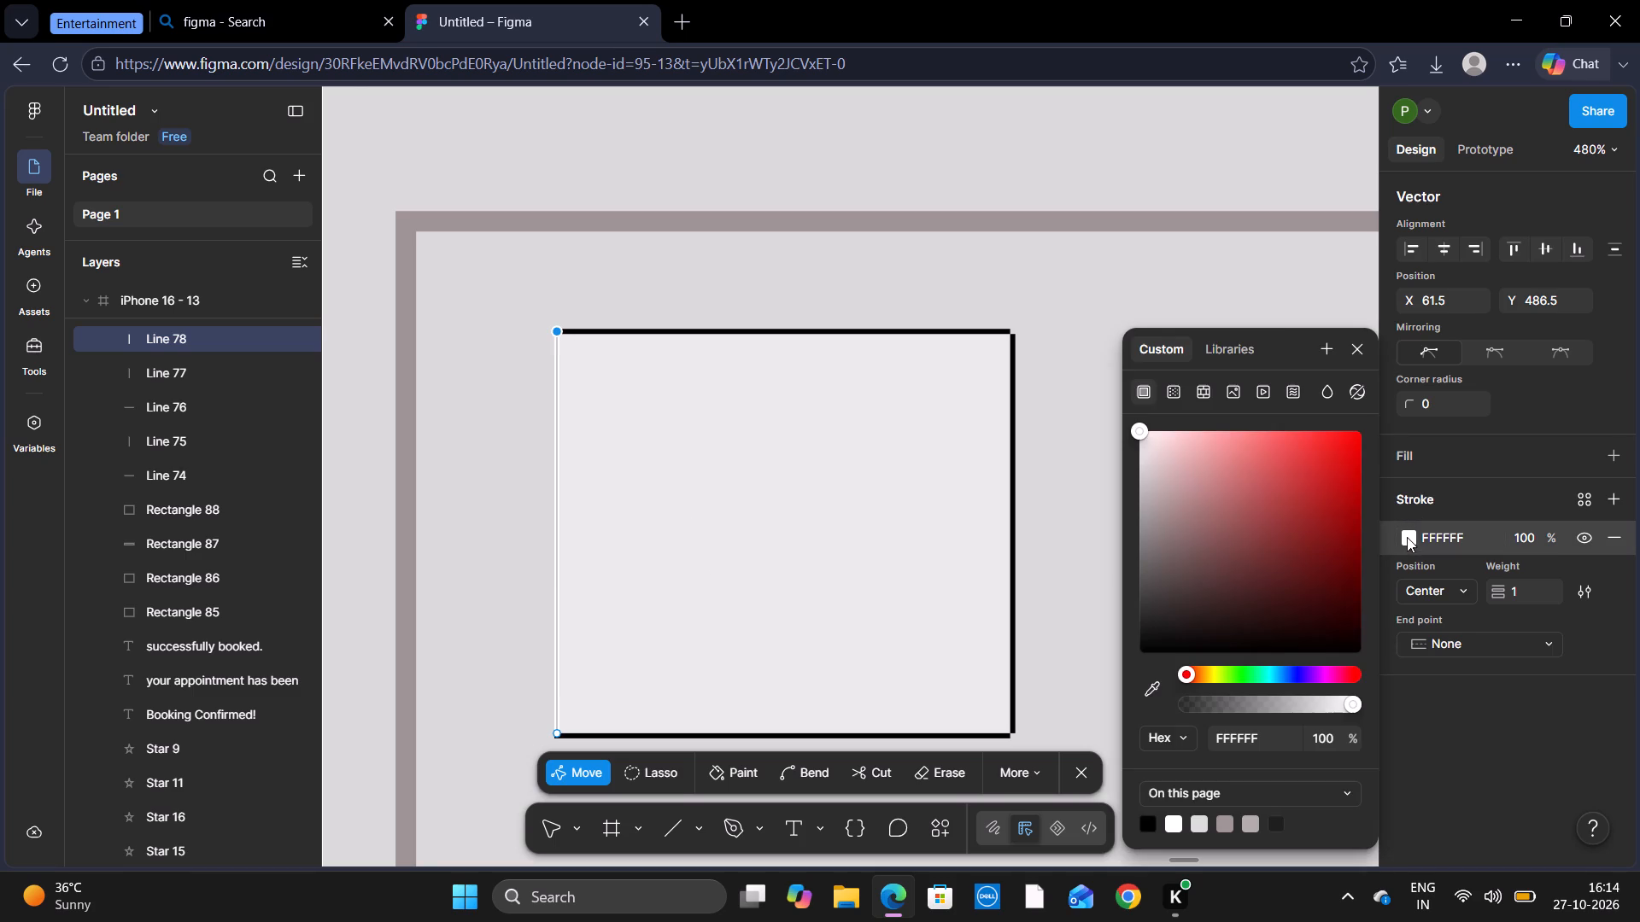
{"action": "left_click", "coordinate": [1149, 823]}
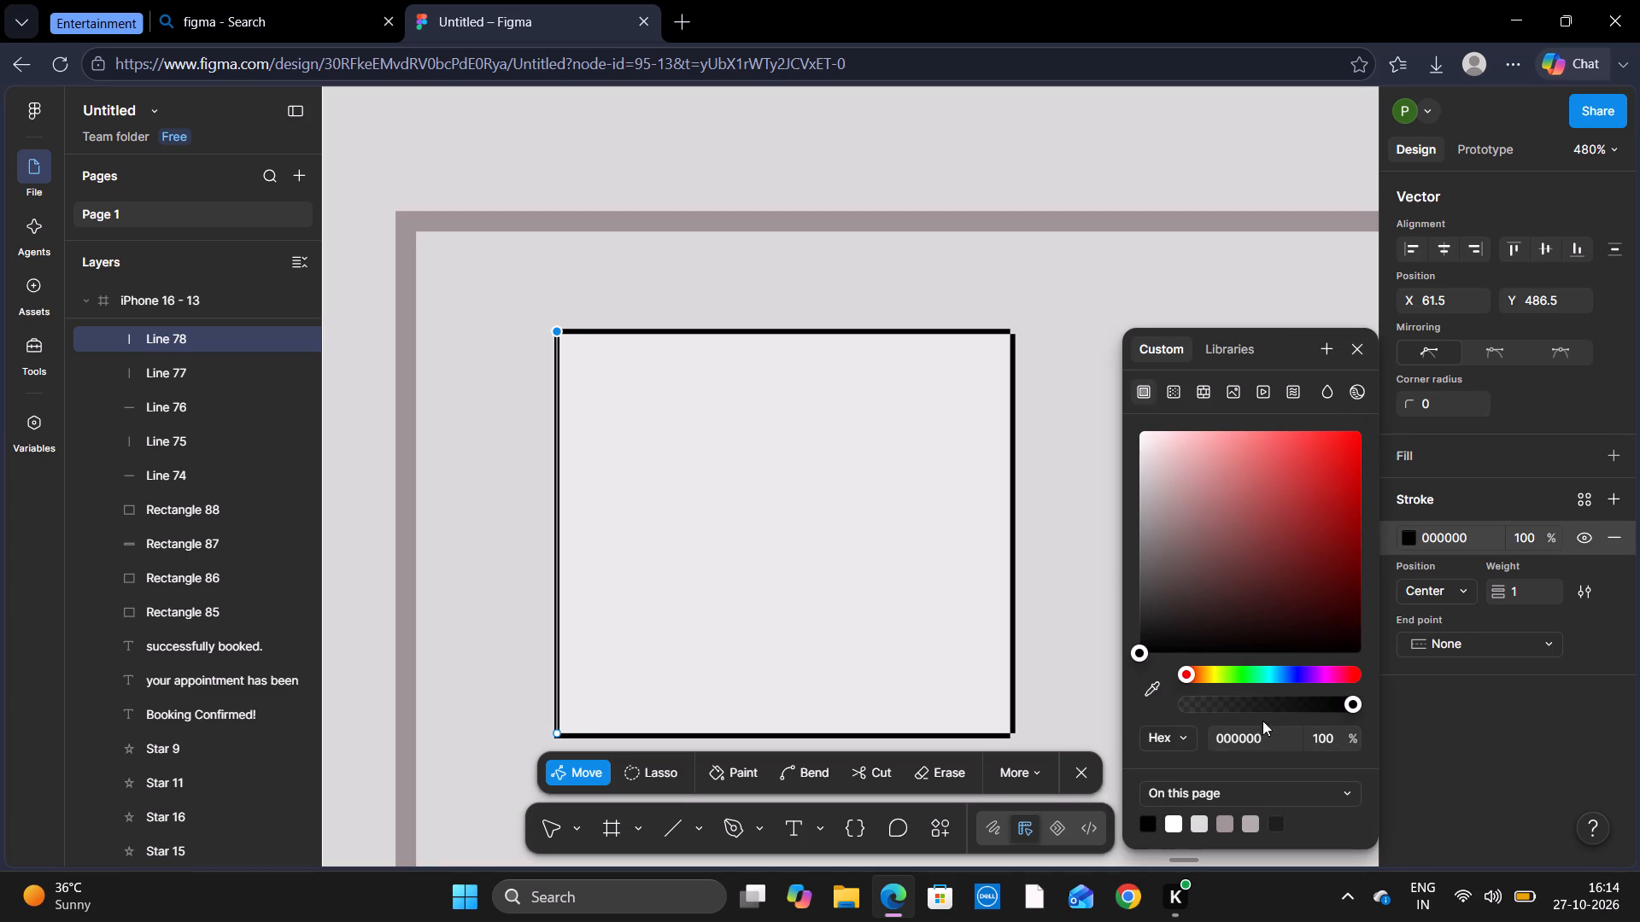
{"action": "left_click", "coordinate": [1356, 343]}
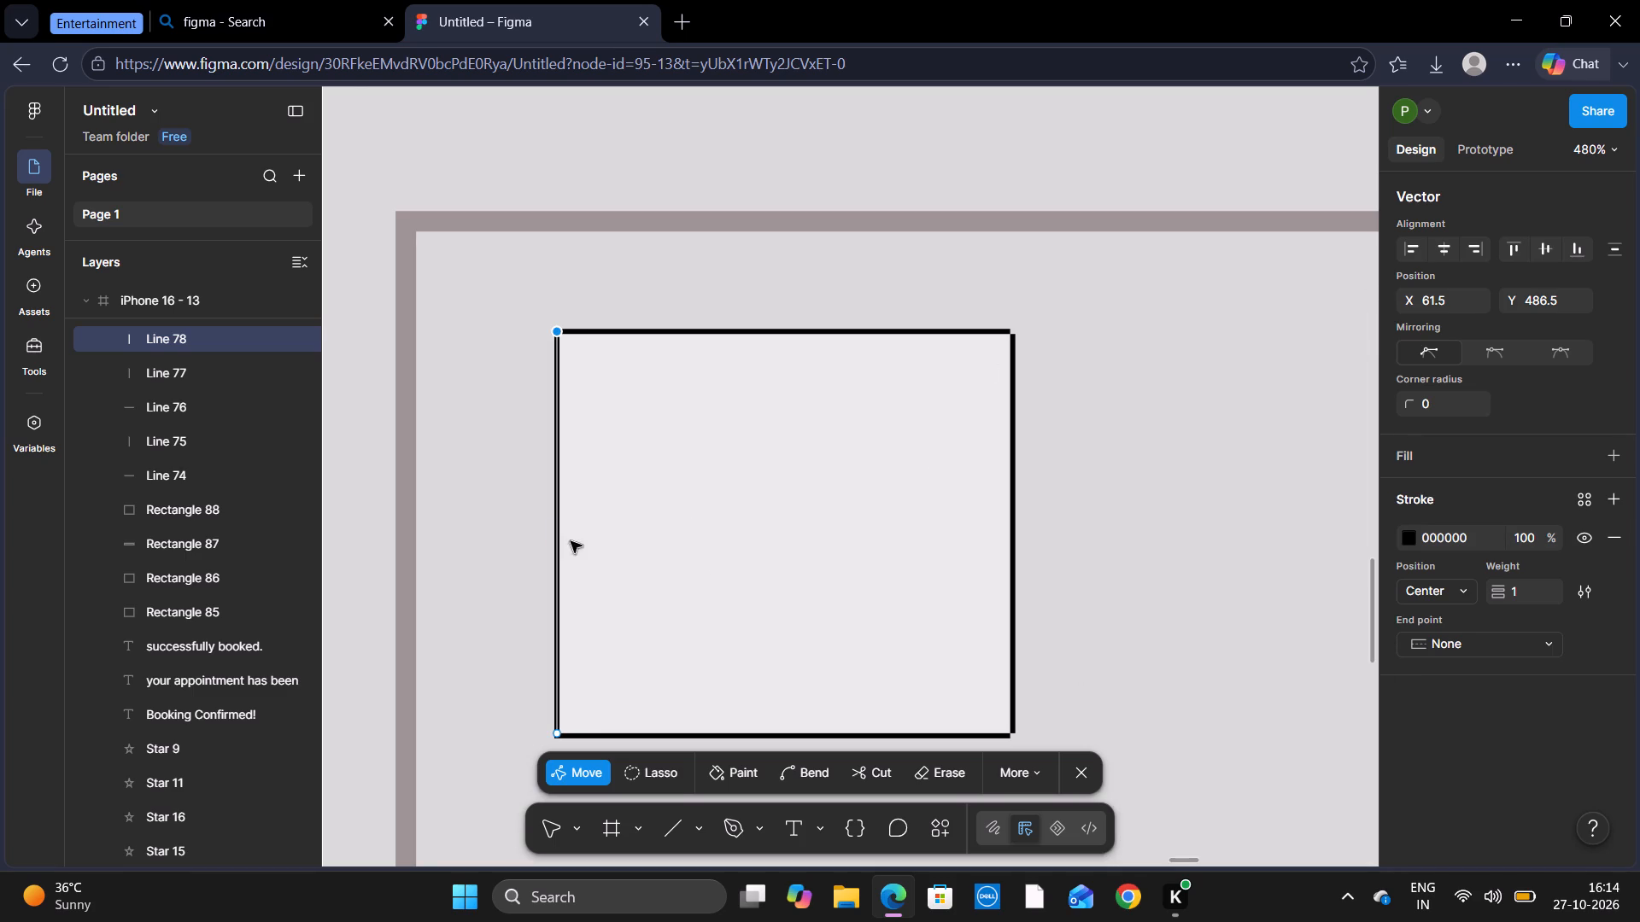
{"action": "left_click", "coordinate": [464, 566]}
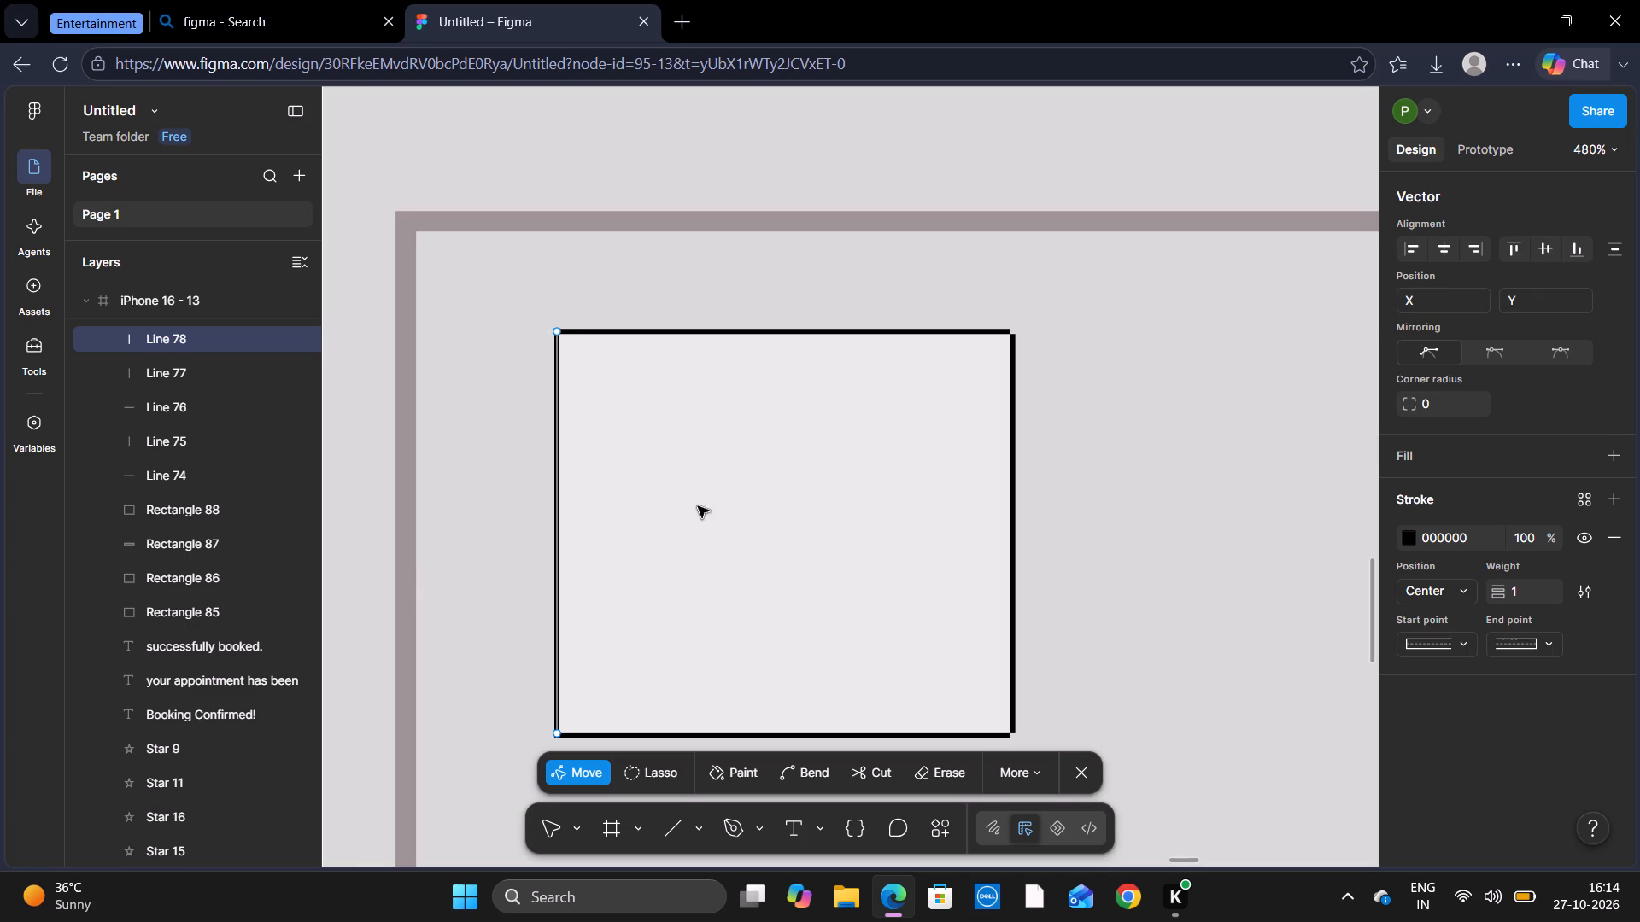
{"action": "left_click", "coordinate": [1086, 775]}
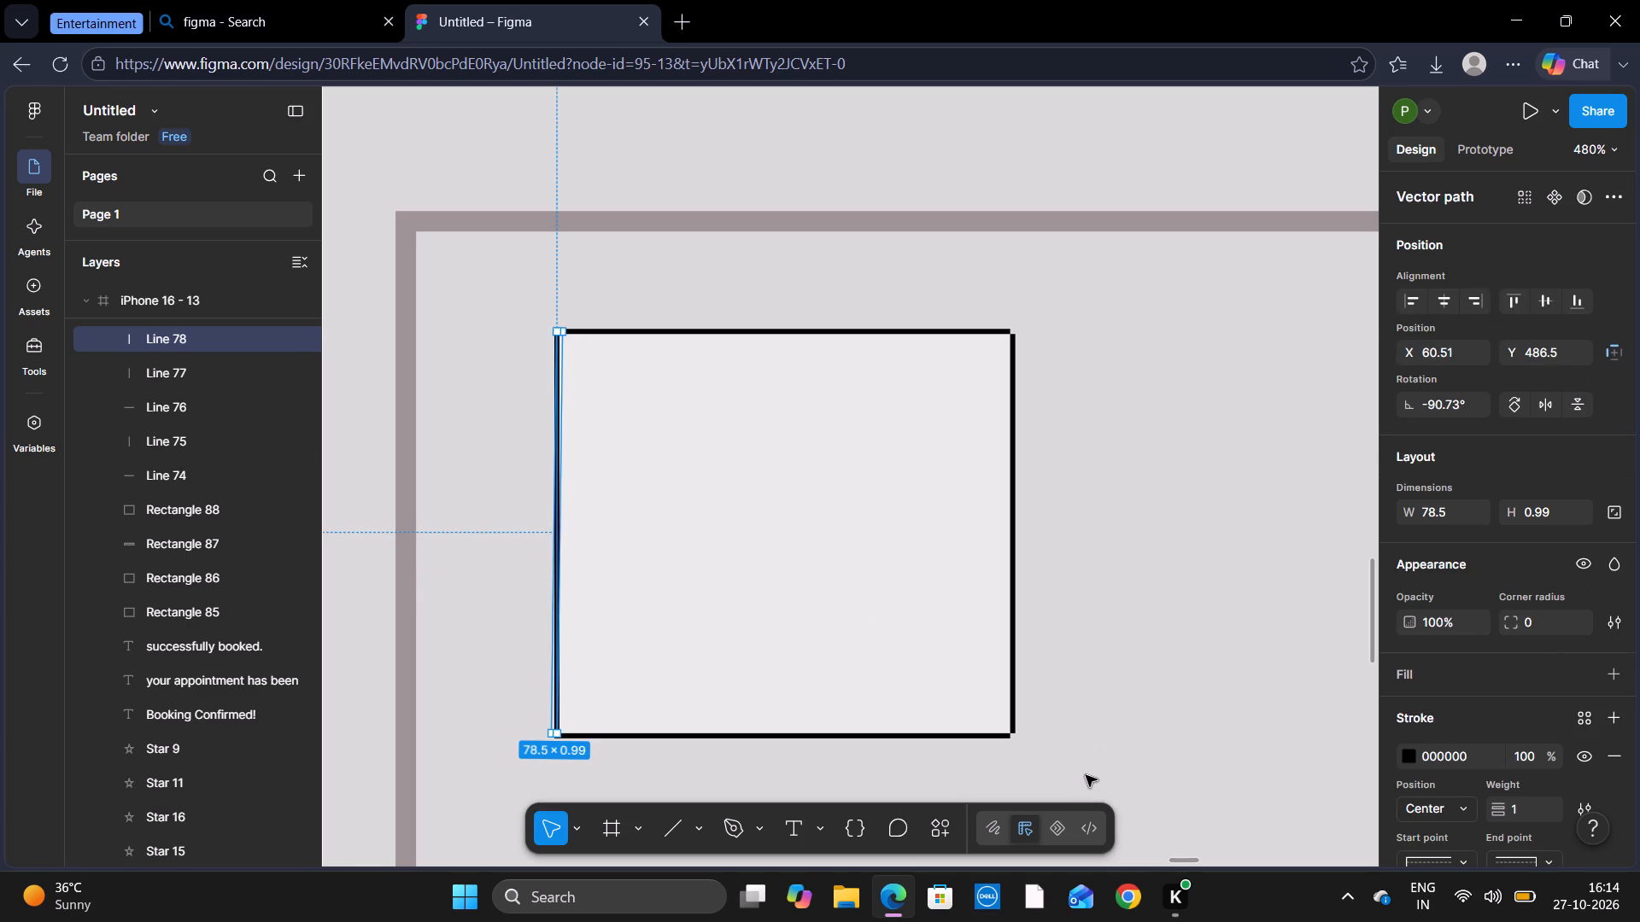
{"action": "scroll", "coordinate": [1086, 775], "scroll_direction": "down", "scroll_amount": 1}
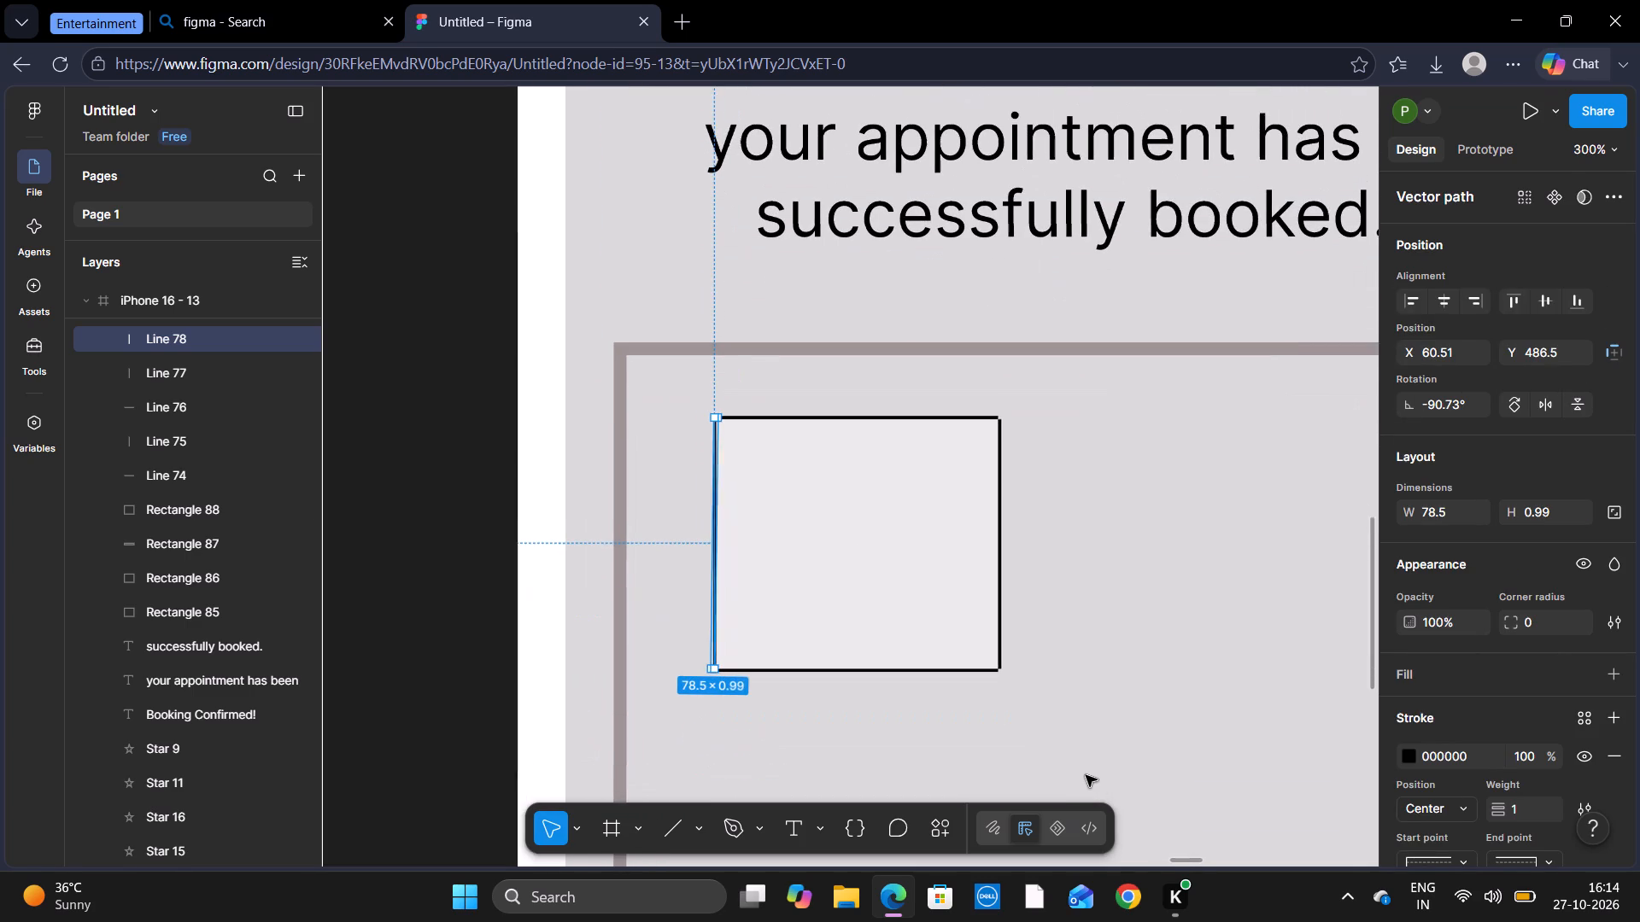
{"action": "scroll", "coordinate": [1086, 775], "scroll_direction": "down", "scroll_amount": 1}
{"action": "left_click", "coordinate": [441, 634]}
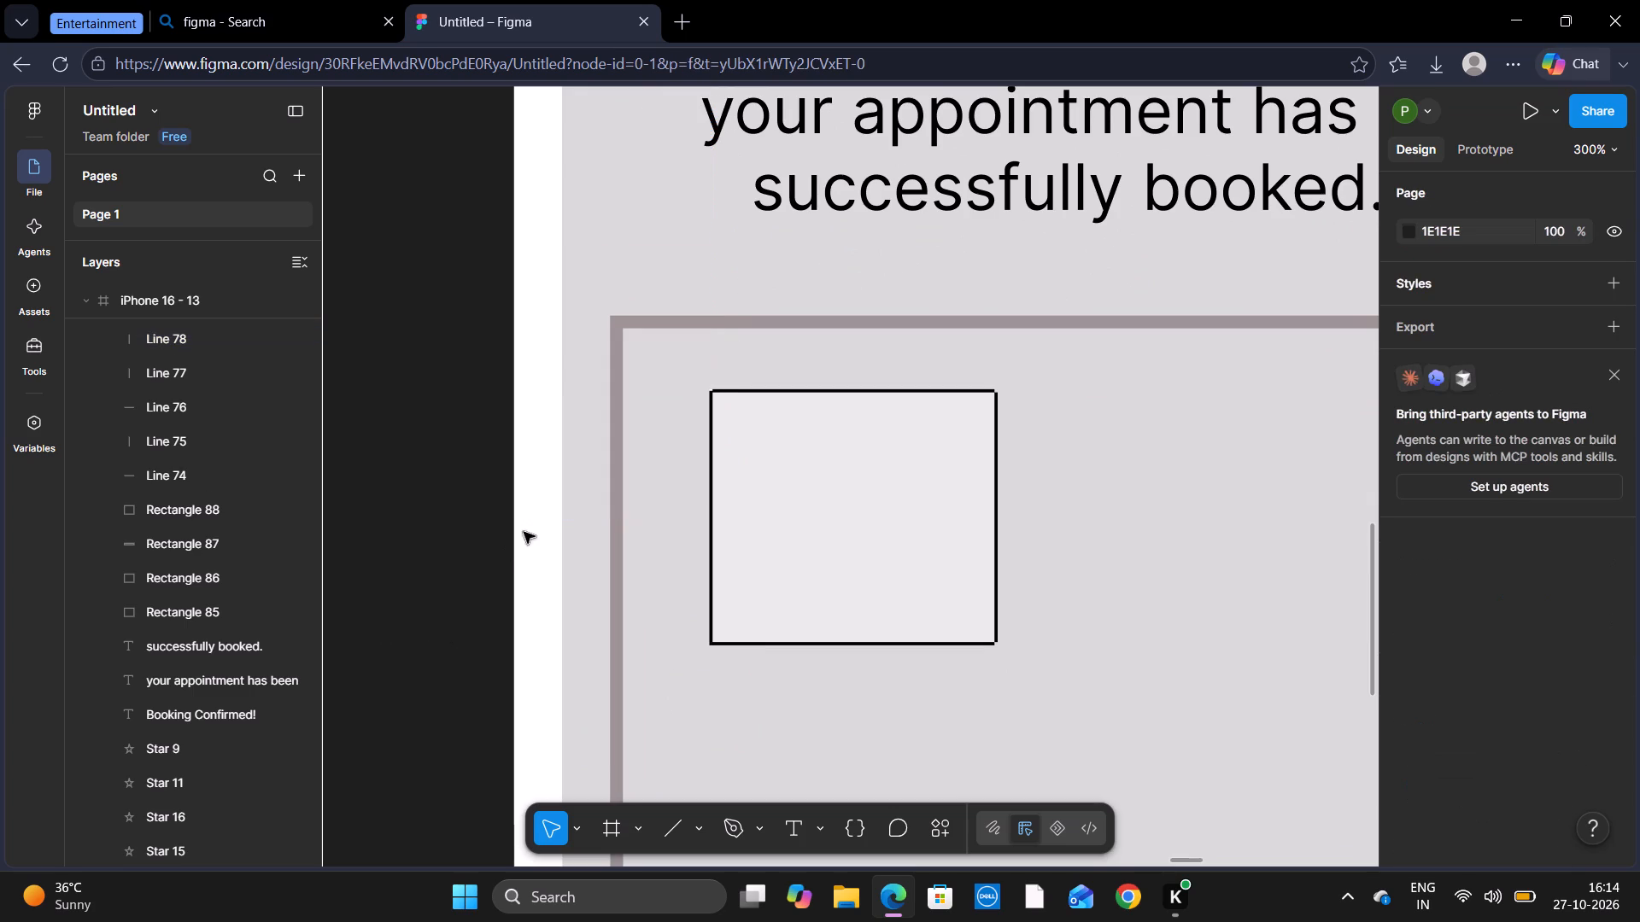
Extend the small rectangle's top line to meet both side lines, with endpoints at X 151 and X 60.5, and finish editing it.
{"action": "scroll", "coordinate": [859, 395], "scroll_direction": "left", "scroll_amount": 1}
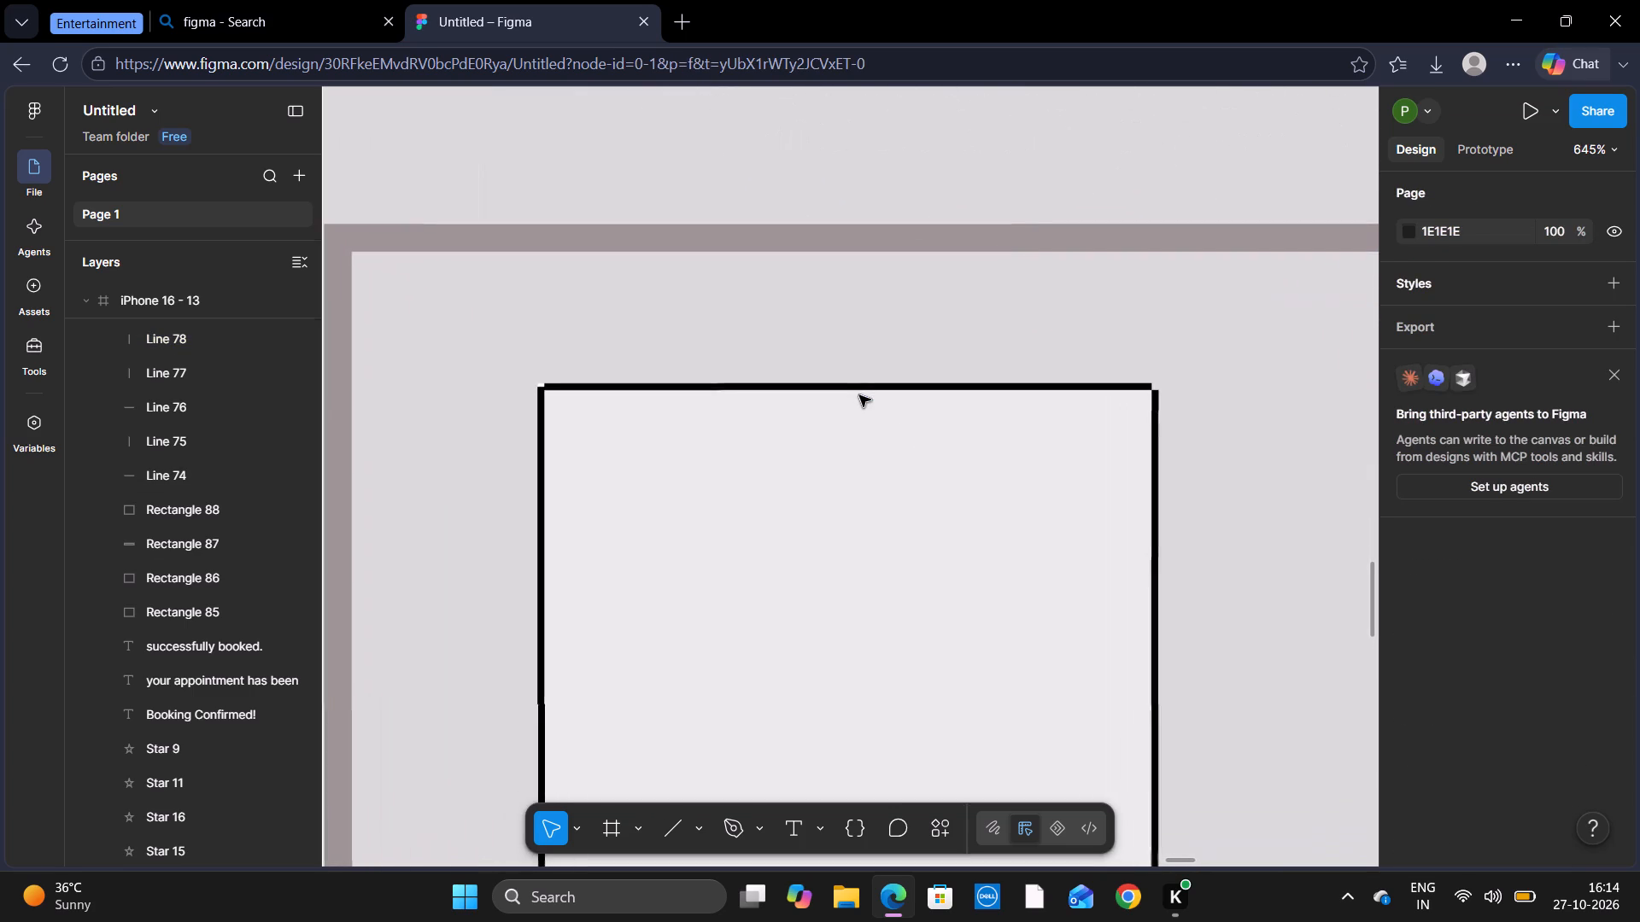
{"action": "scroll", "coordinate": [859, 395], "scroll_direction": "left", "scroll_amount": 1}
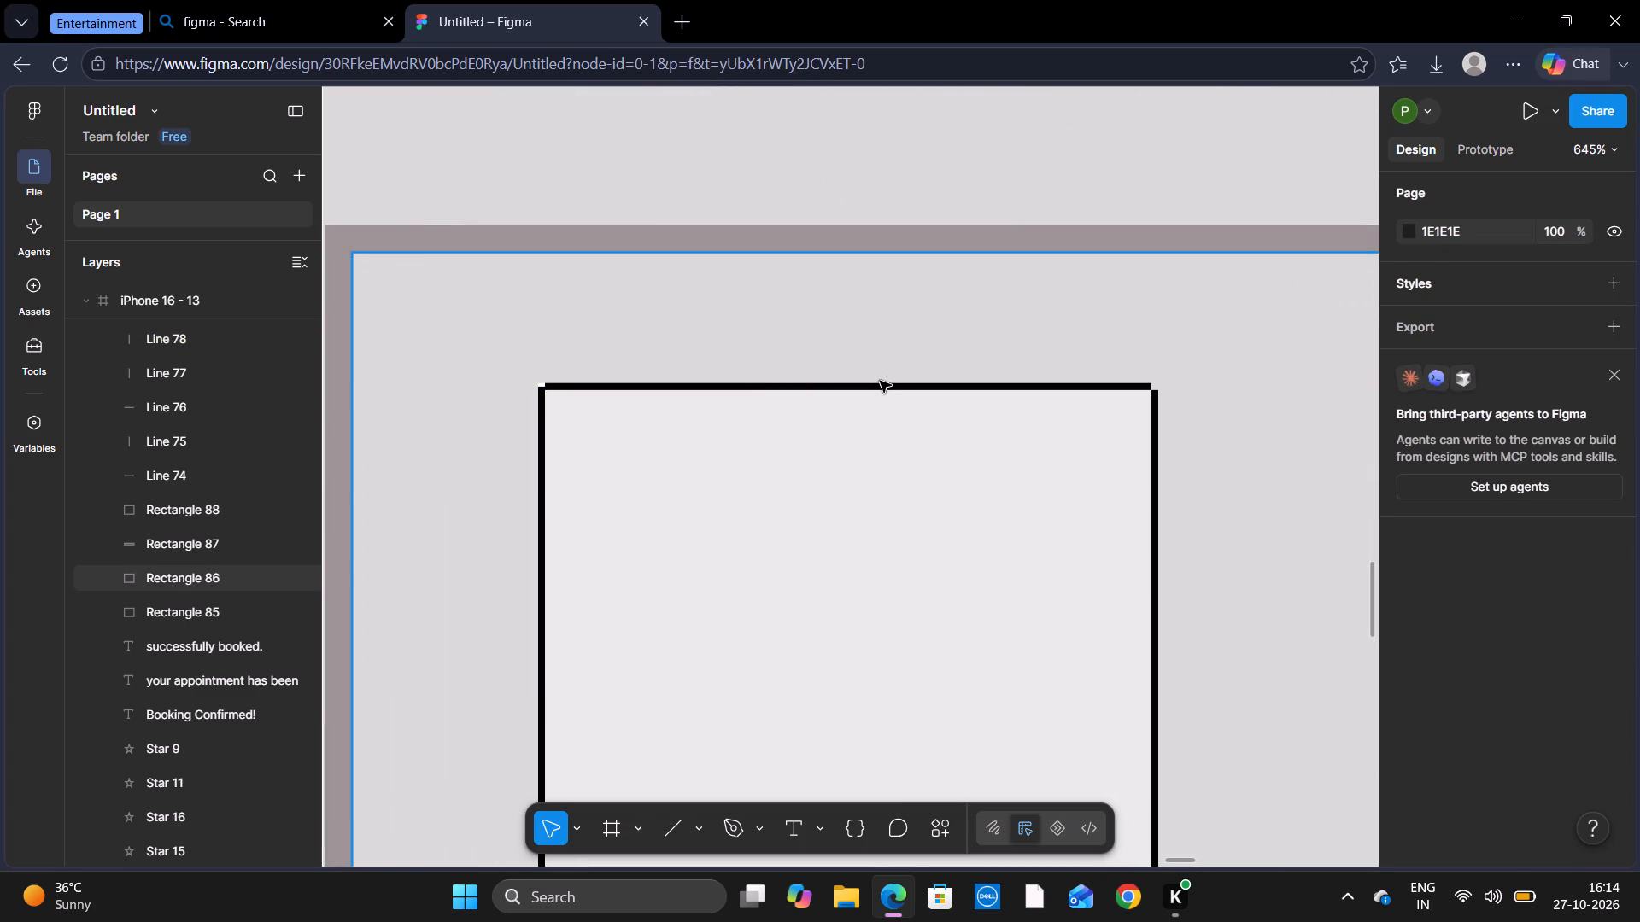
{"action": "double_click", "coordinate": [880, 381]}
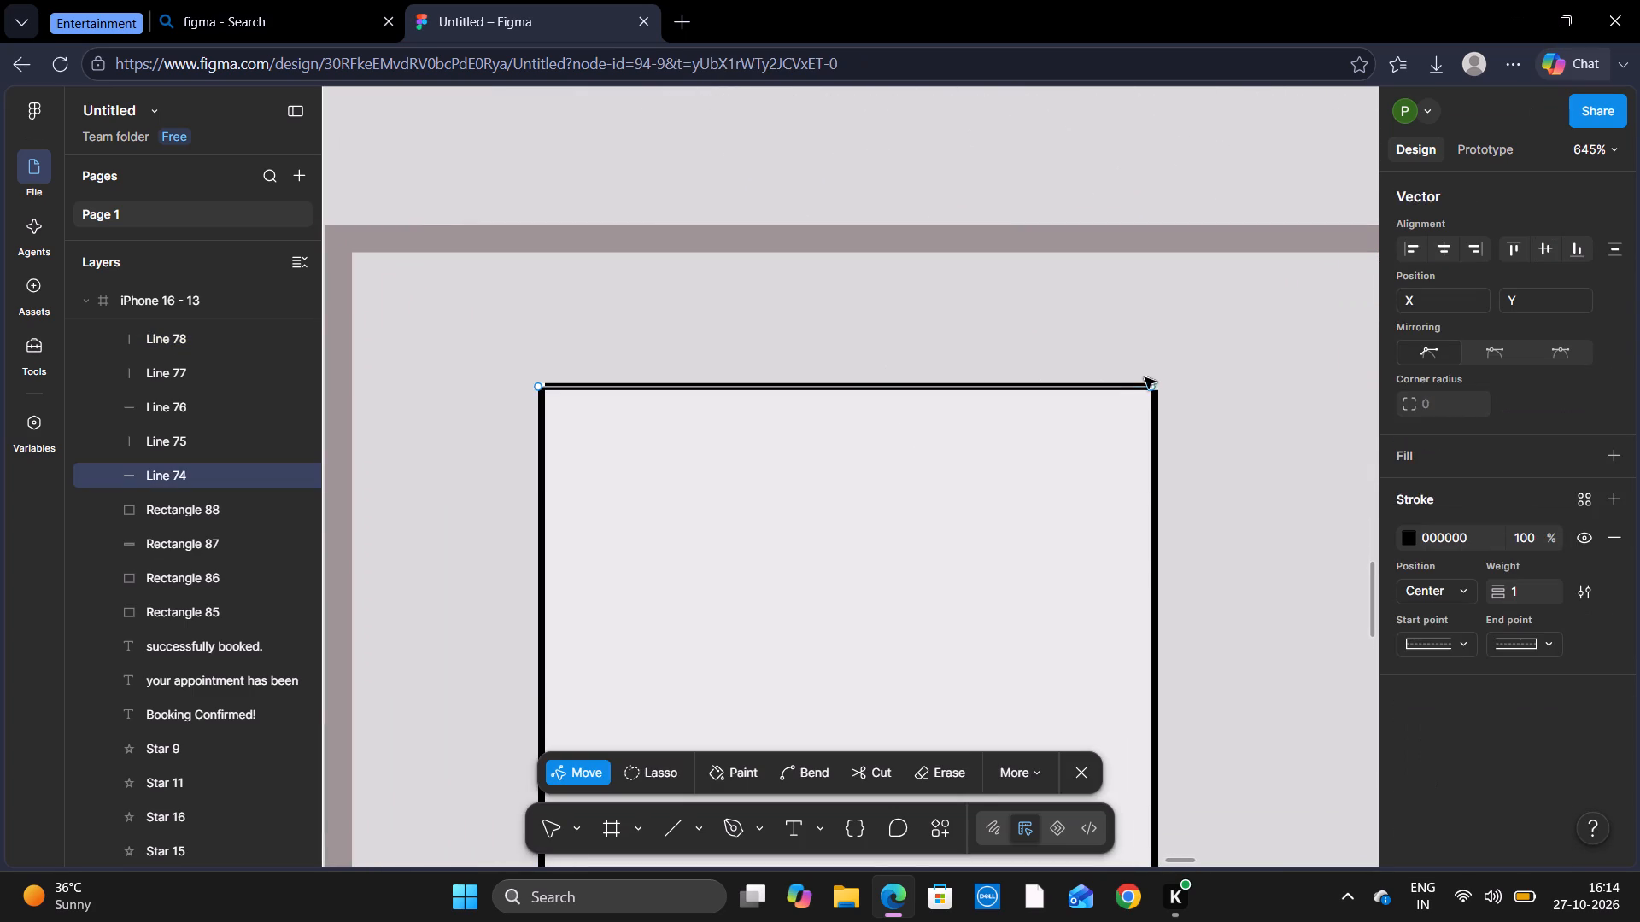
{"action": "left_click", "coordinate": [1151, 382]}
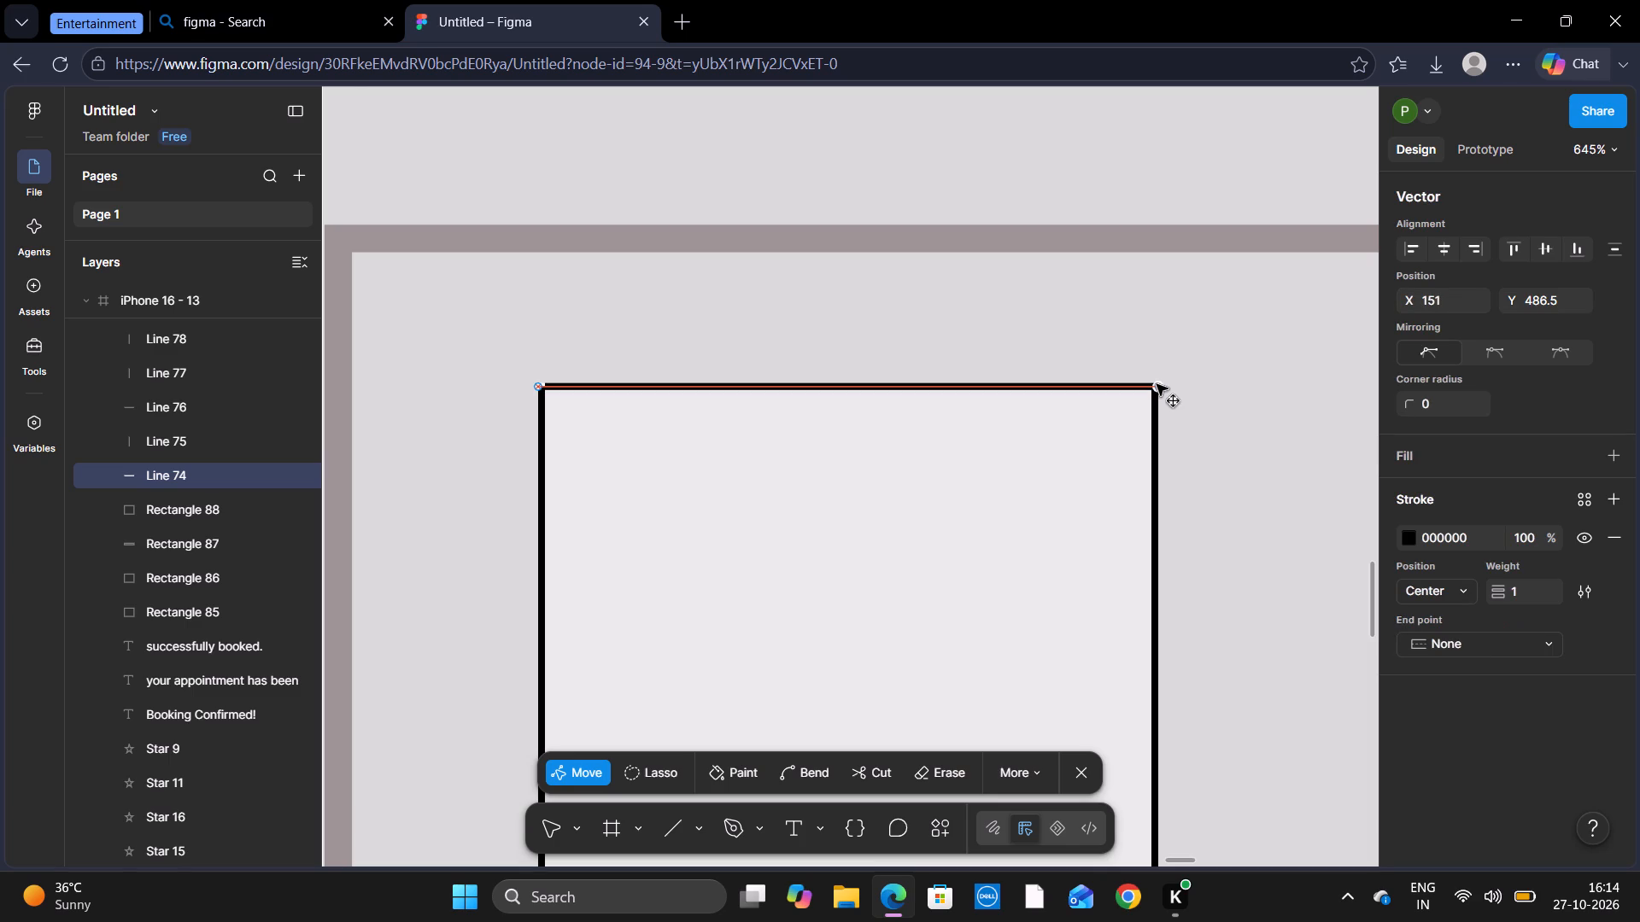
{"action": "left_click", "coordinate": [1157, 385]}
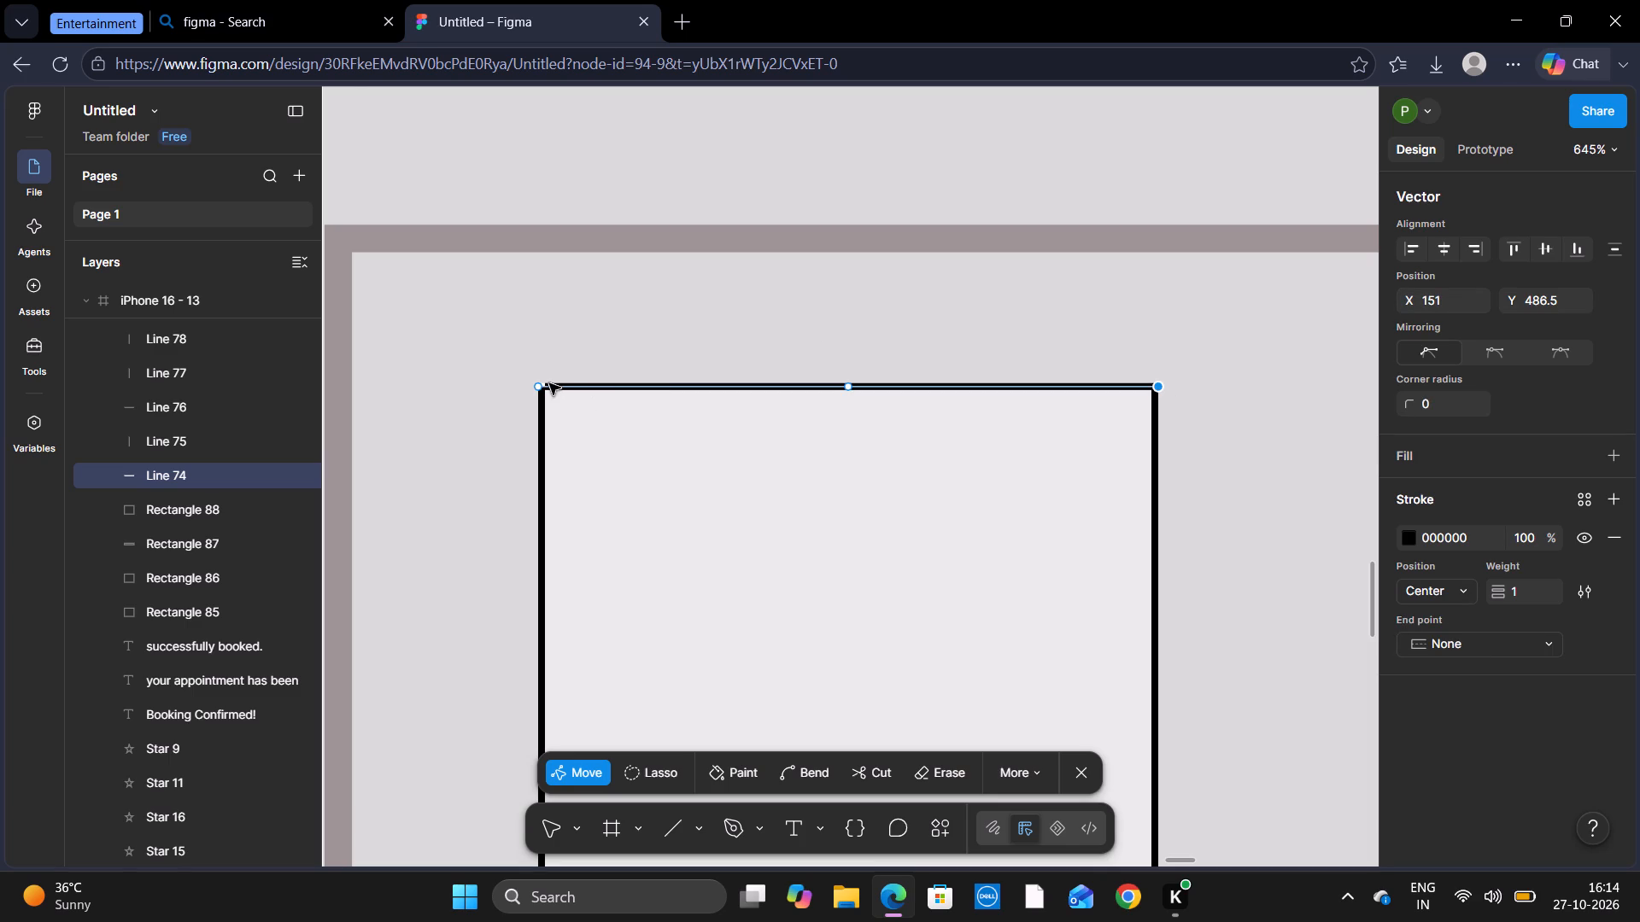
{"action": "left_click", "coordinate": [540, 385]}
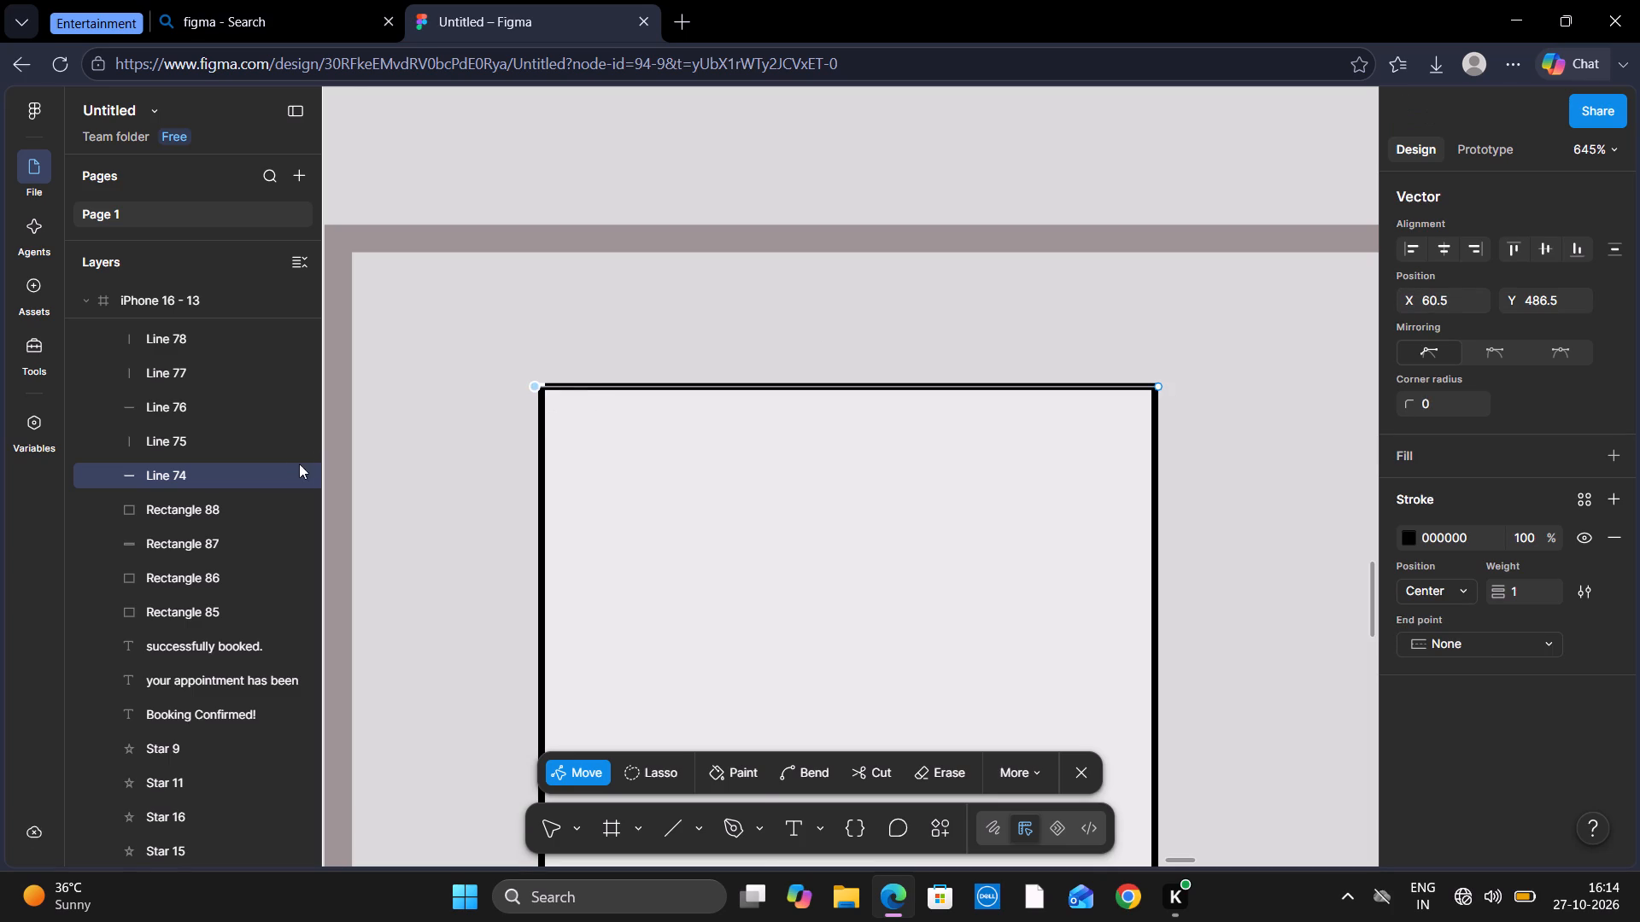
{"action": "scroll", "coordinate": [587, 395], "scroll_direction": "right", "scroll_amount": 1}
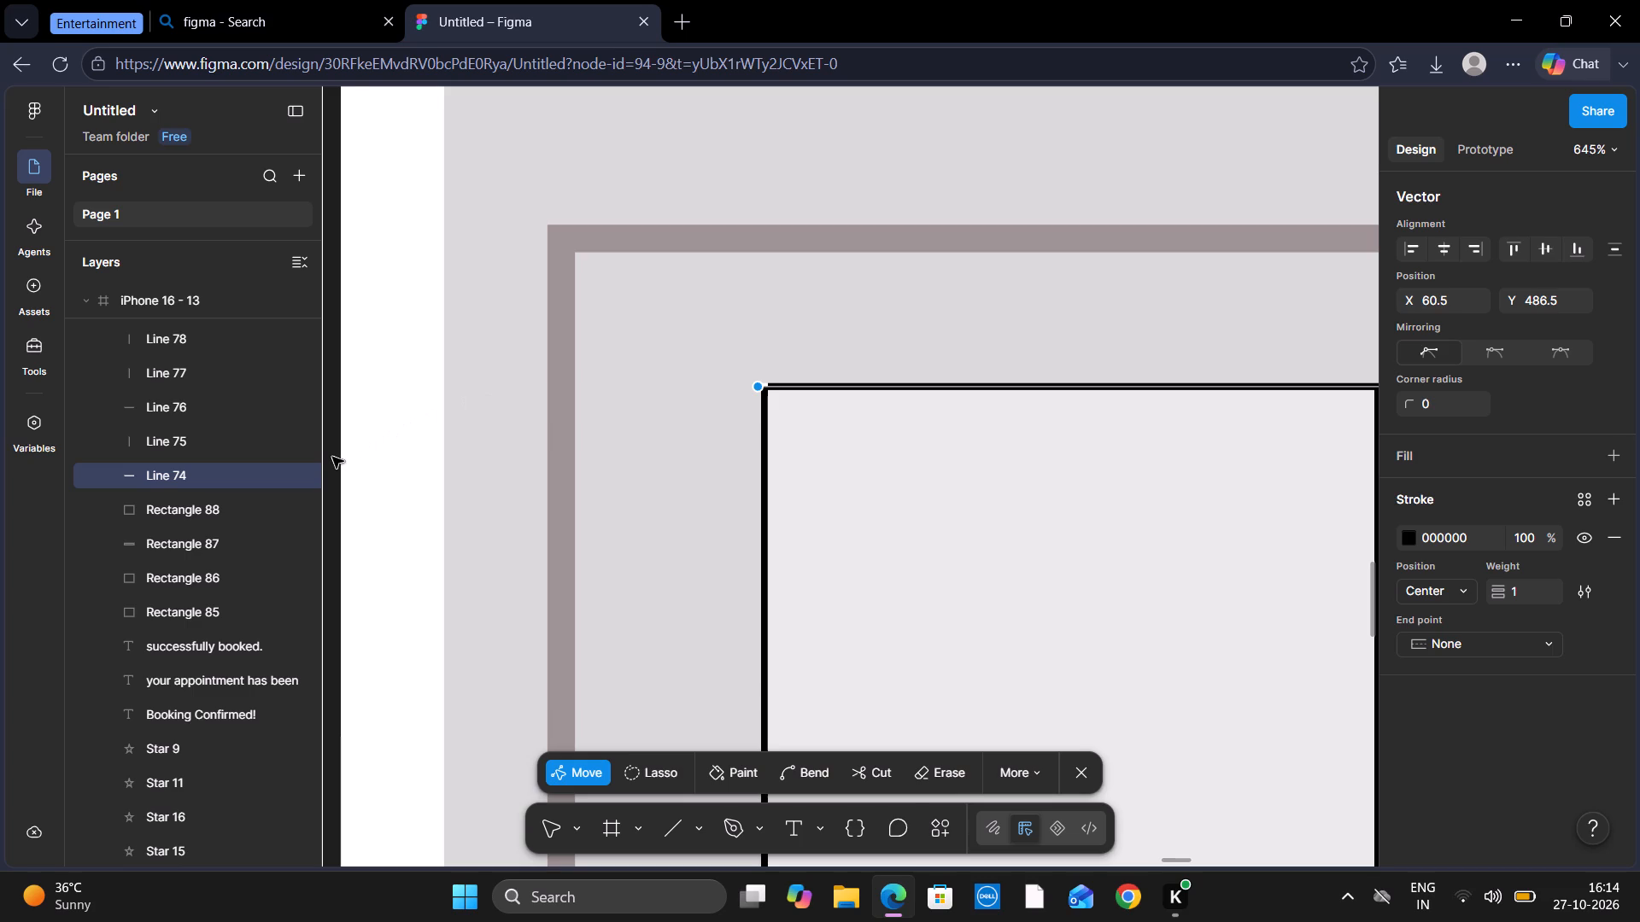
{"action": "left_click", "coordinate": [332, 457]}
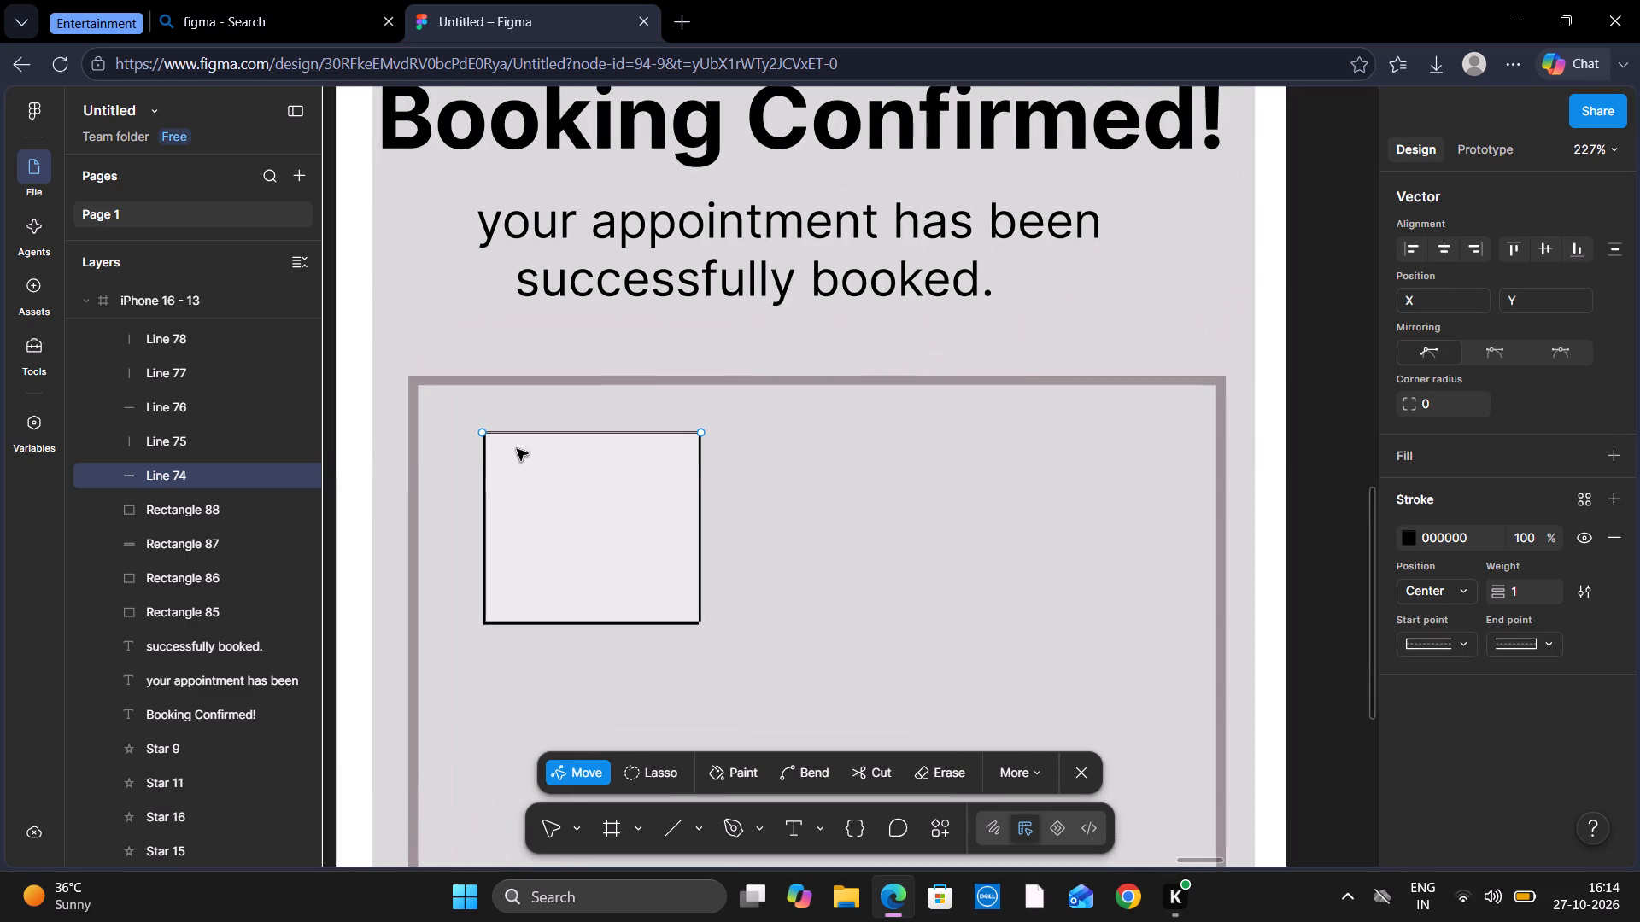
{"action": "left_click", "coordinate": [1321, 455]}
{"action": "left_click", "coordinate": [1321, 455]}
{"action": "left_click", "coordinate": [1084, 772]}
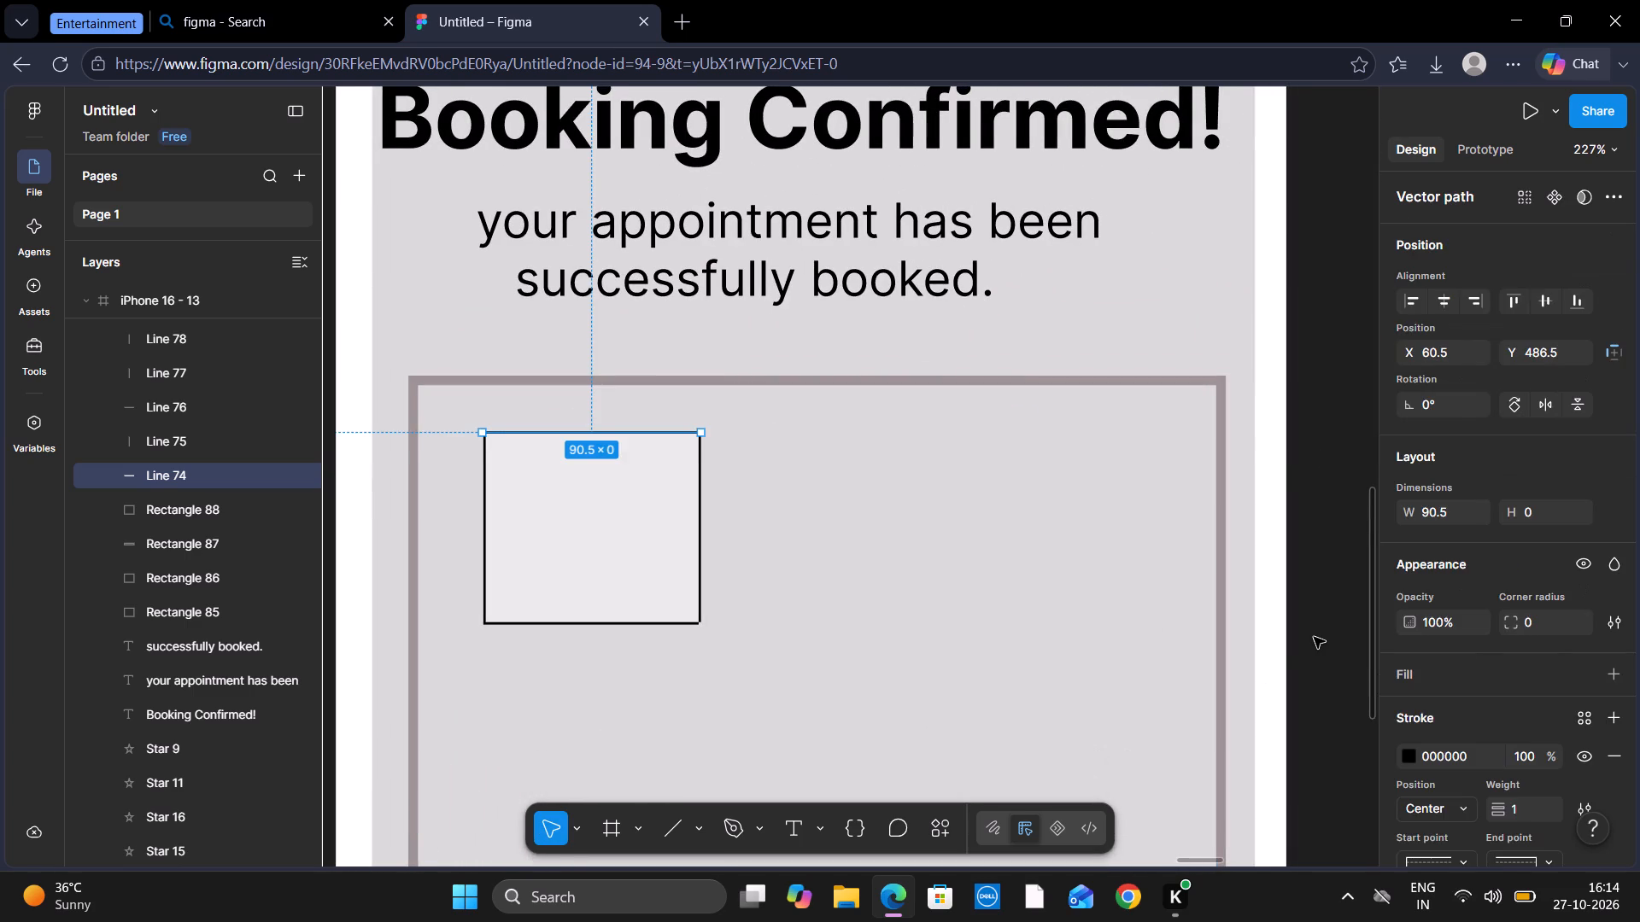
{"action": "left_click", "coordinate": [1314, 637]}
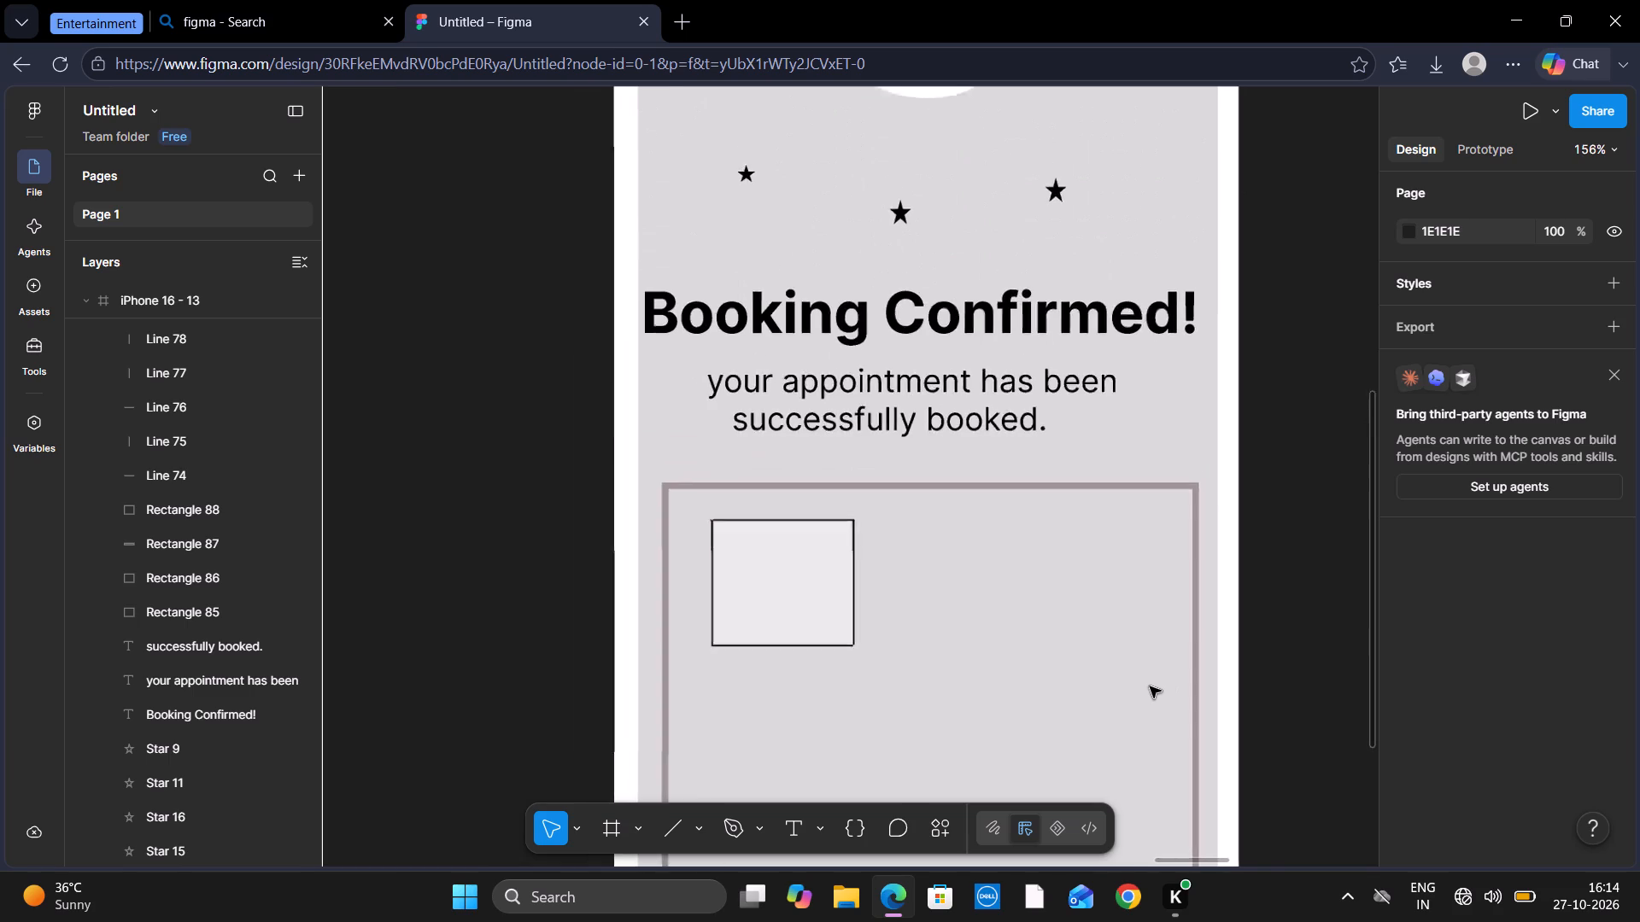
{"action": "scroll", "coordinate": [1150, 686], "scroll_direction": "down", "scroll_amount": 2}
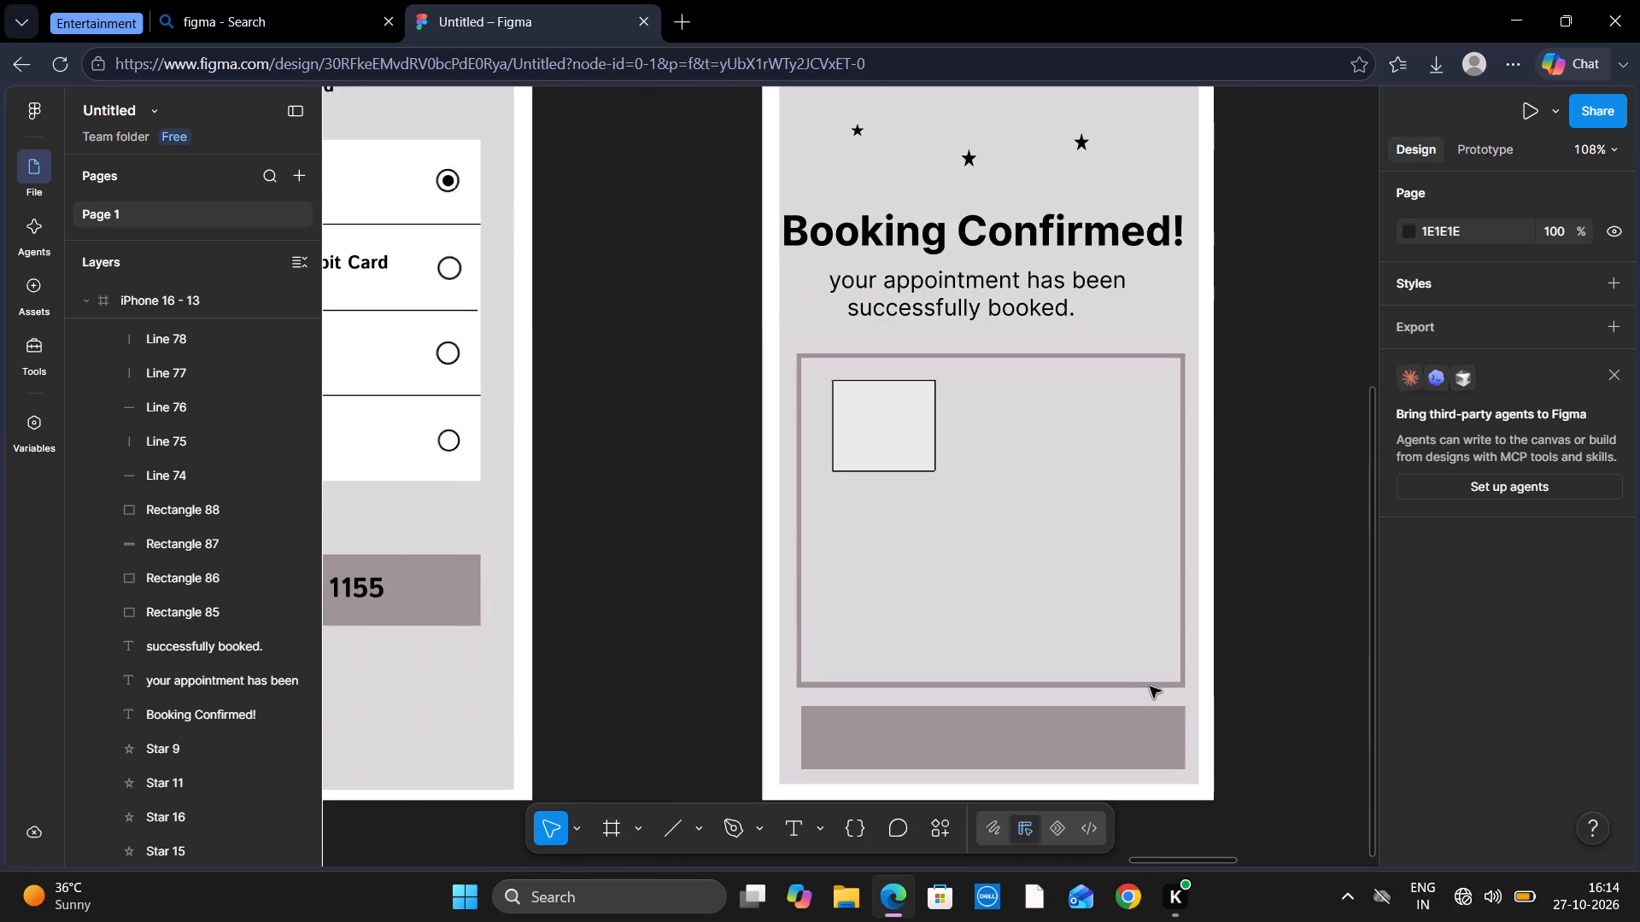
Add the text "Velora Beauty Salon" in Inter Bold, size 20, beside the small rectangle in the details box.
{"action": "left_click", "coordinate": [787, 841]}
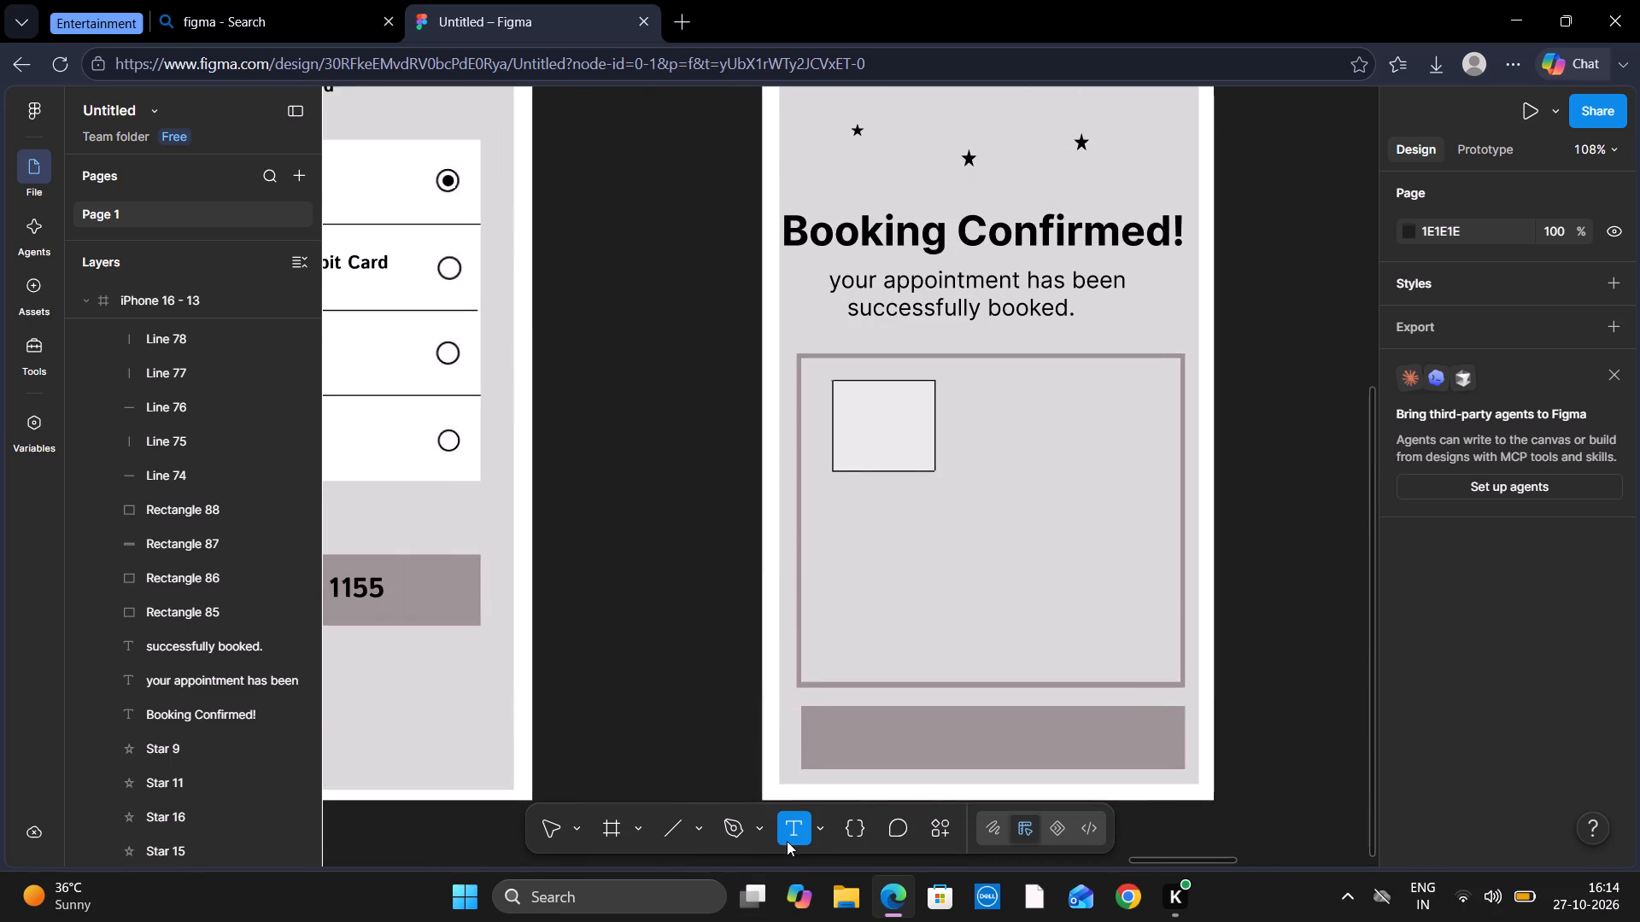
{"action": "left_click", "coordinate": [974, 386]}
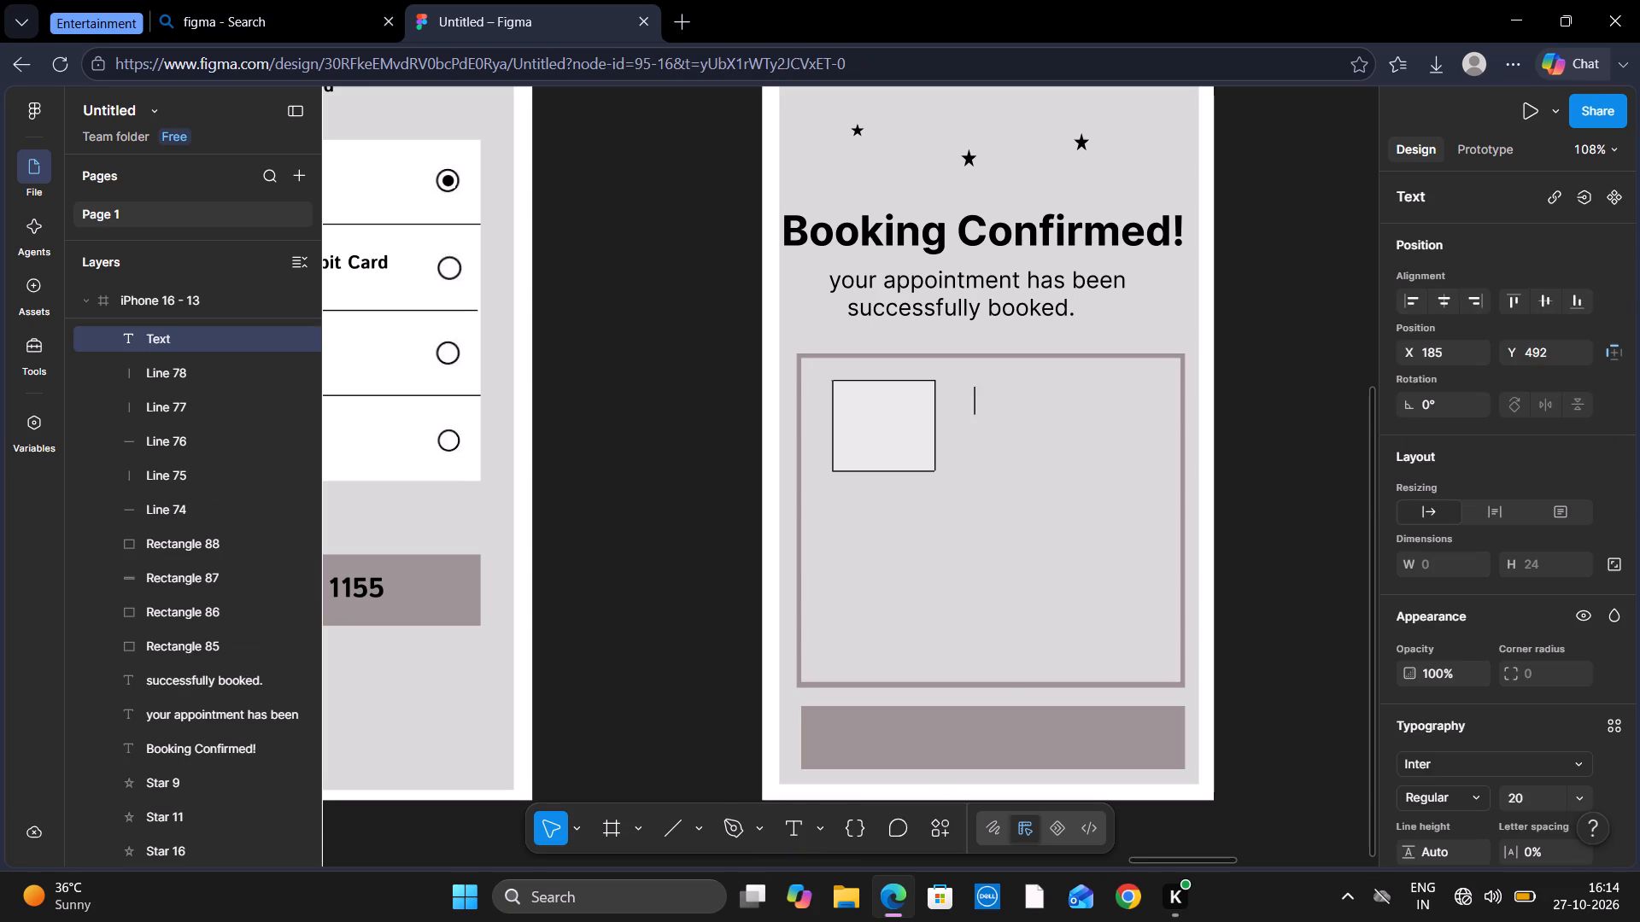
{"action": "left_click", "coordinate": [1587, 790]}
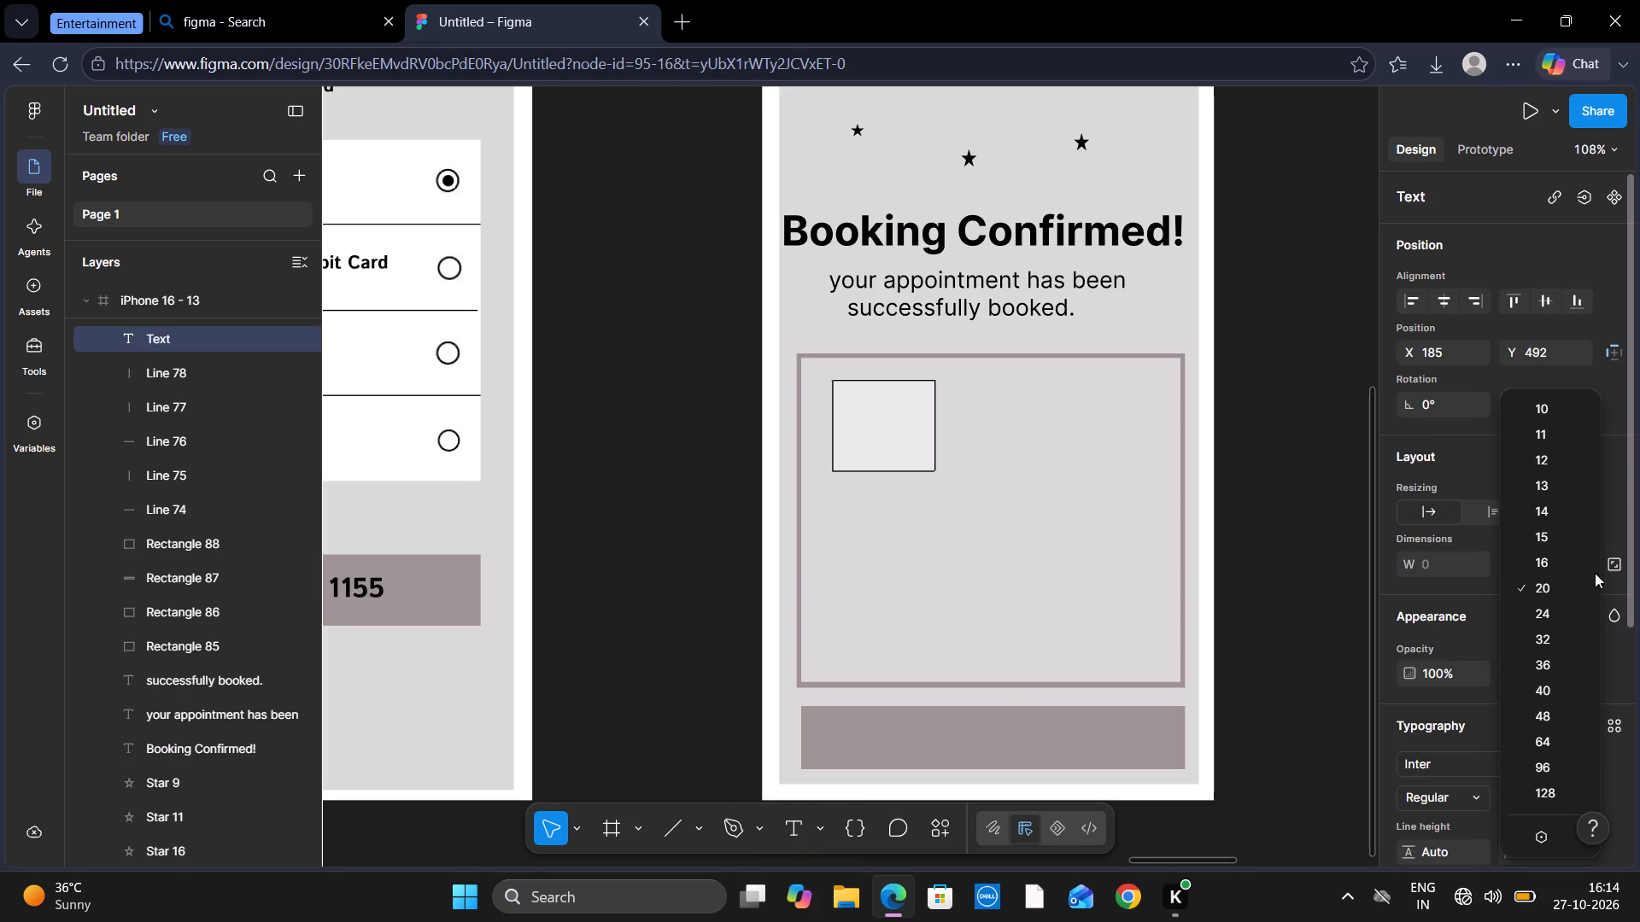
{"action": "left_click", "coordinate": [1558, 626]}
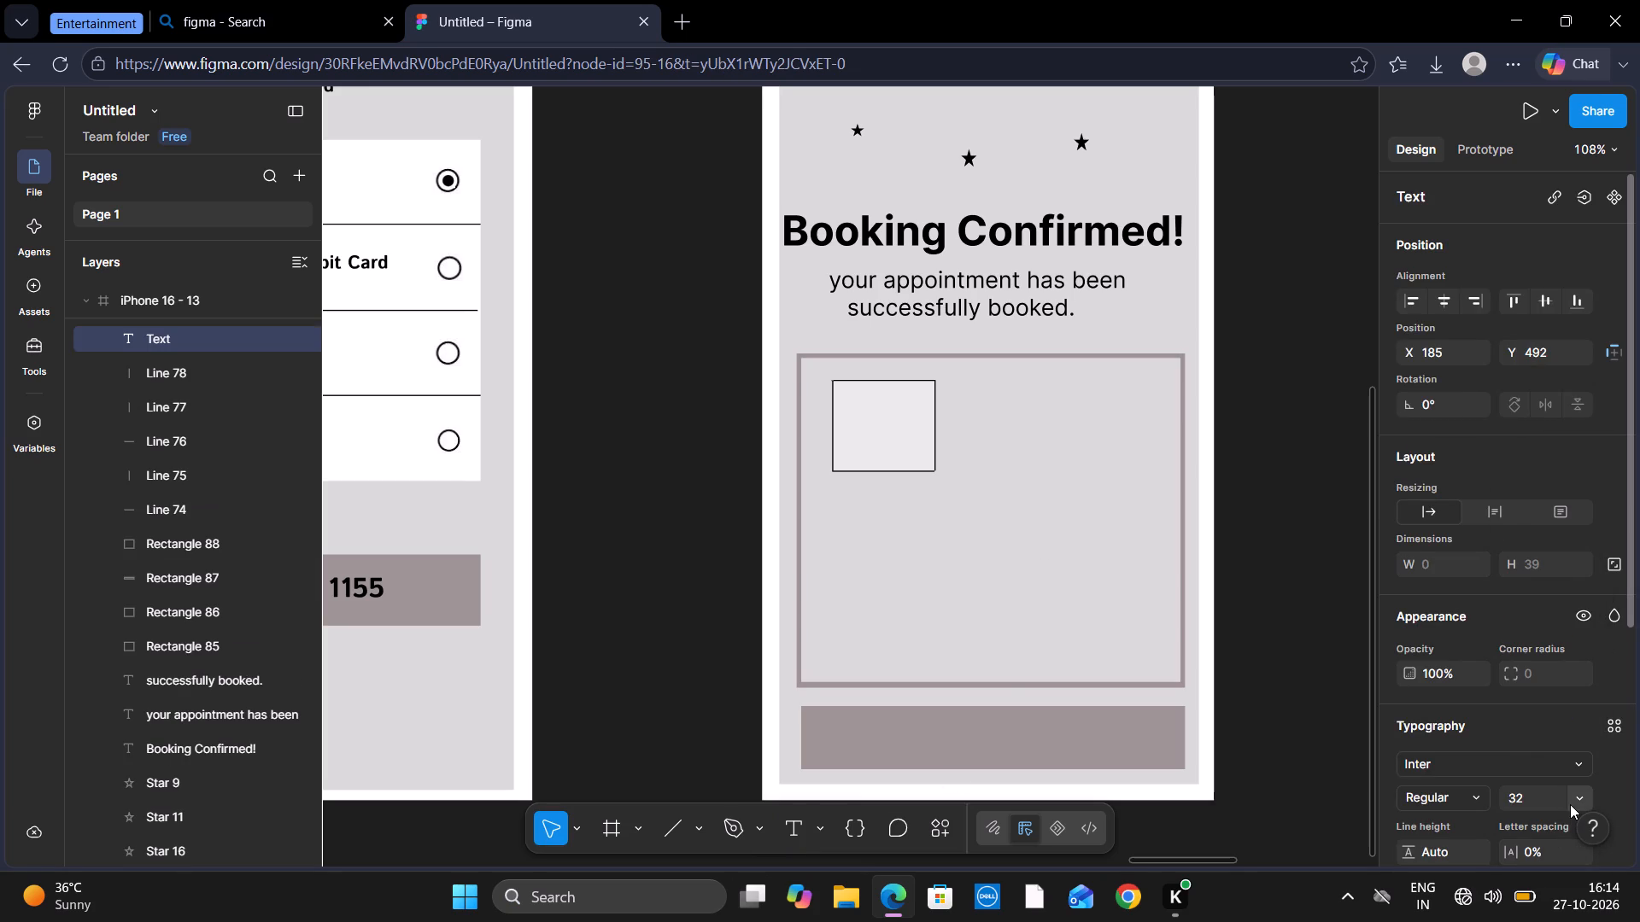
{"action": "left_click", "coordinate": [1571, 796]}
{"action": "left_click", "coordinate": [1568, 612]}
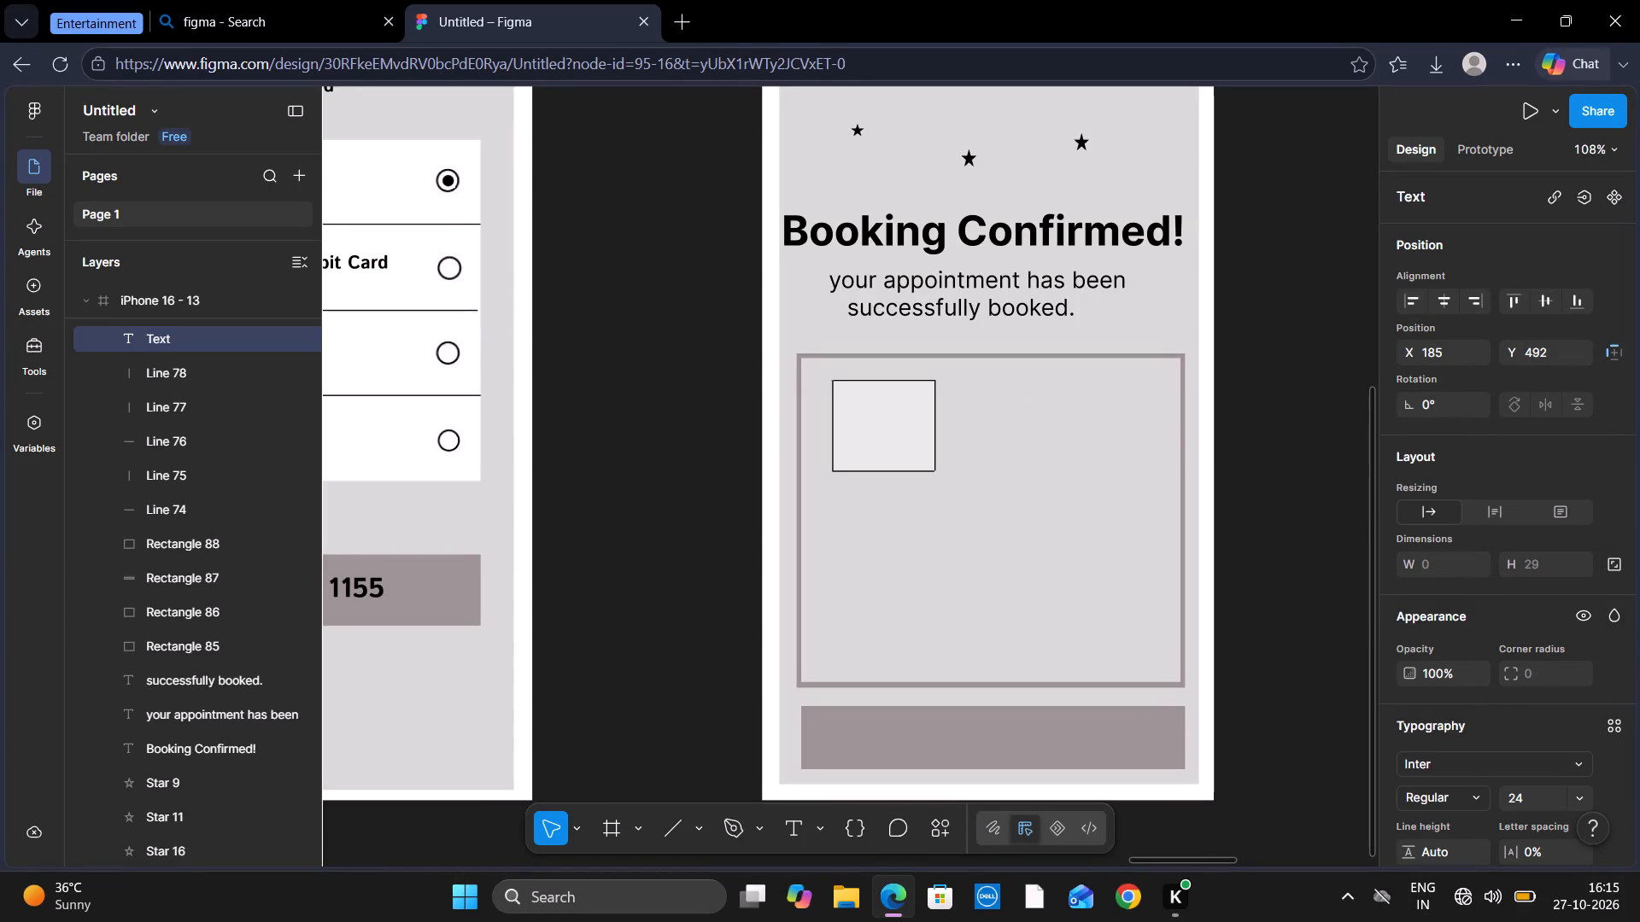
{"action": "key", "text": "shift+v"}
{"action": "key", "text": "BackSpace"}
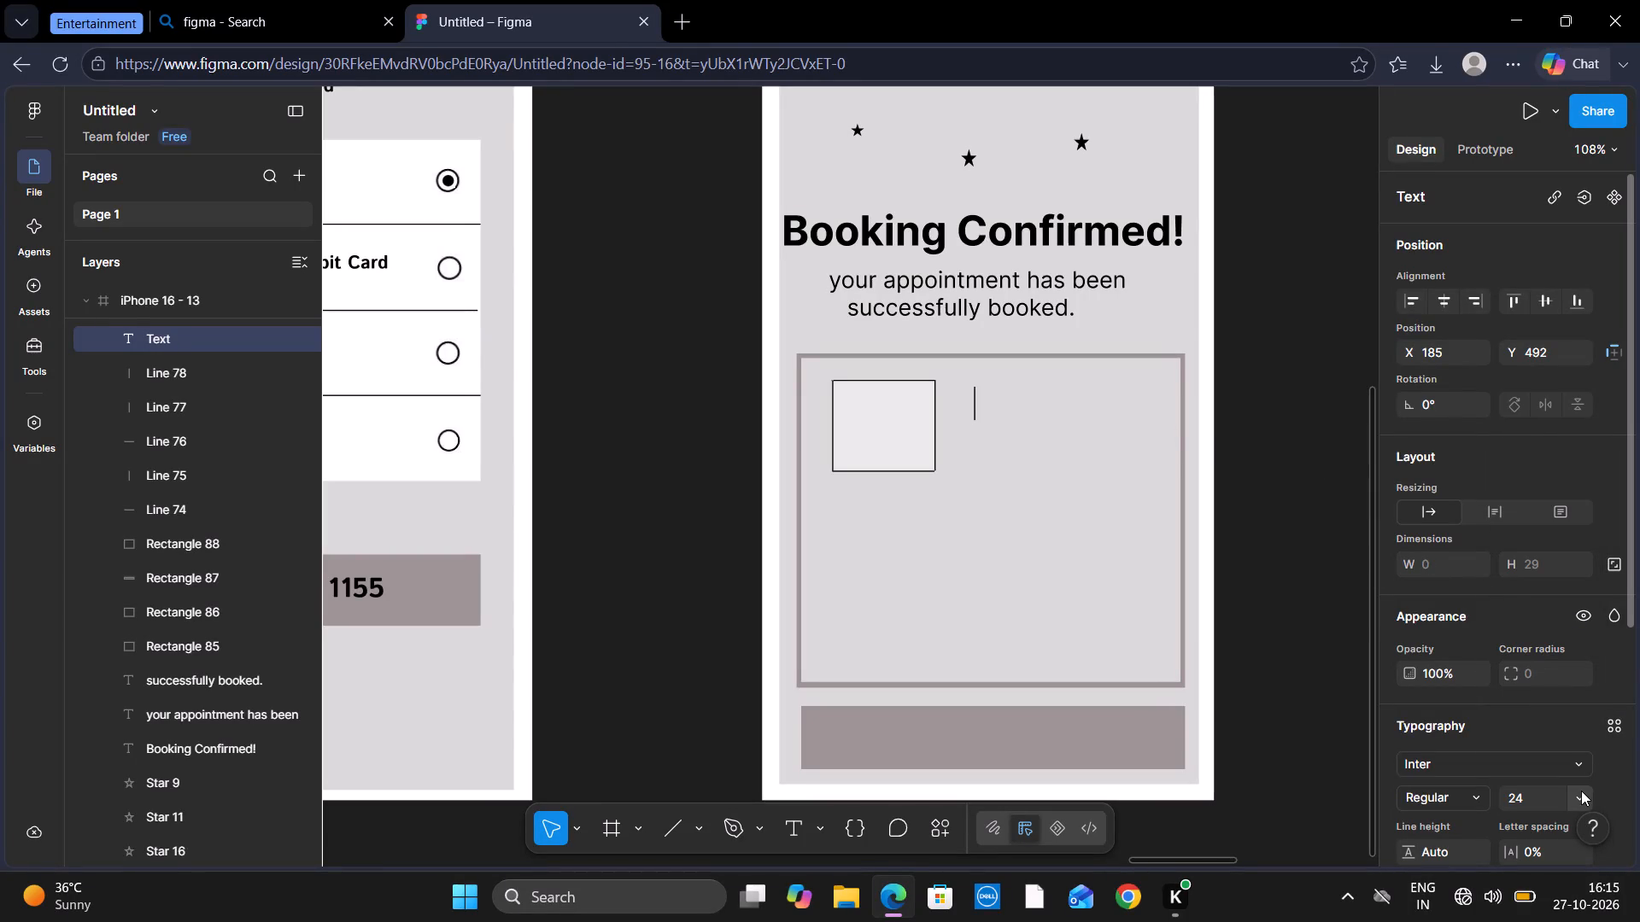
{"action": "left_click", "coordinate": [1581, 791]}
{"action": "left_click", "coordinate": [1573, 596]}
{"action": "left_click", "coordinate": [1481, 797]}
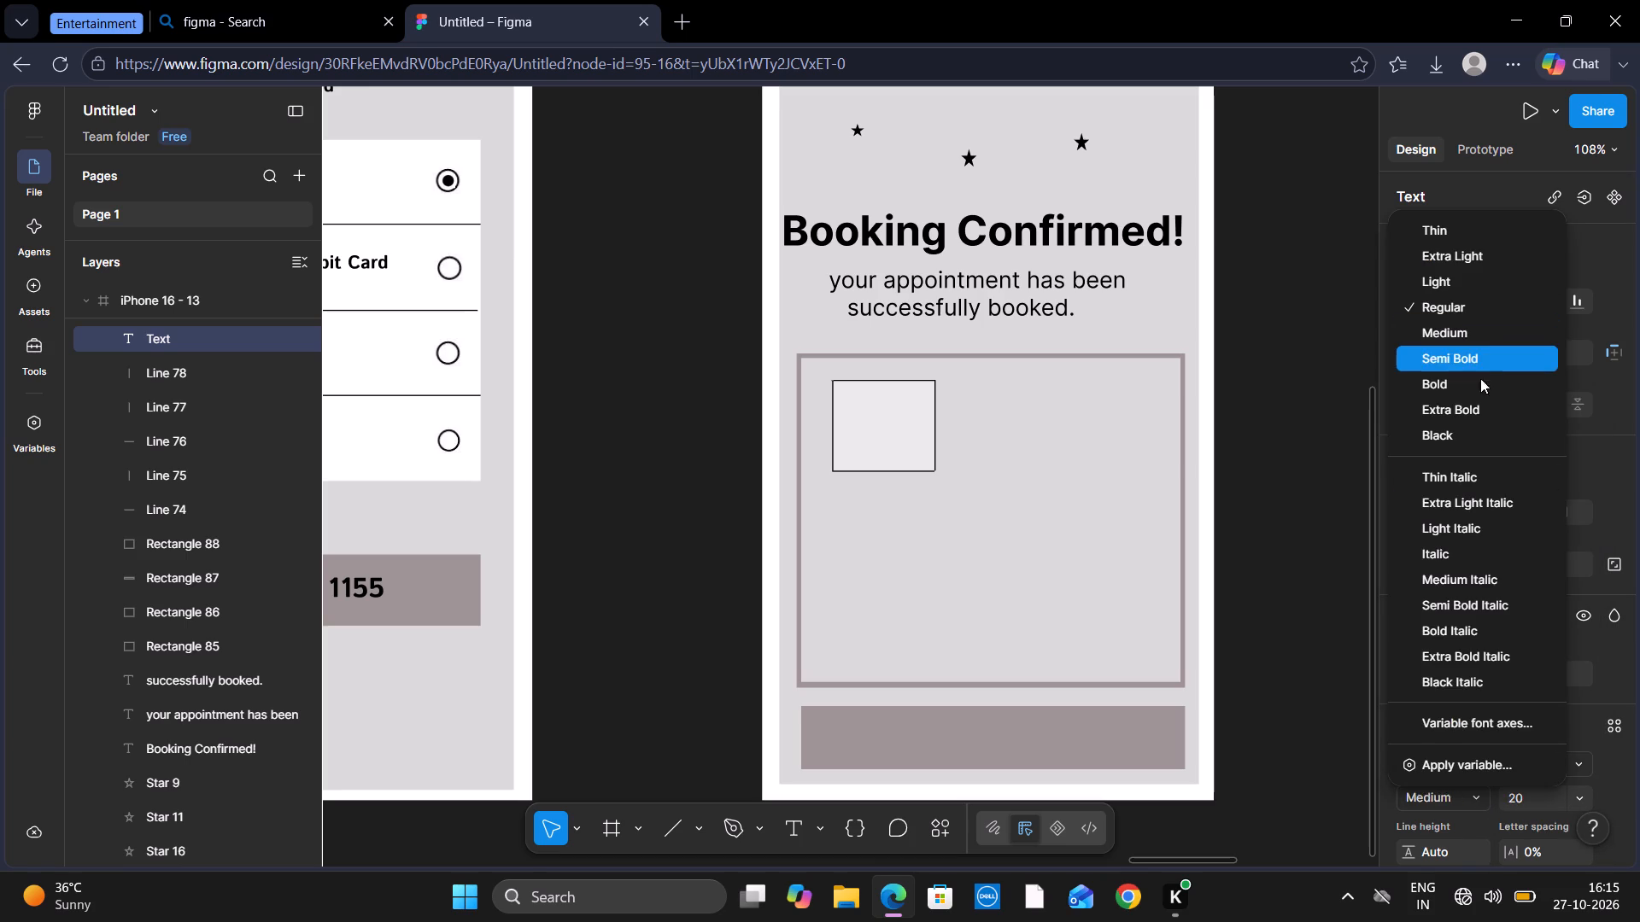
{"action": "left_click", "coordinate": [1481, 385]}
{"action": "key", "text": "shift+v"}
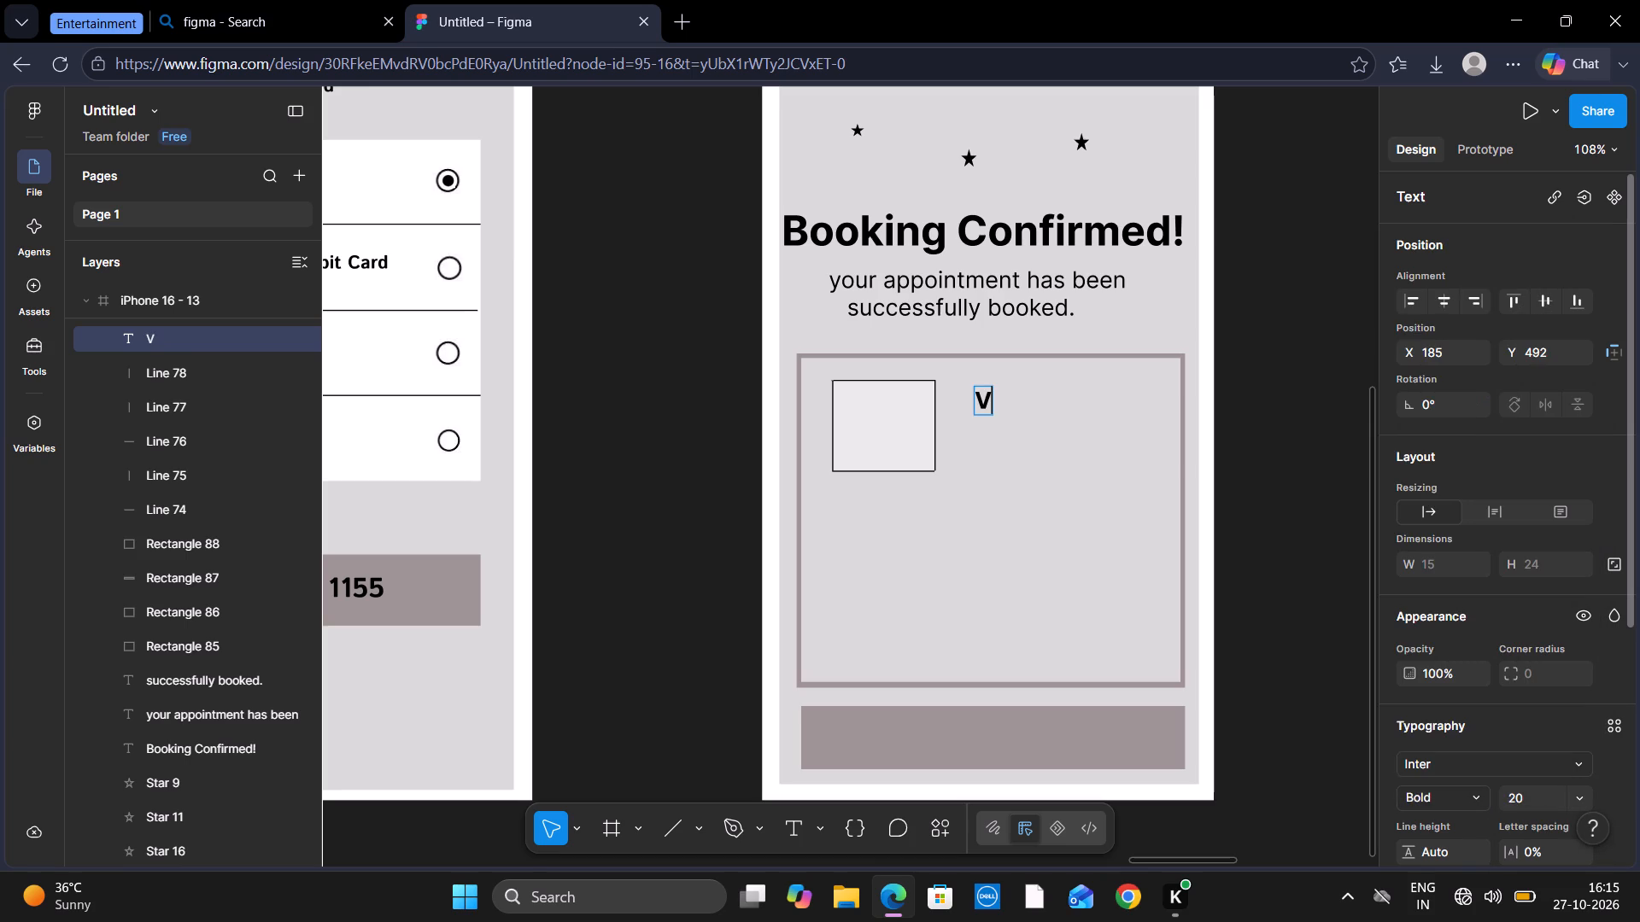
{"action": "type", "text": "elora"}
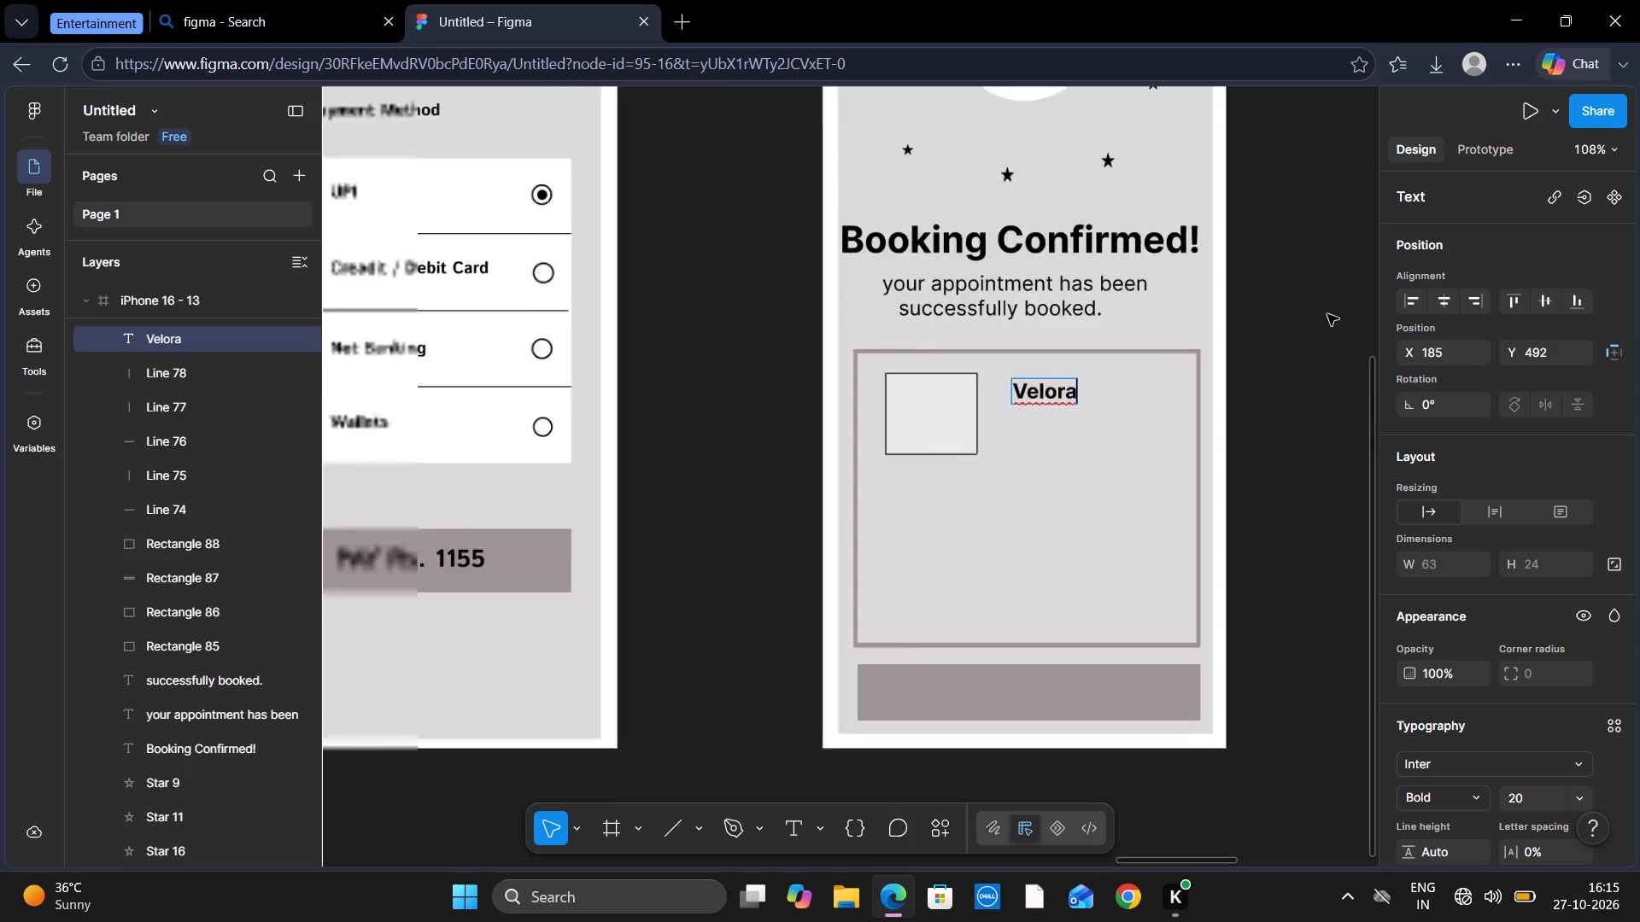
{"action": "scroll", "coordinate": [1327, 314], "scroll_direction": "up", "scroll_amount": 2}
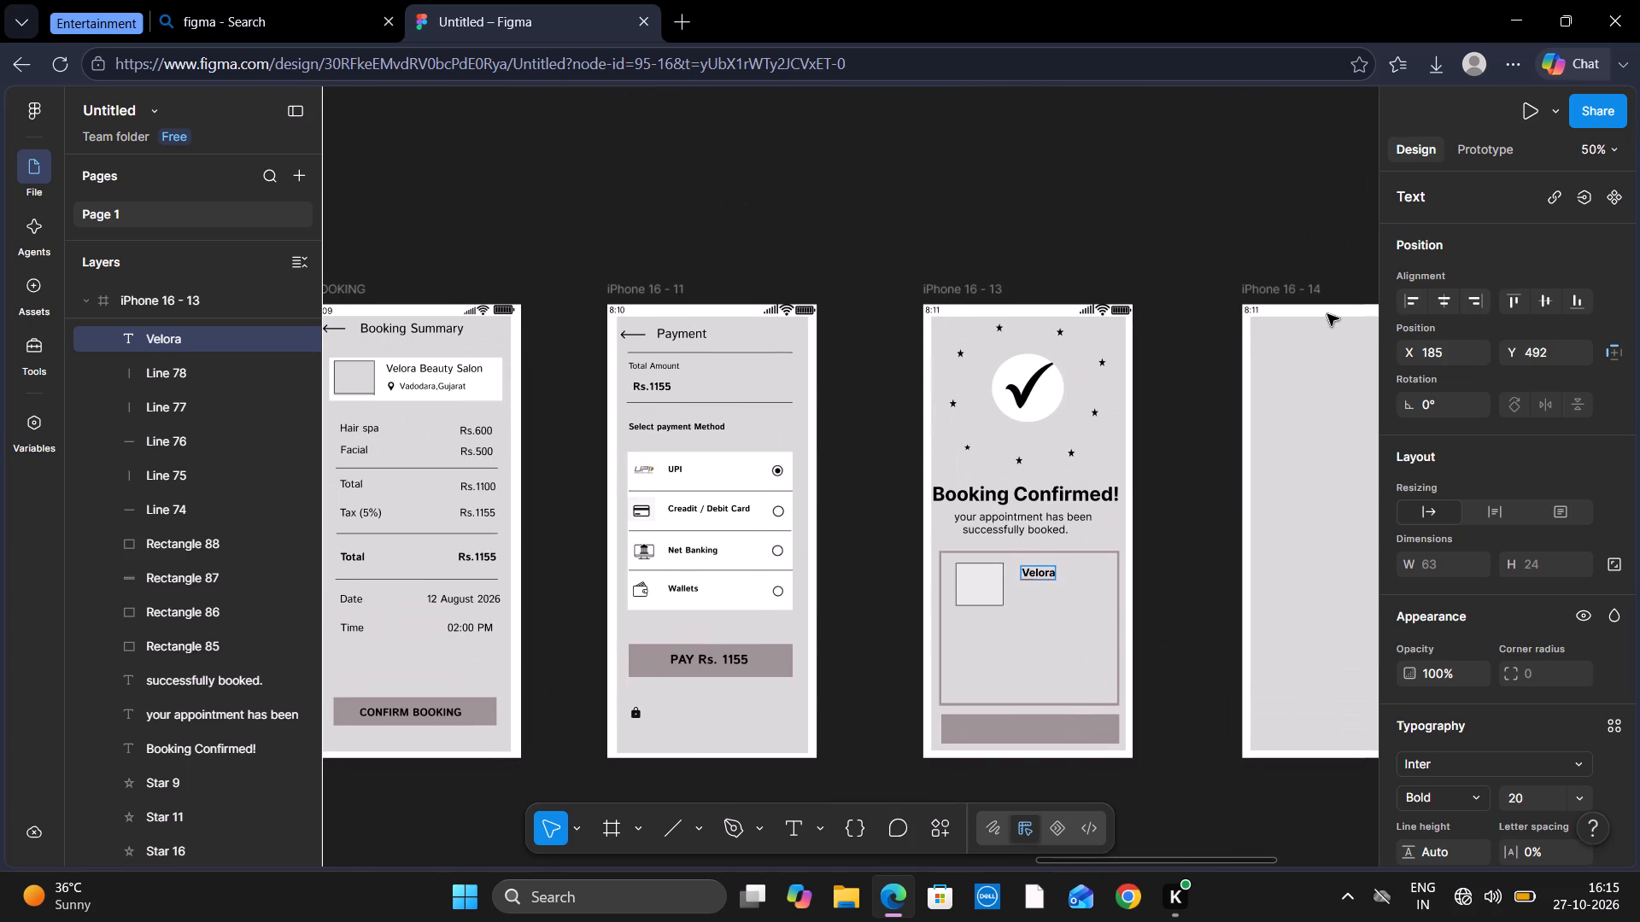
{"action": "key", "text": "space"}
{"action": "key", "text": "shift+b"}
{"action": "type", "text": "eauty"}
{"action": "key", "text": "space"}
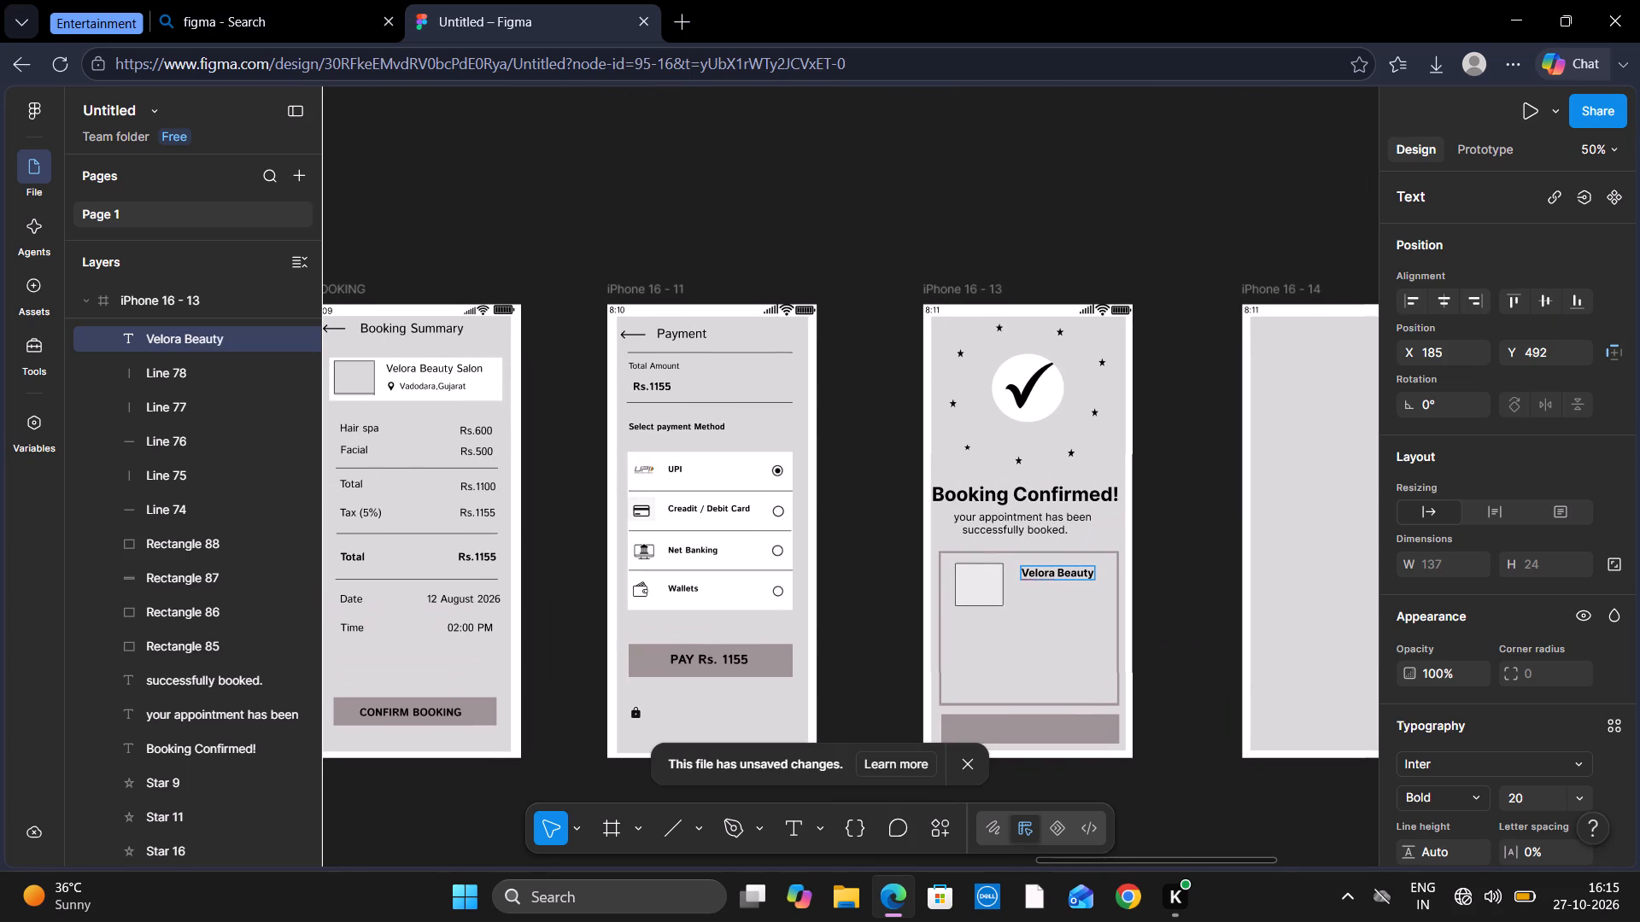
{"action": "type", "text": "Salon"}
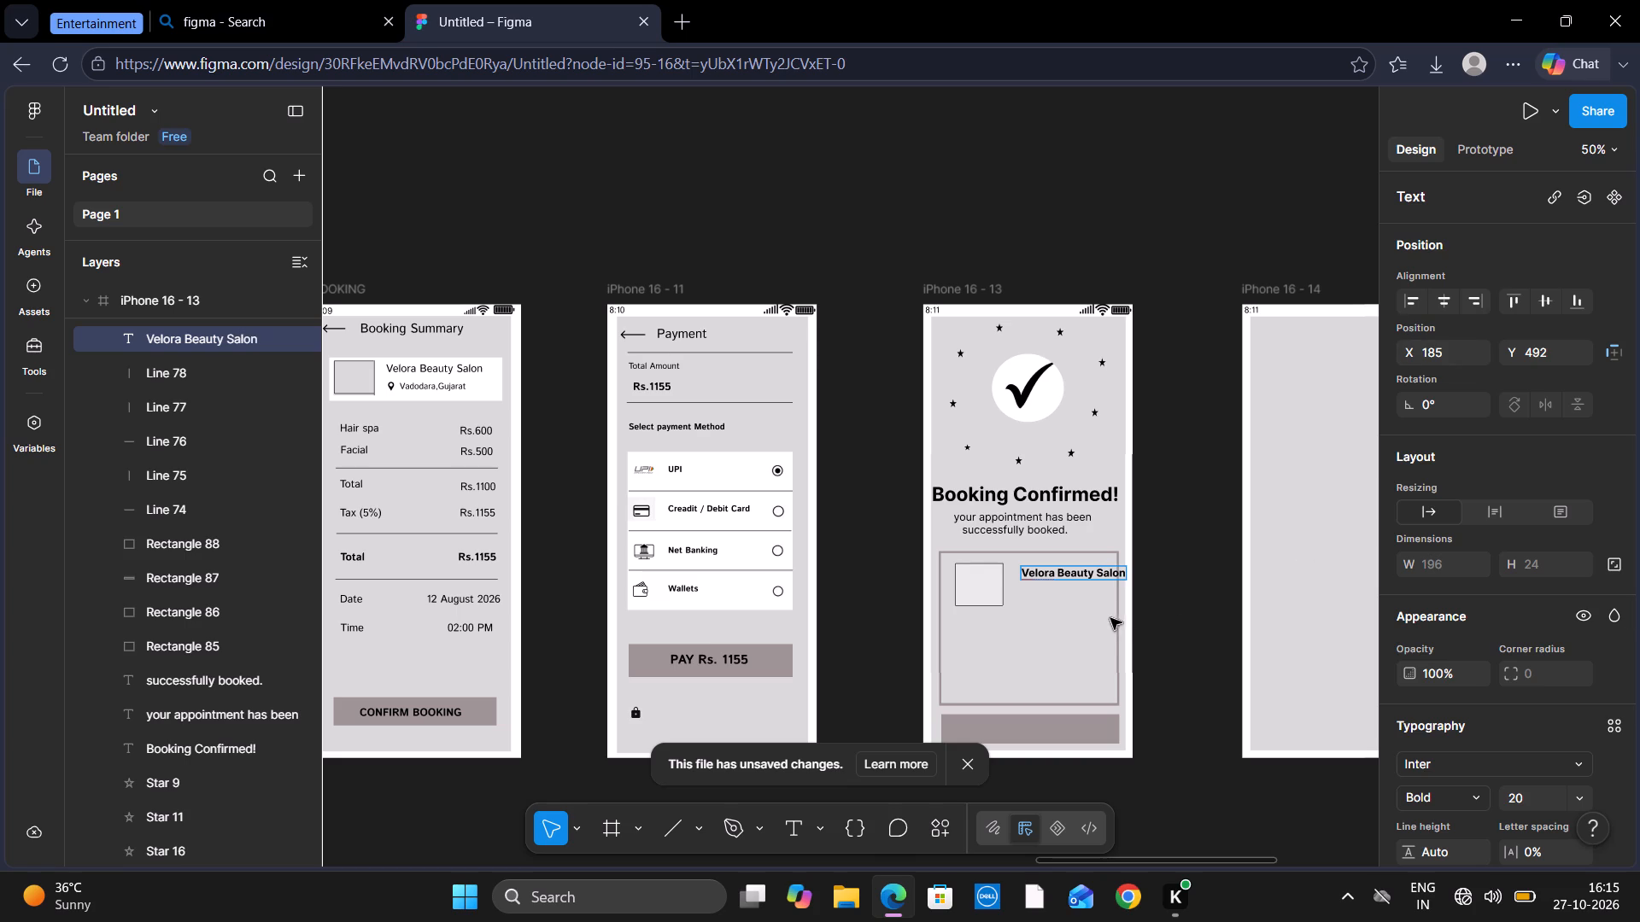
{"action": "left_click", "coordinate": [1097, 606]}
Widen the salon name's text box to about 202 and position it at about X 162, Y 487 inside the details box.
{"action": "left_click_drag", "start_coordinate": [1097, 572], "coordinate": [1086, 572]}
{"action": "left_click", "coordinate": [1189, 571]}
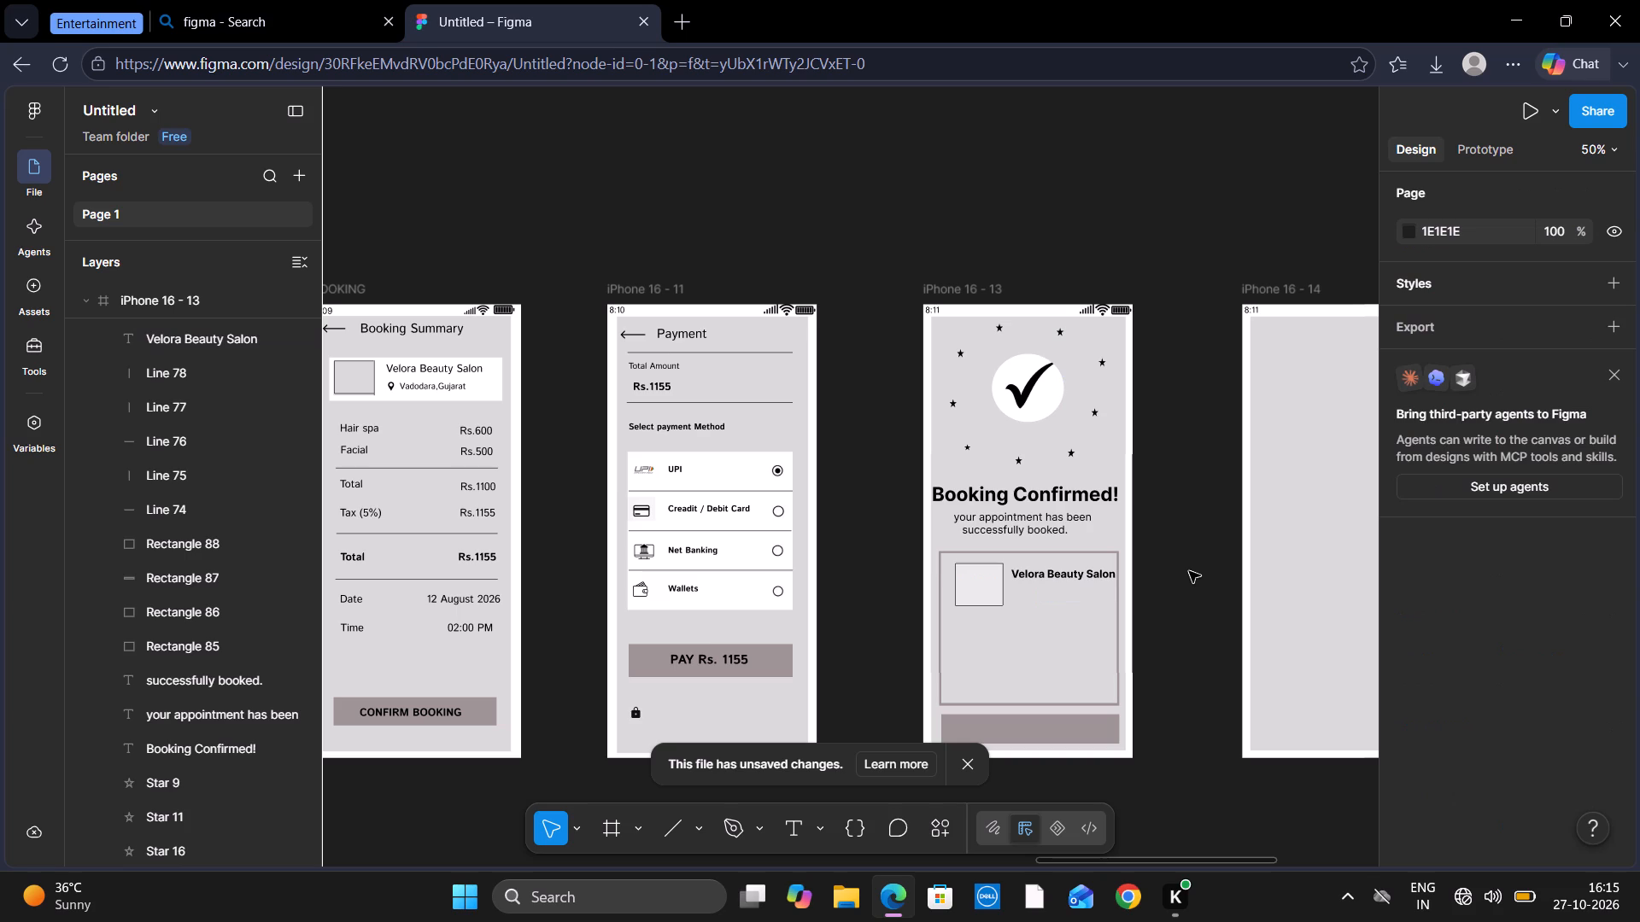
{"action": "left_click", "coordinate": [1110, 571]}
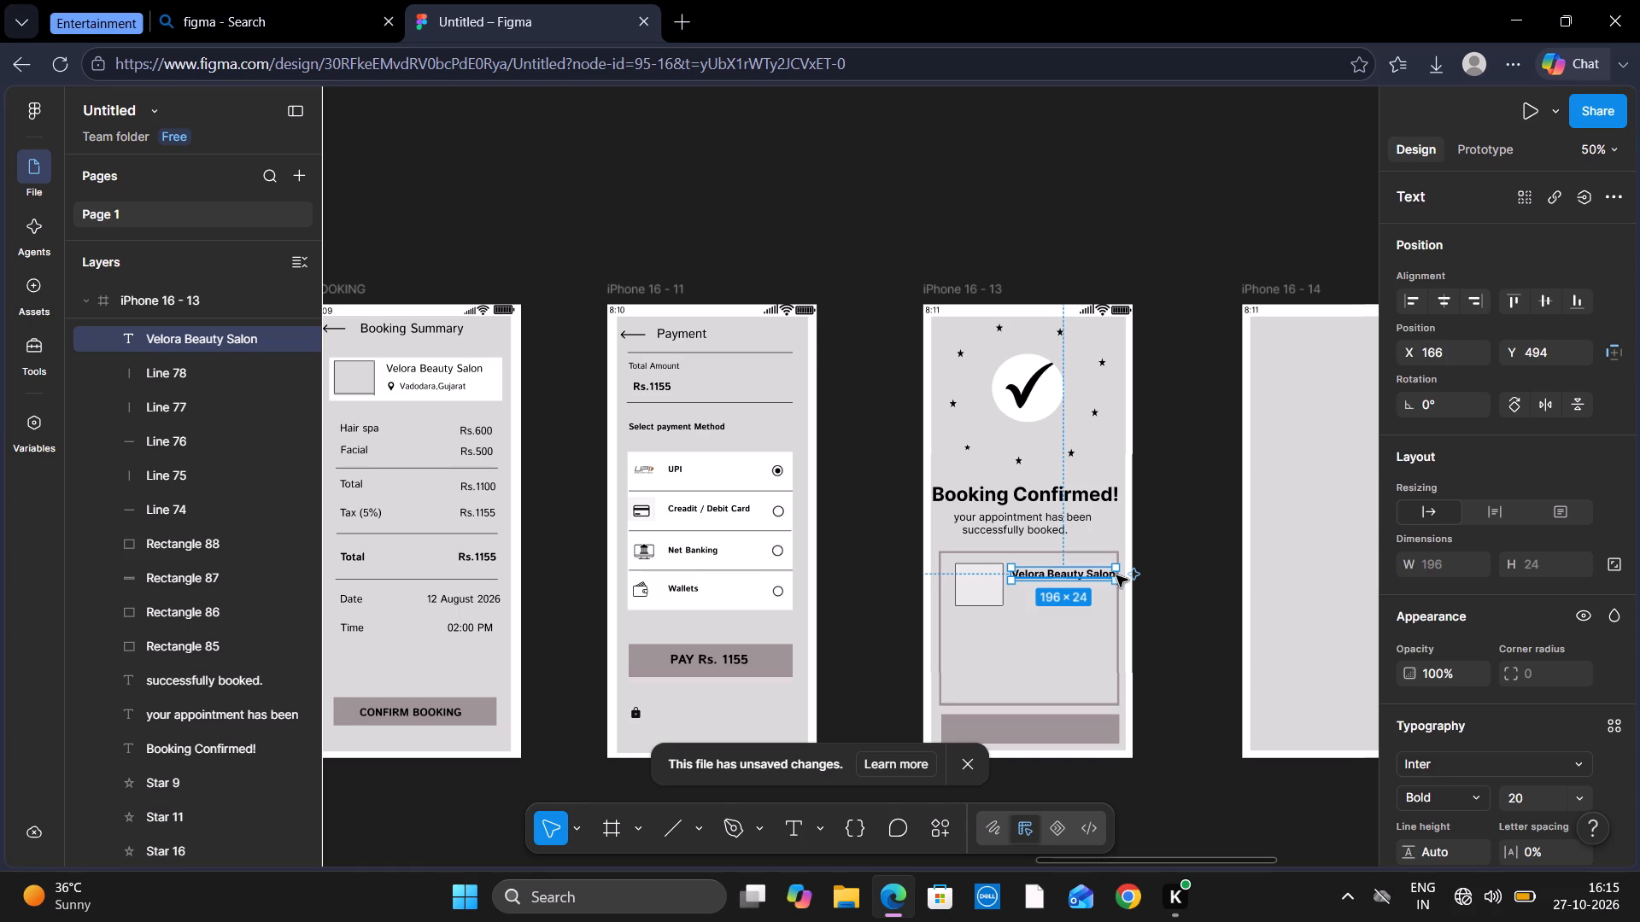
{"action": "left_click", "coordinate": [1119, 575]}
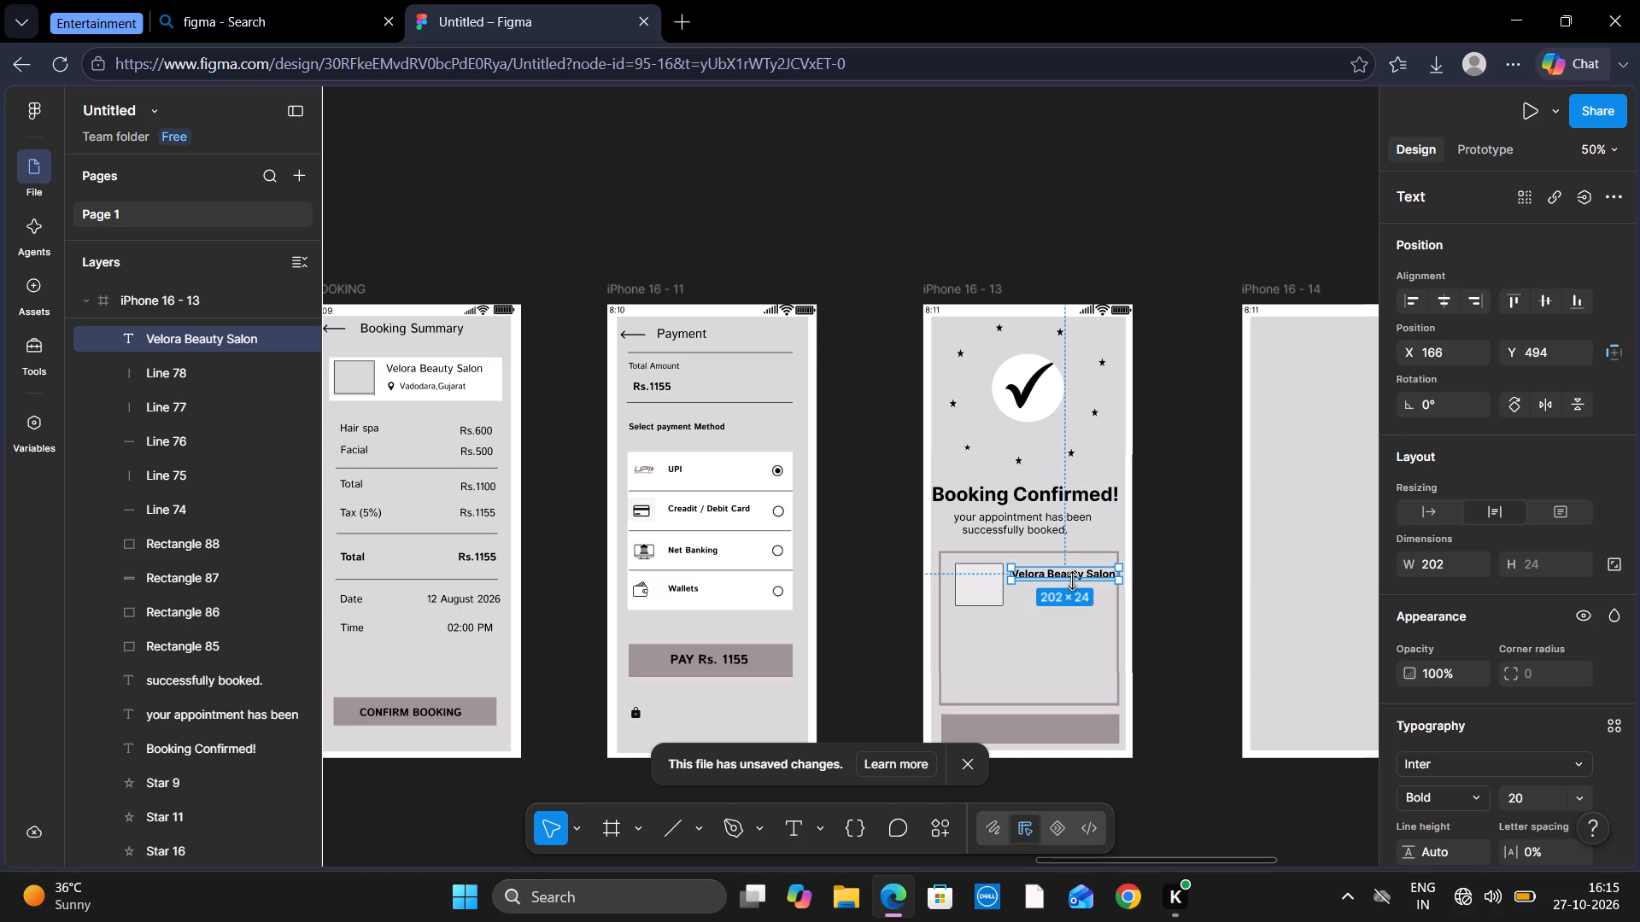
{"action": "left_click", "coordinate": [1086, 610]}
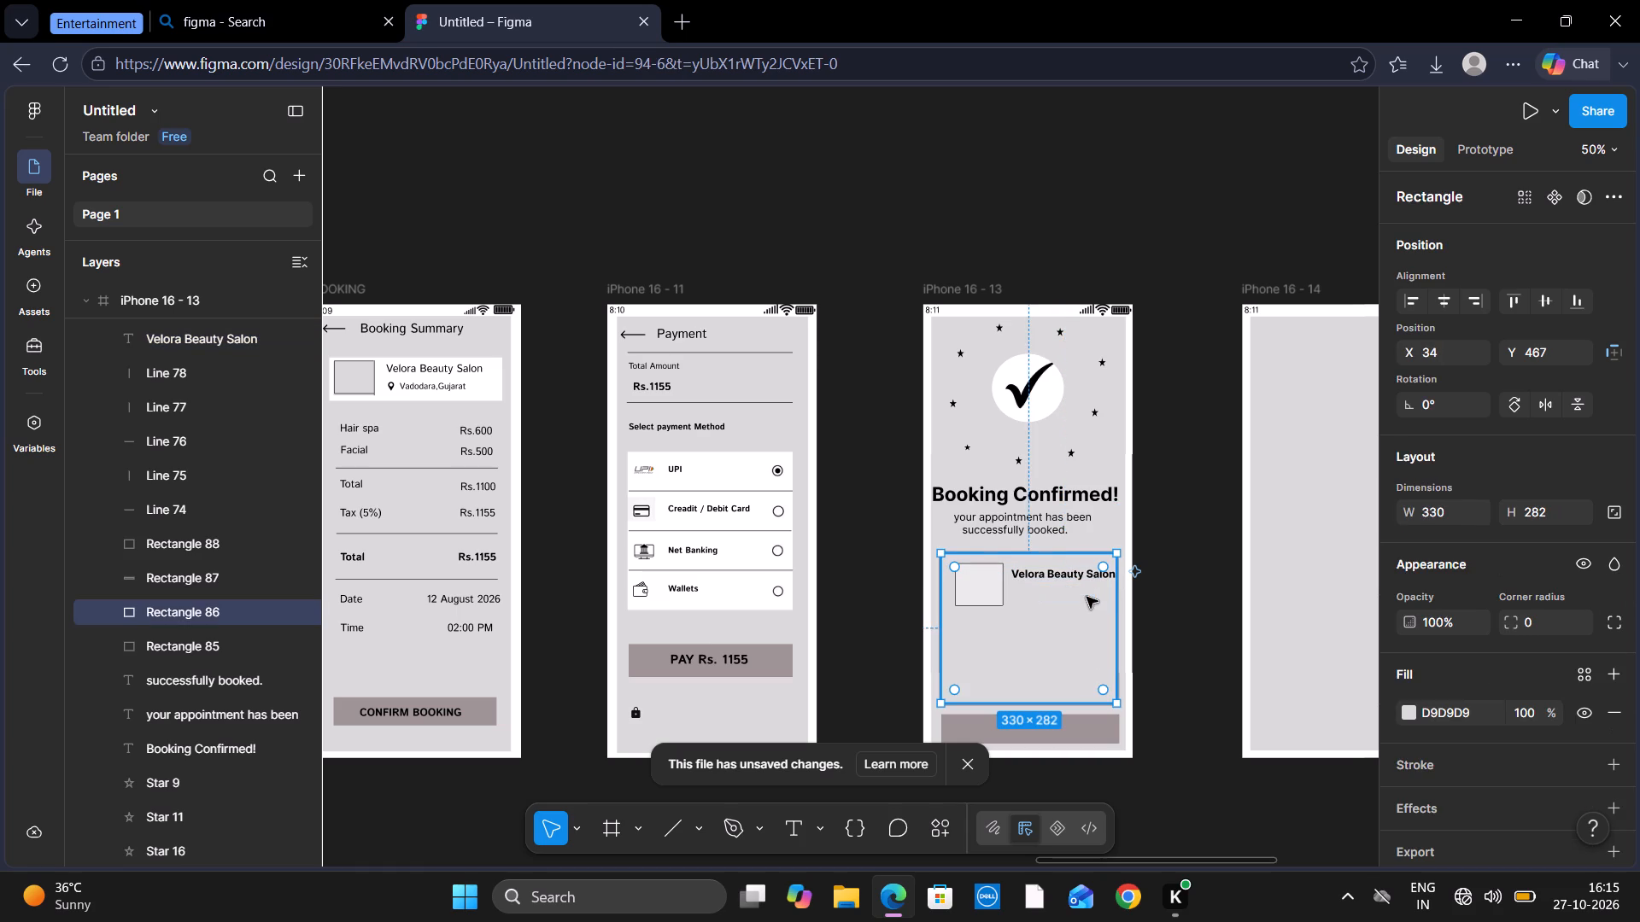
{"action": "left_click", "coordinate": [1085, 578]}
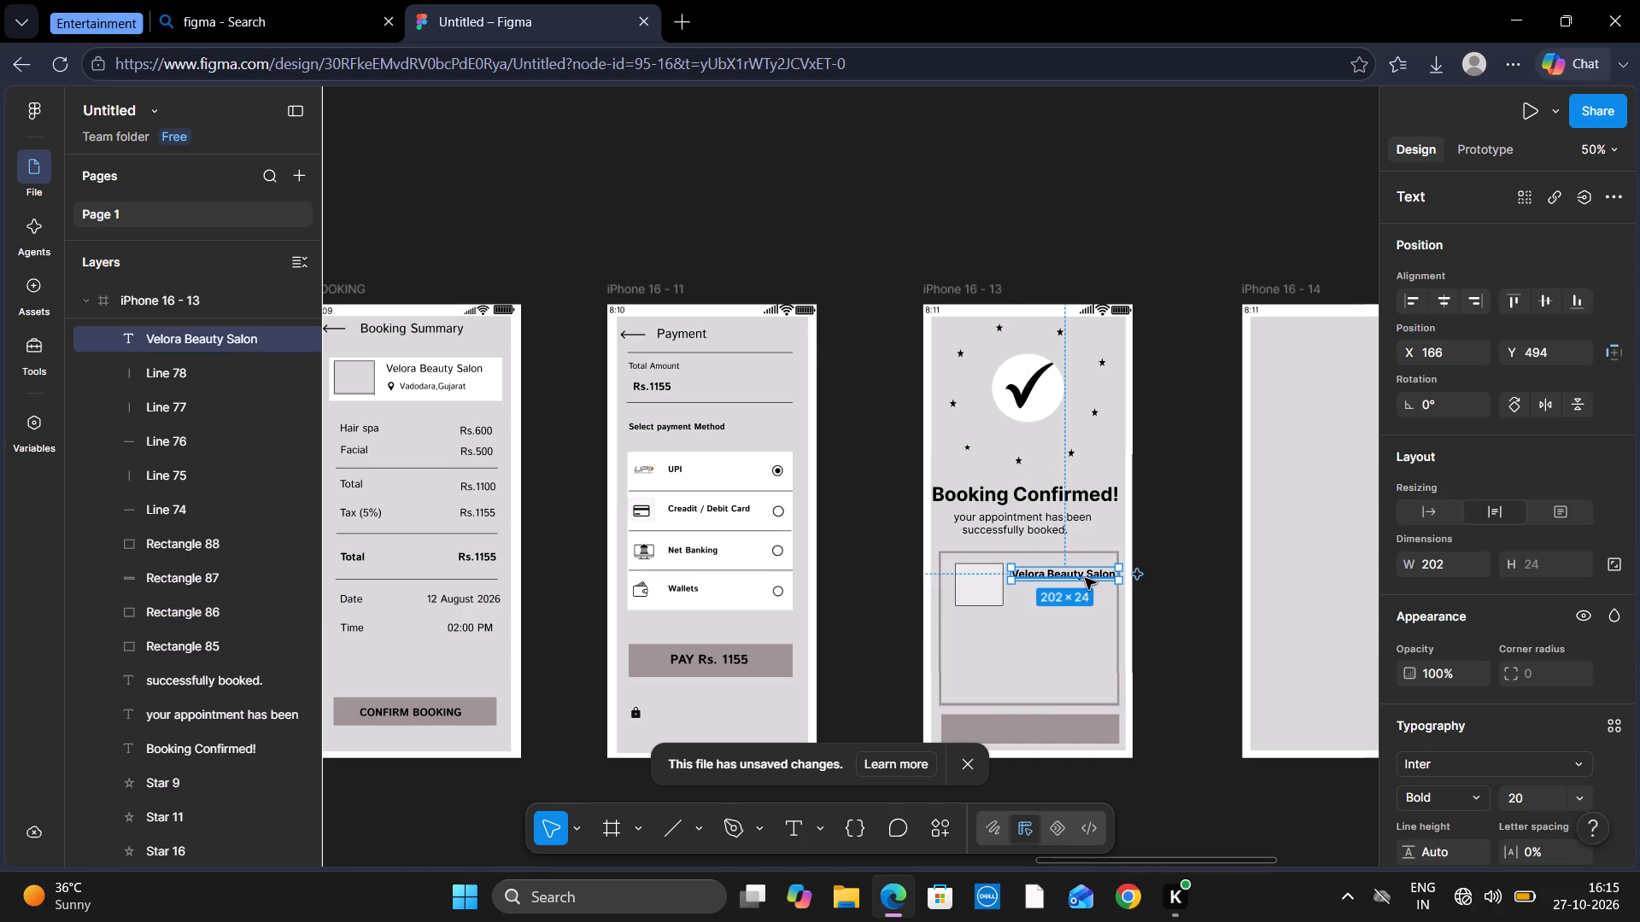
{"action": "left_click", "coordinate": [1085, 578]}
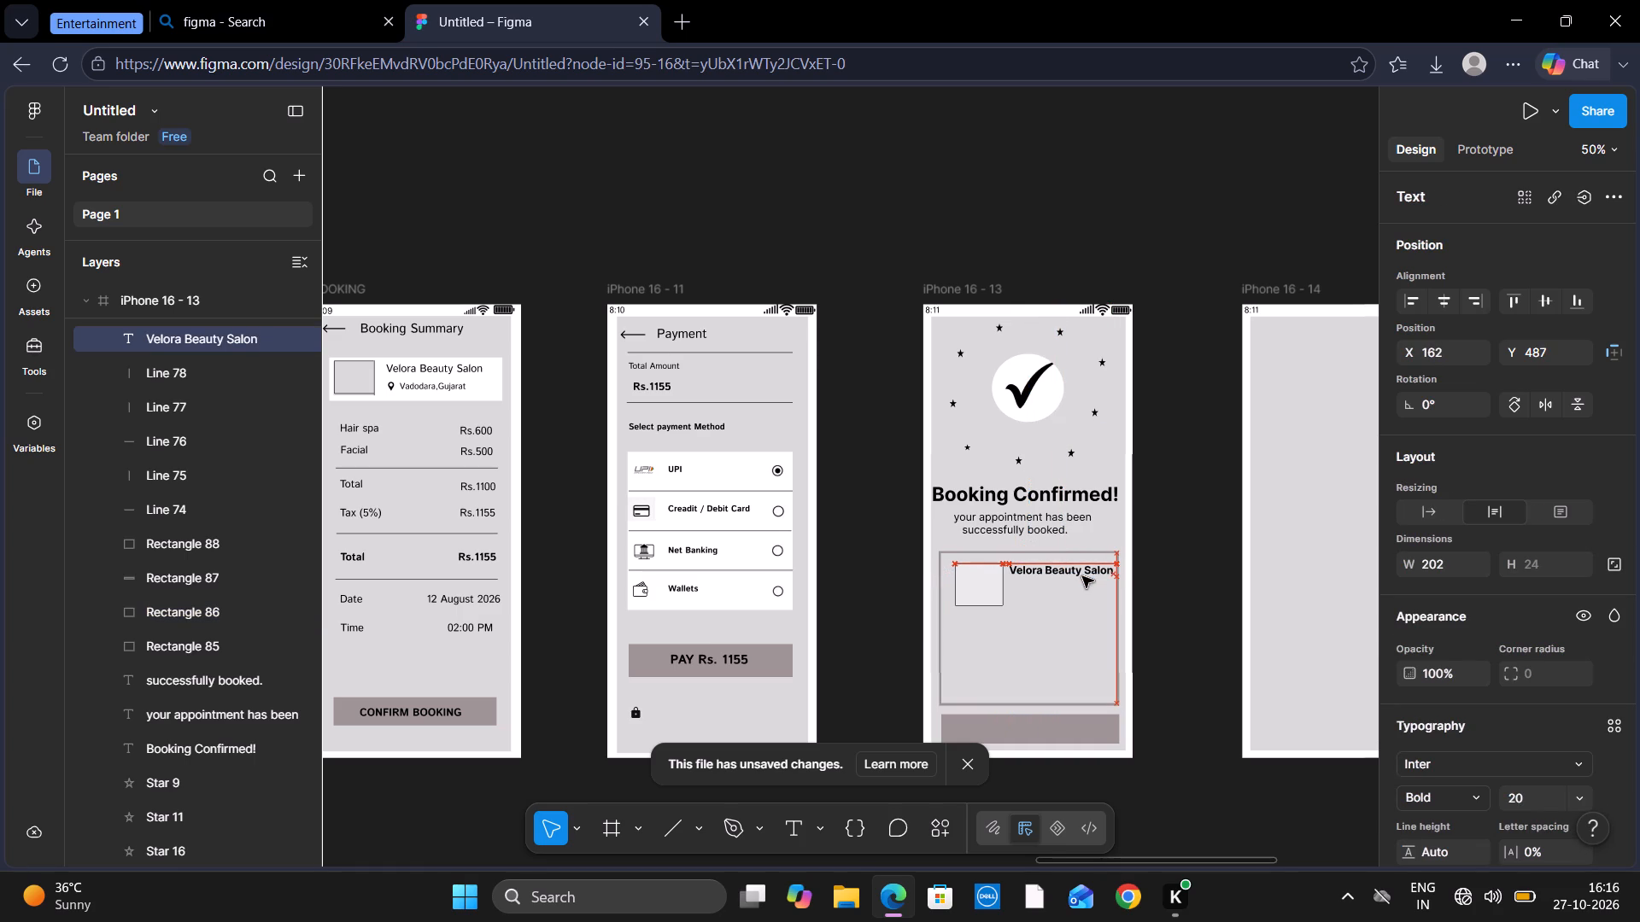
{"action": "left_click", "coordinate": [1178, 598]}
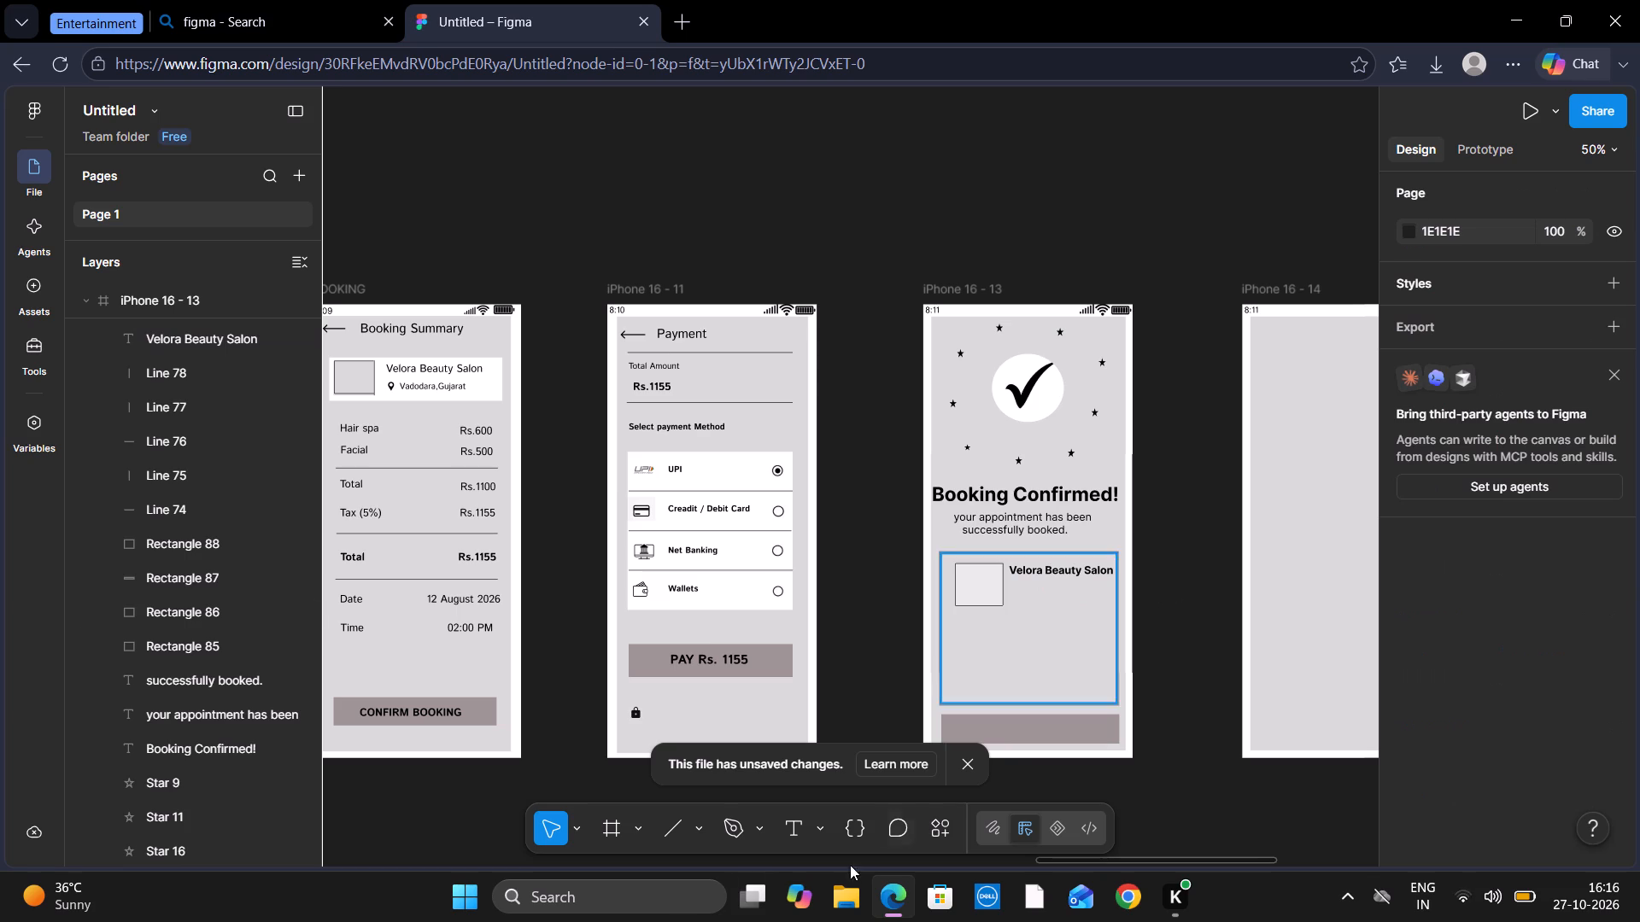
Import the location pin image "download (8)" and place it on the empty canvas above the frames.
{"action": "left_click", "coordinate": [701, 829]}
{"action": "left_click", "coordinate": [817, 785]}
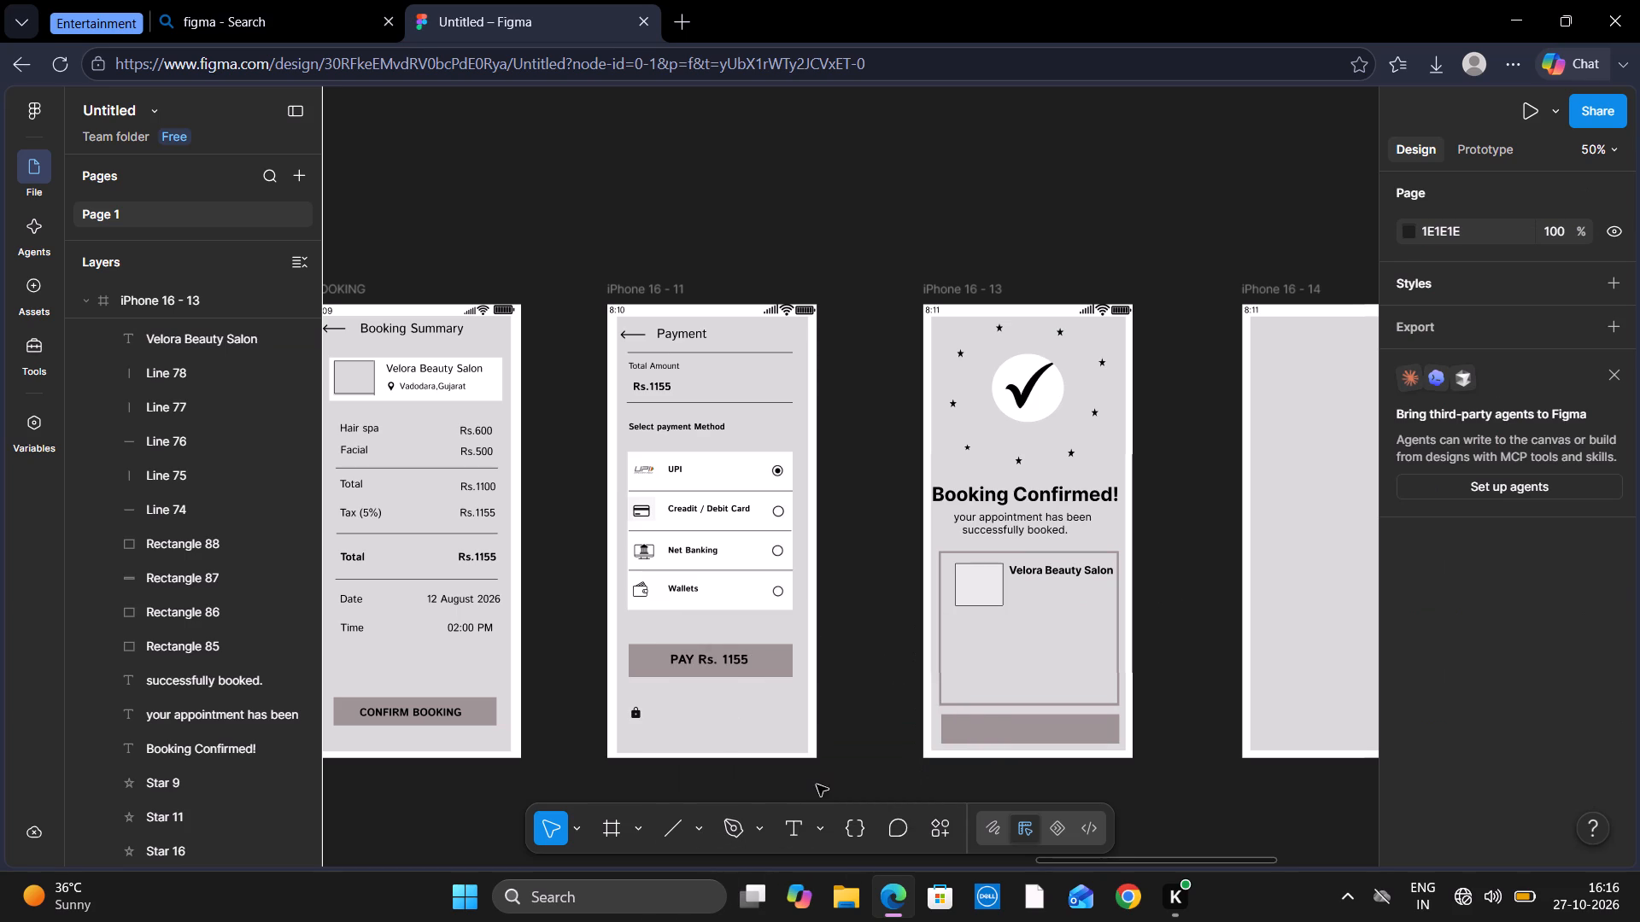
{"action": "scroll", "coordinate": [500, 298], "scroll_direction": "down", "scroll_amount": 1}
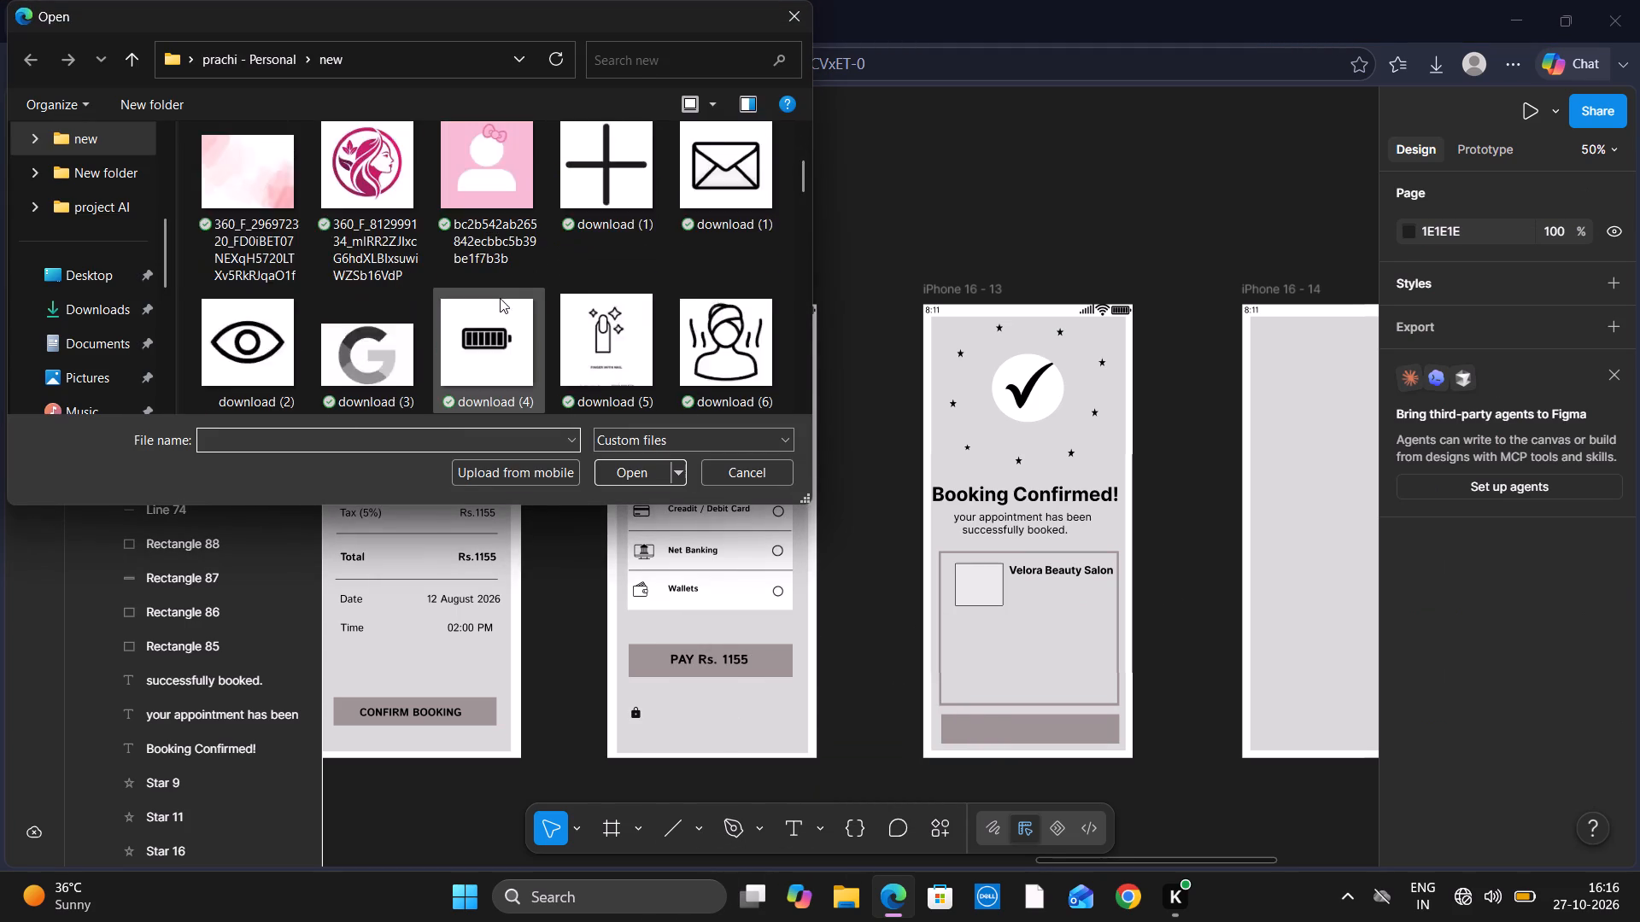
{"action": "scroll", "coordinate": [500, 298], "scroll_direction": "down", "scroll_amount": 1}
{"action": "scroll", "coordinate": [500, 298], "scroll_direction": "up", "scroll_amount": 1}
{"action": "scroll", "coordinate": [535, 230], "scroll_direction": "down", "scroll_amount": 1}
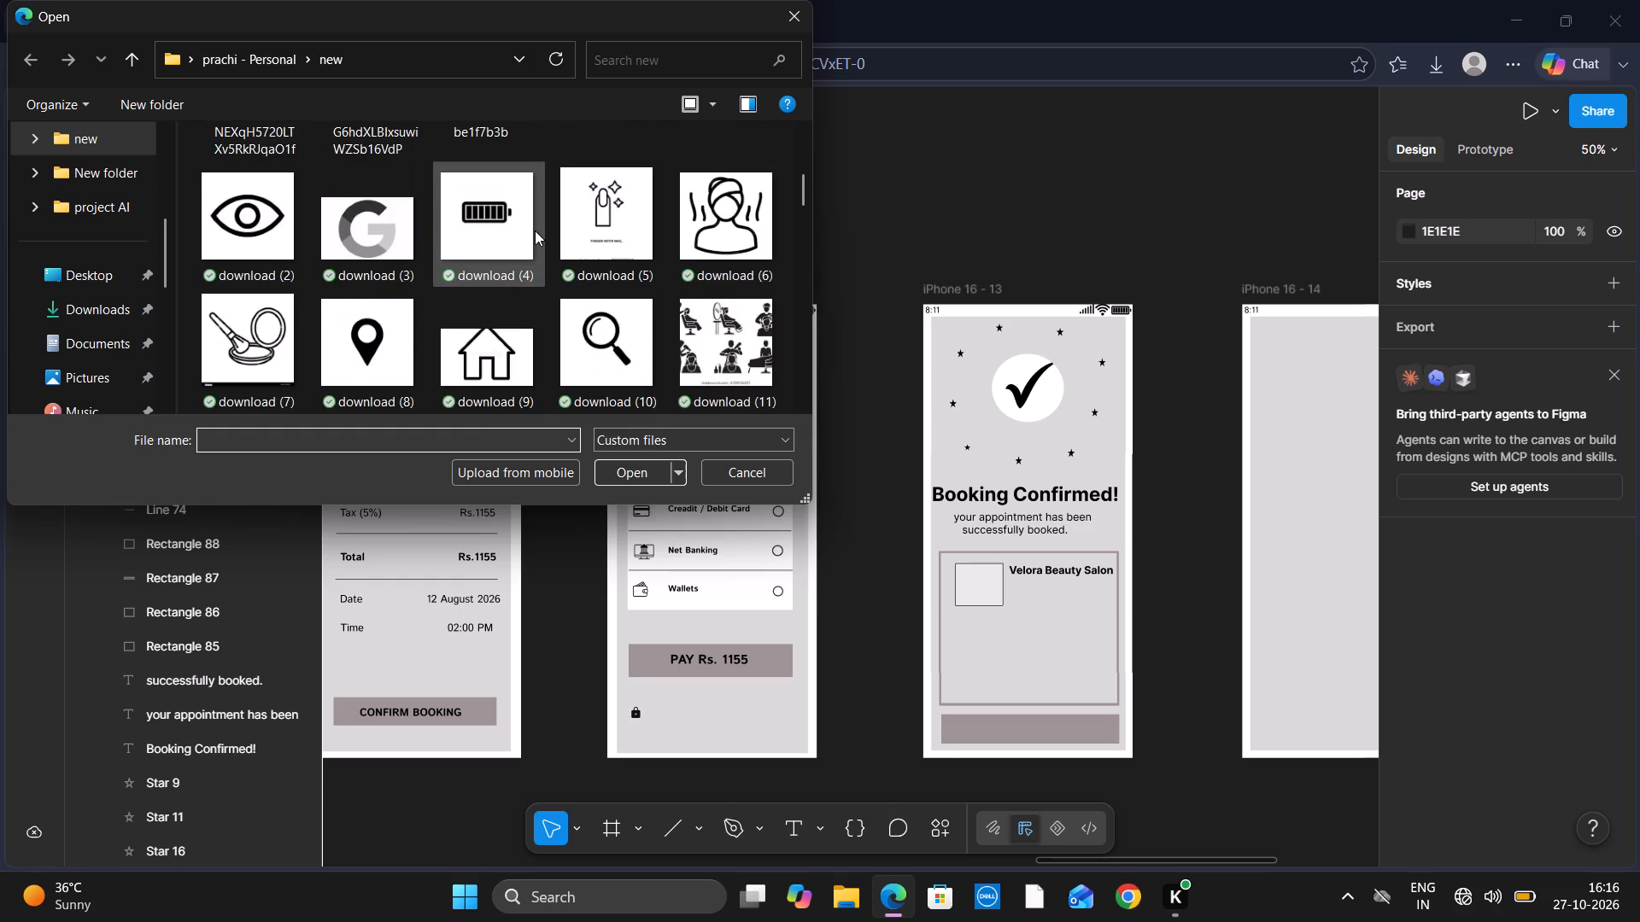
{"action": "double_click", "coordinate": [418, 309]}
{"action": "left_click", "coordinate": [835, 186]}
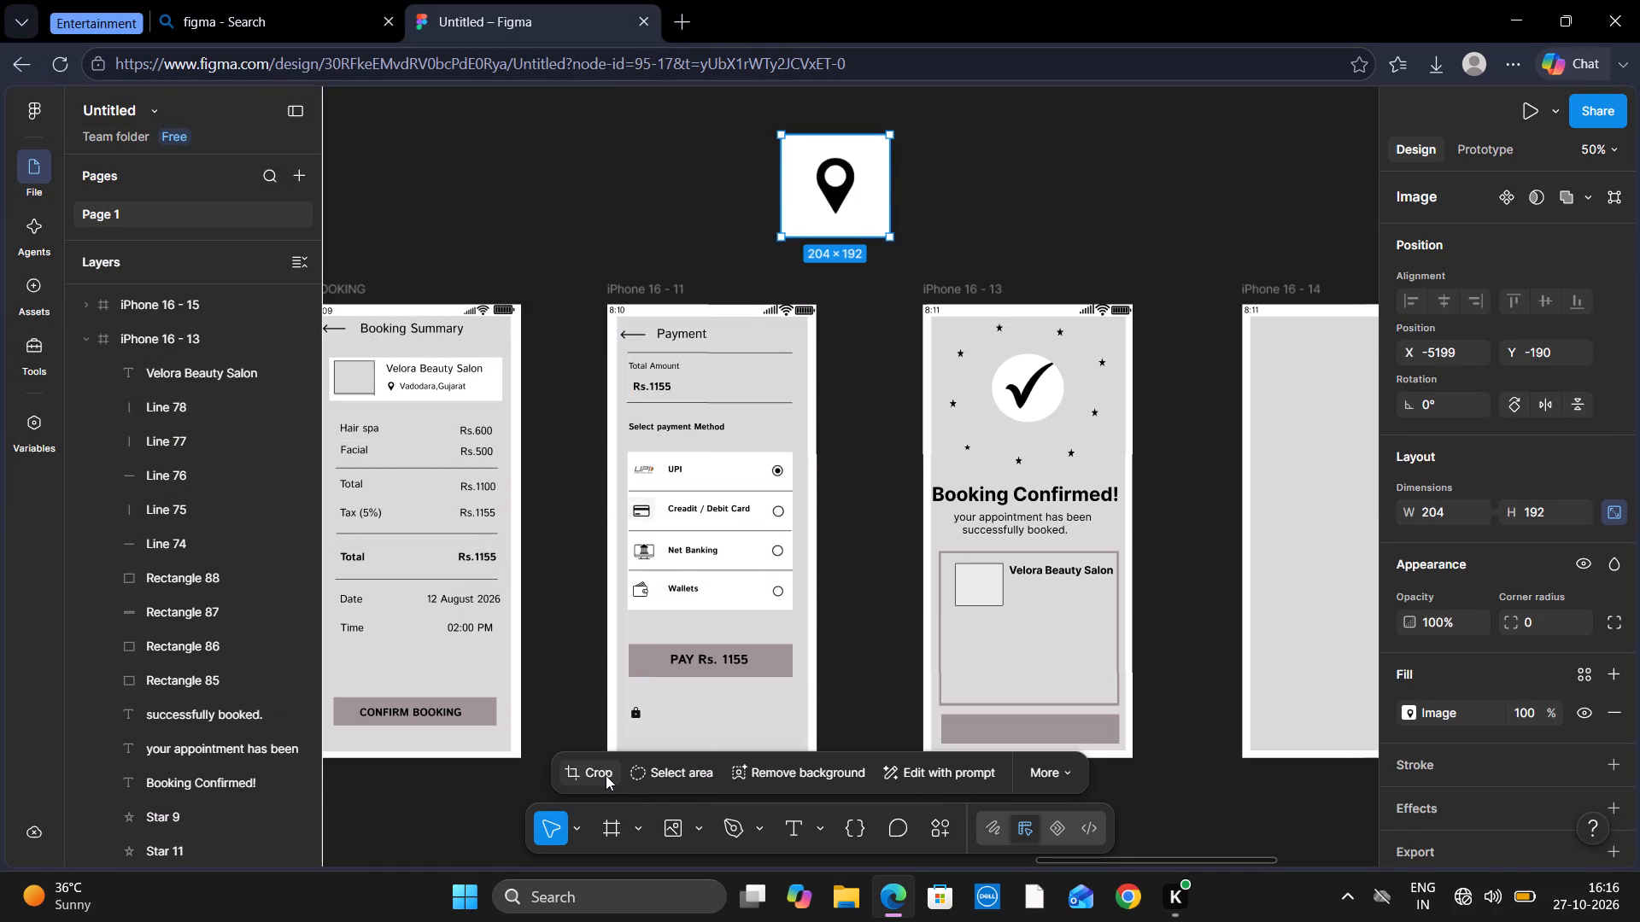
Crop the location pin image closely around the pin to about 104 × 132 and apply the crop.
{"action": "left_click", "coordinate": [605, 773]}
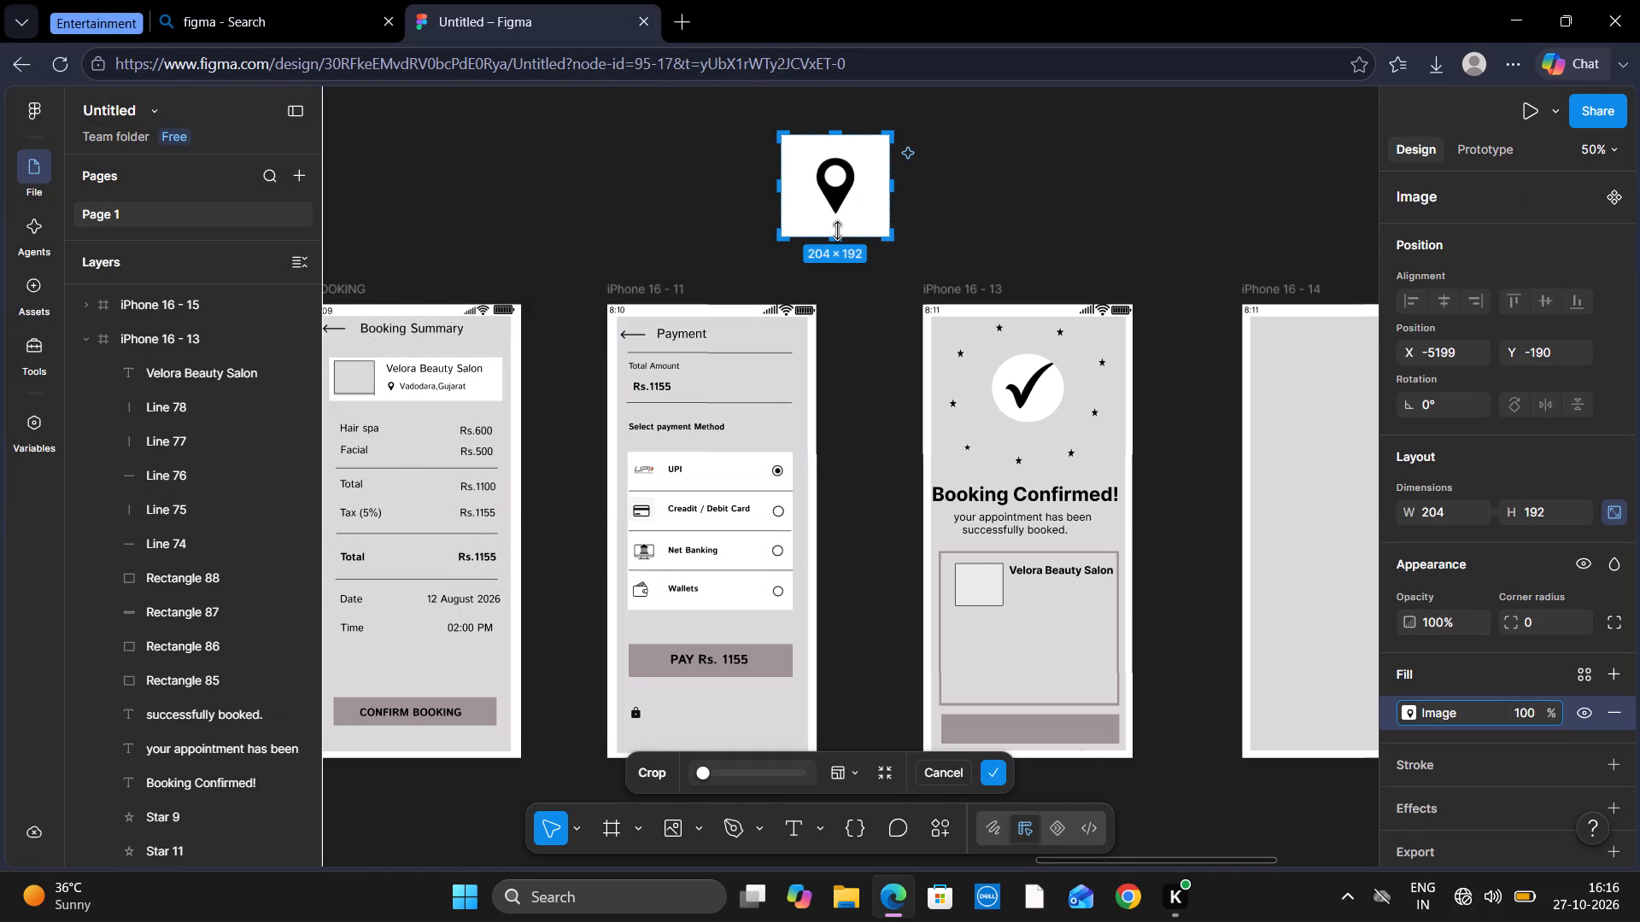
{"action": "left_click_drag", "start_coordinate": [837, 230], "coordinate": [835, 219]}
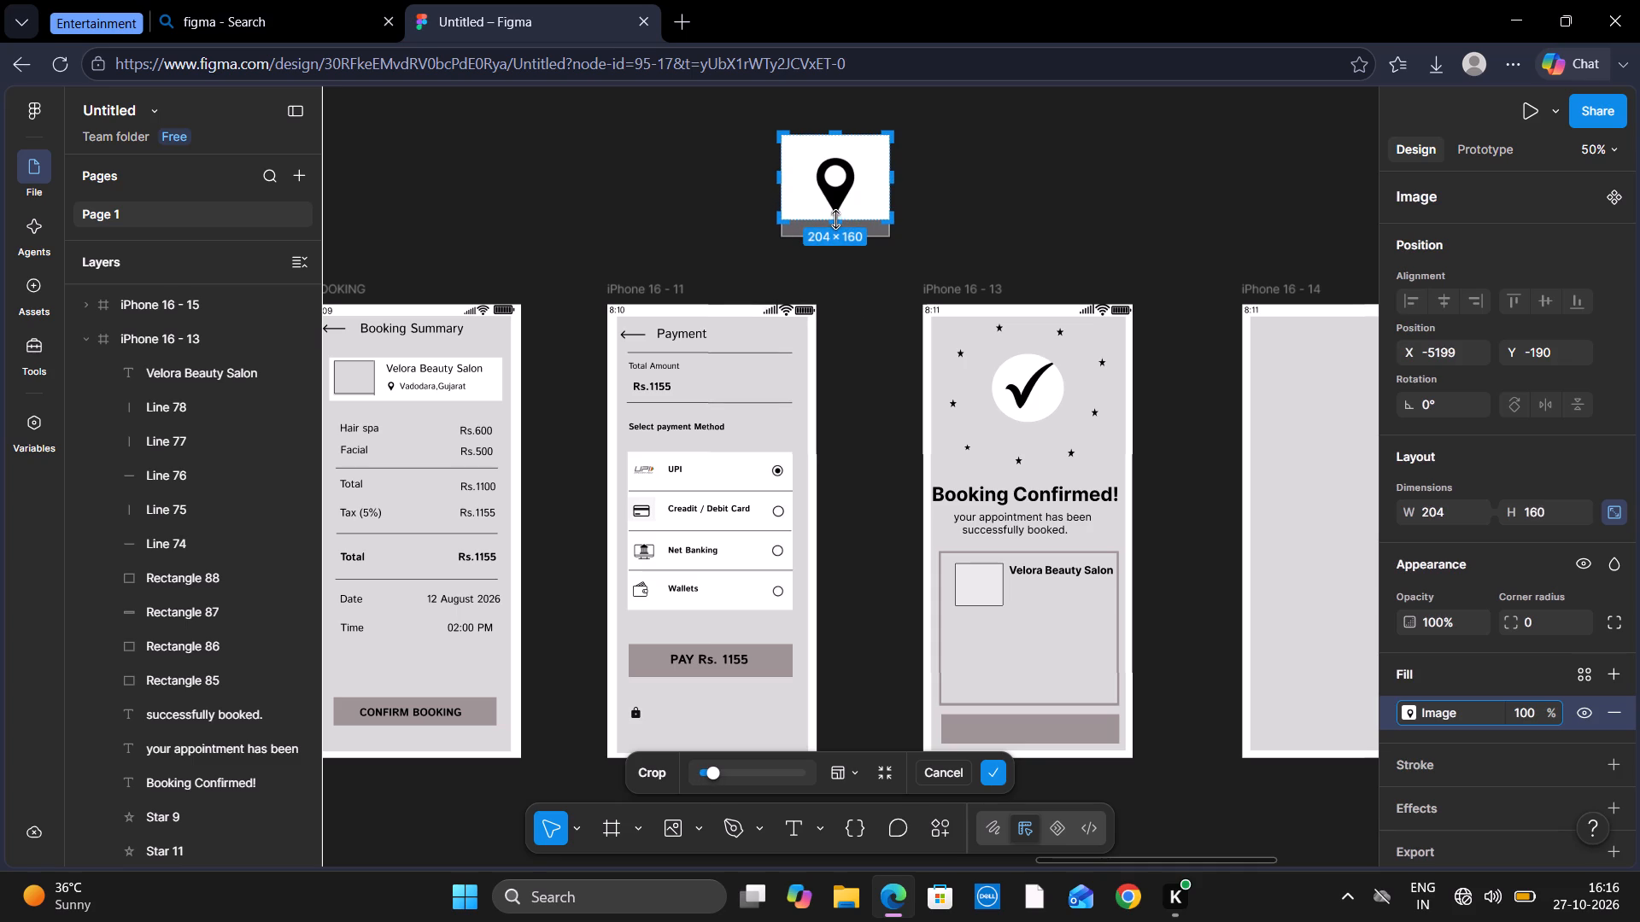
{"action": "left_click_drag", "start_coordinate": [837, 130], "coordinate": [843, 149]}
{"action": "left_click_drag", "start_coordinate": [884, 184], "coordinate": [873, 184]}
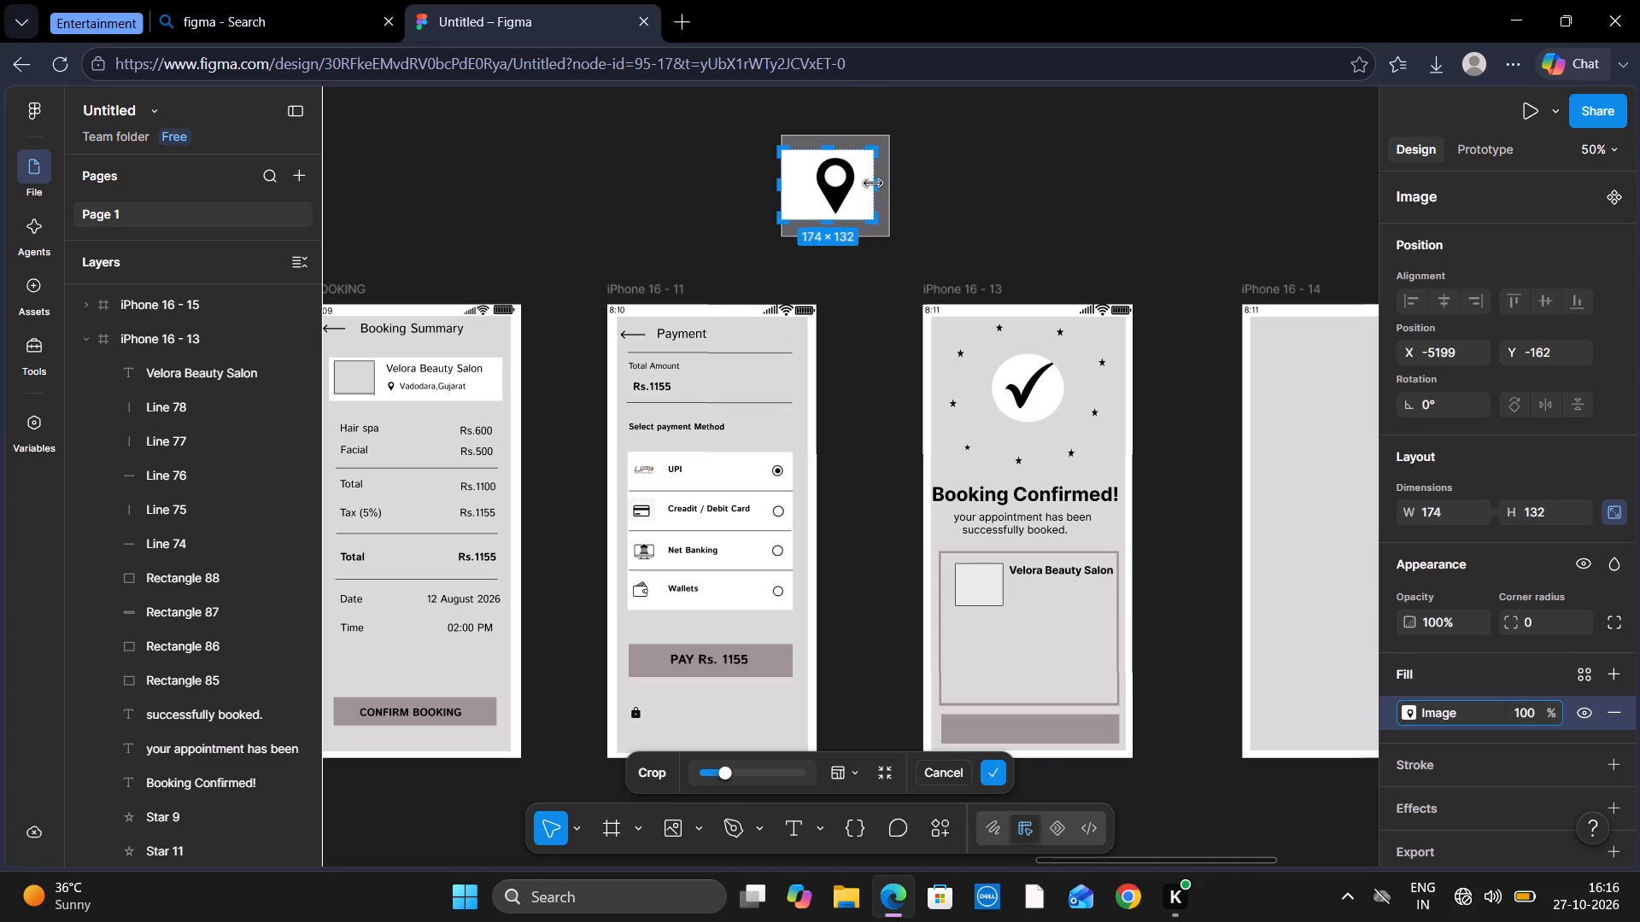
{"action": "left_click_drag", "start_coordinate": [873, 184], "coordinate": [864, 184]}
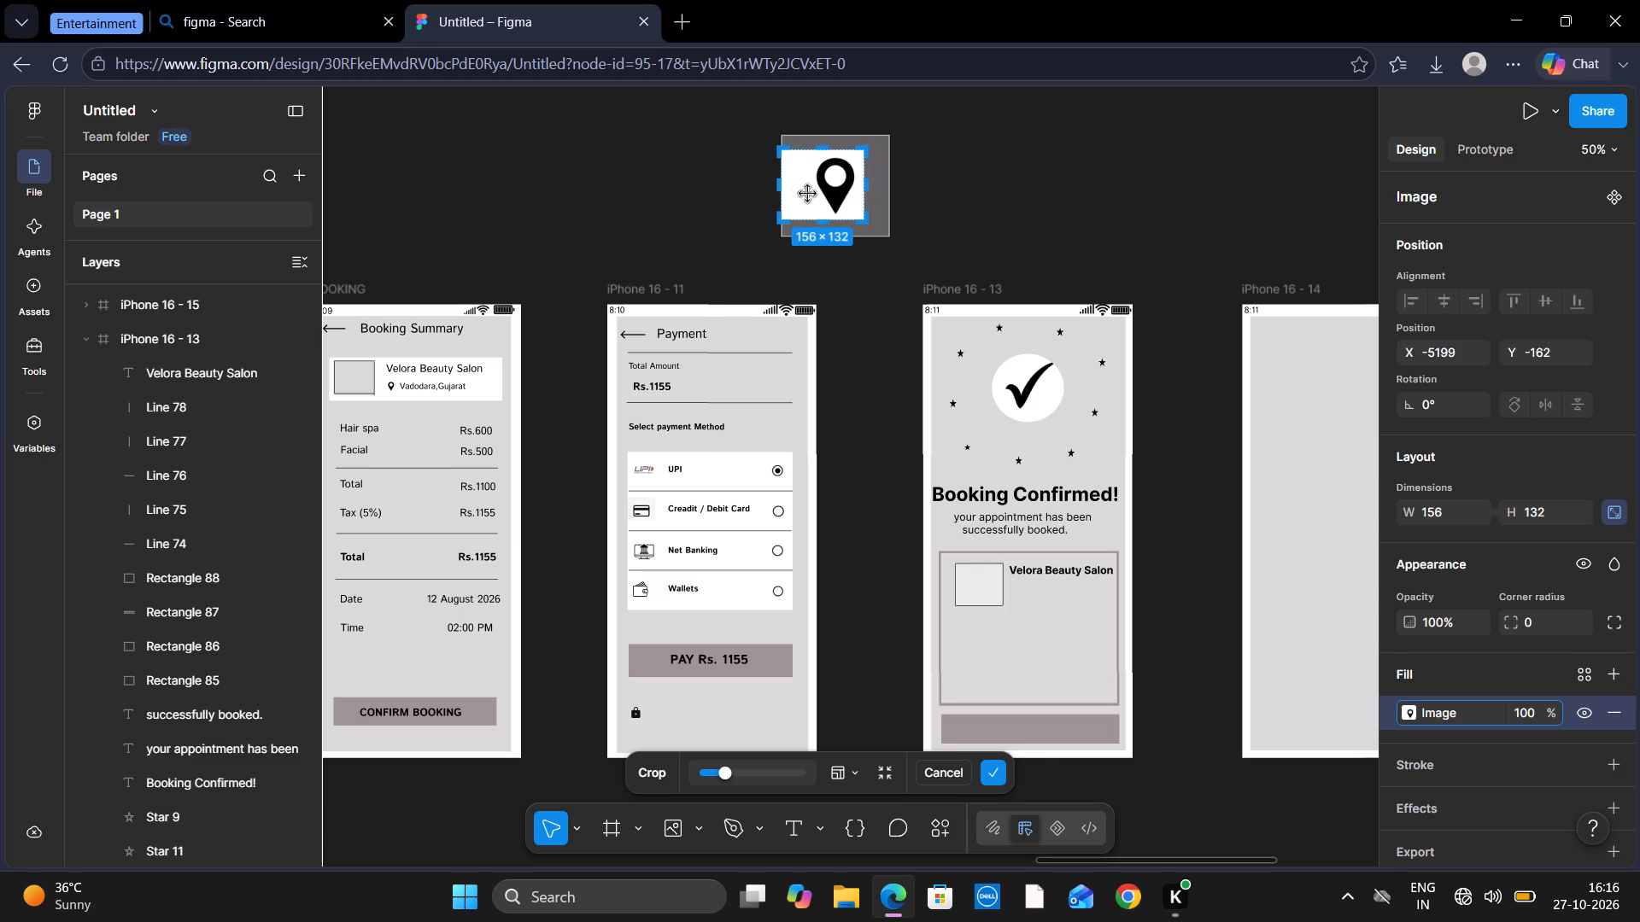
{"action": "left_click_drag", "start_coordinate": [779, 185], "coordinate": [804, 185]}
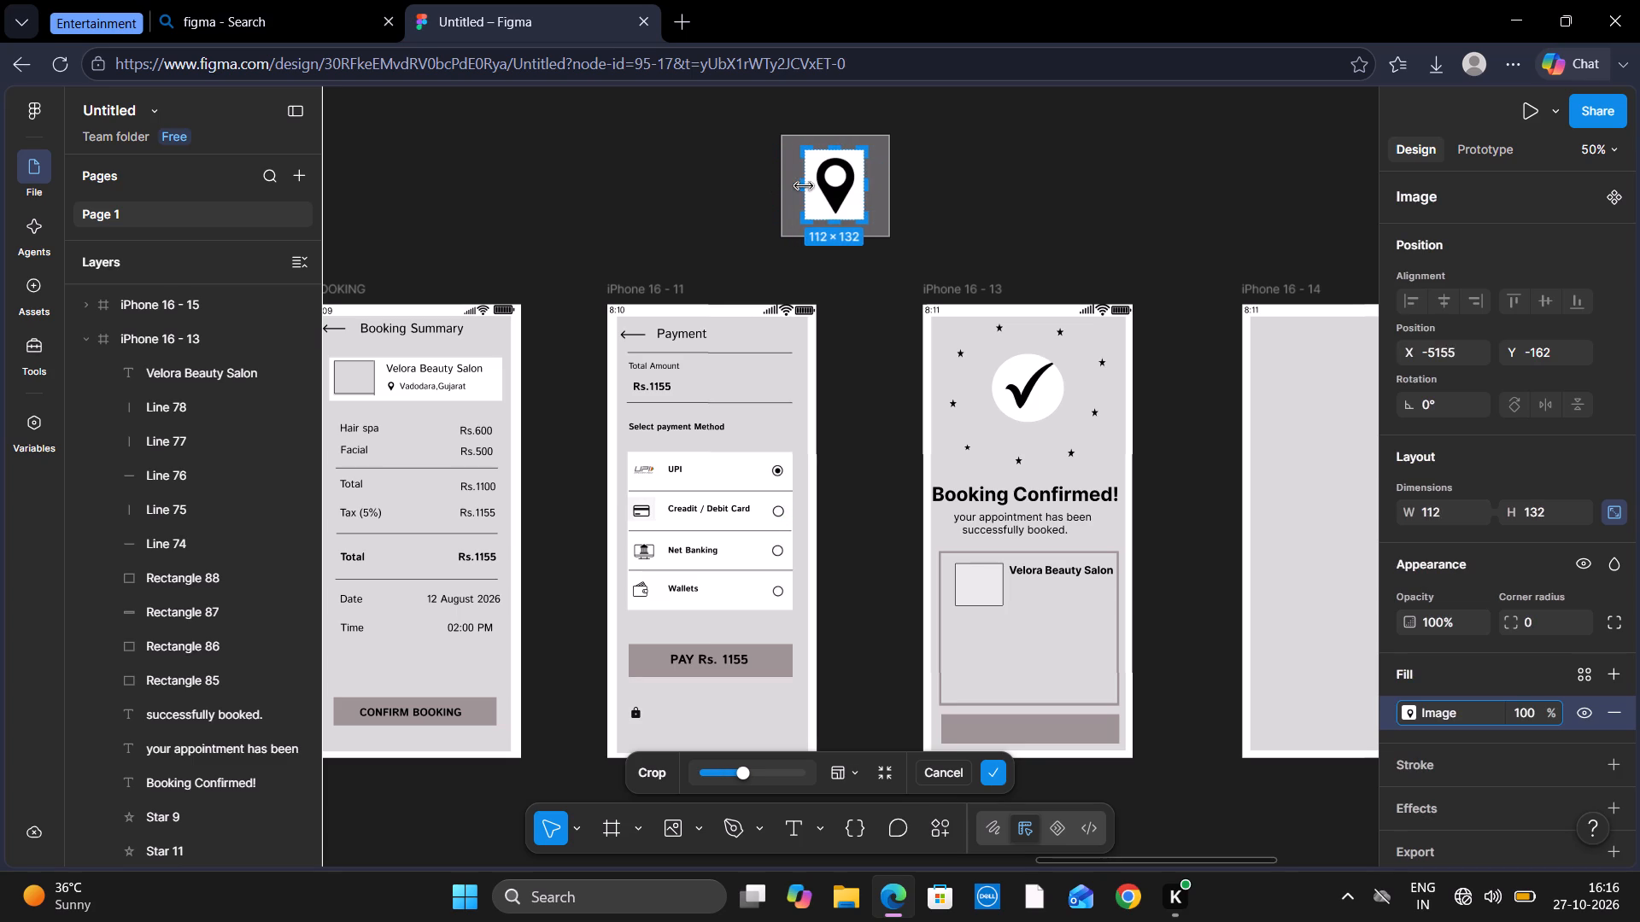
{"action": "left_click_drag", "start_coordinate": [804, 185], "coordinate": [808, 184]}
{"action": "left_click", "coordinate": [808, 184]}
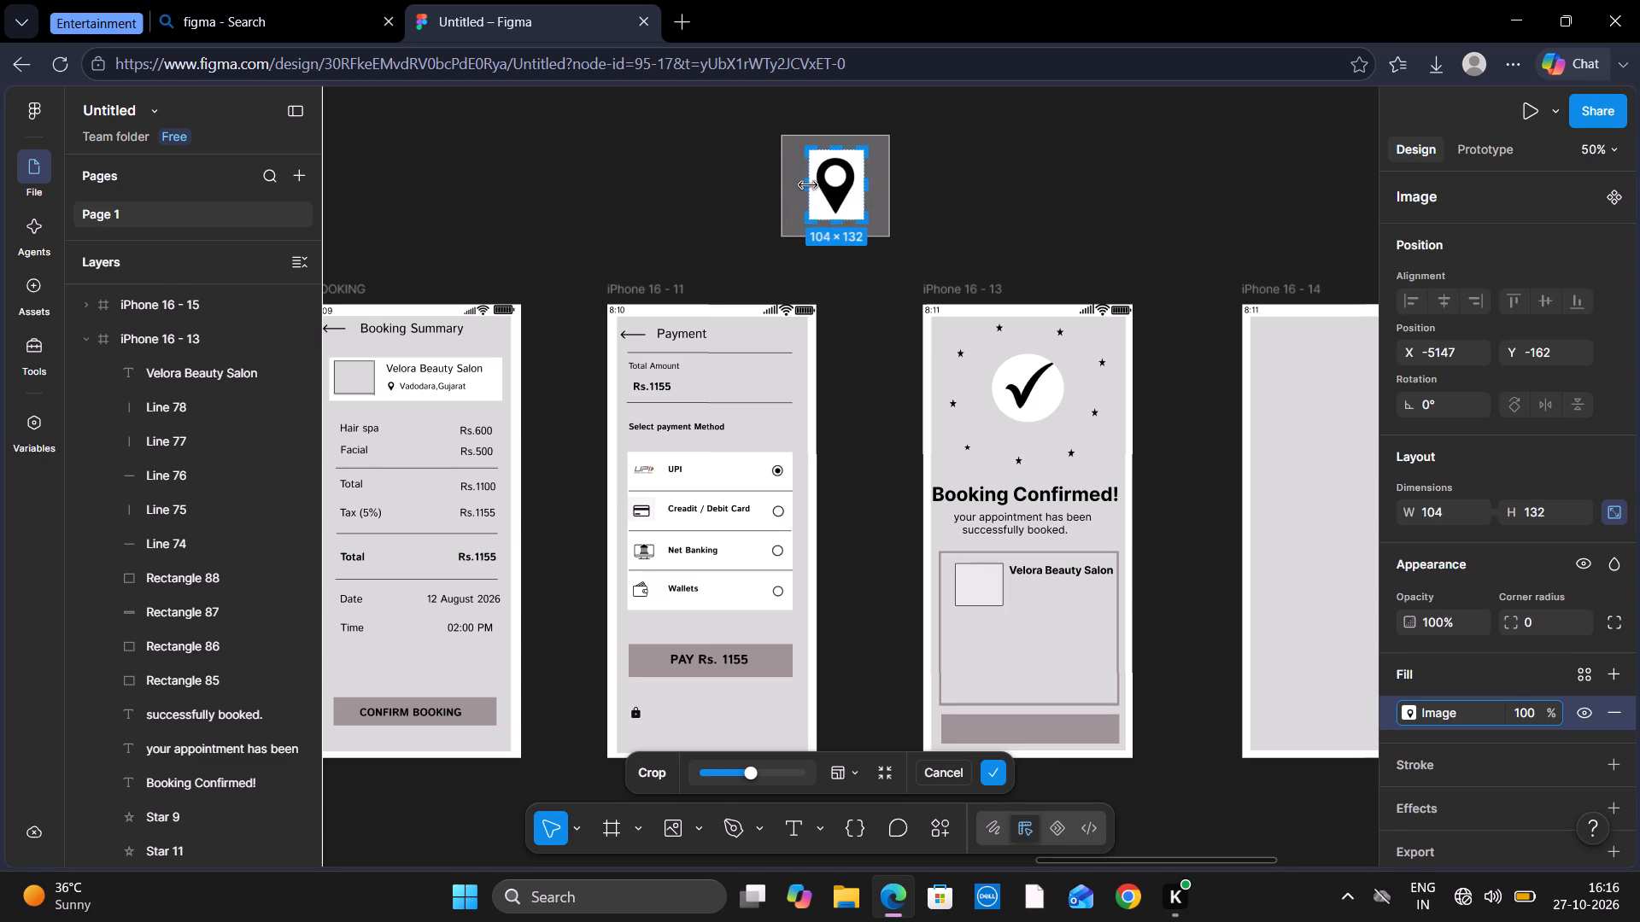
{"action": "left_click", "coordinate": [986, 767]}
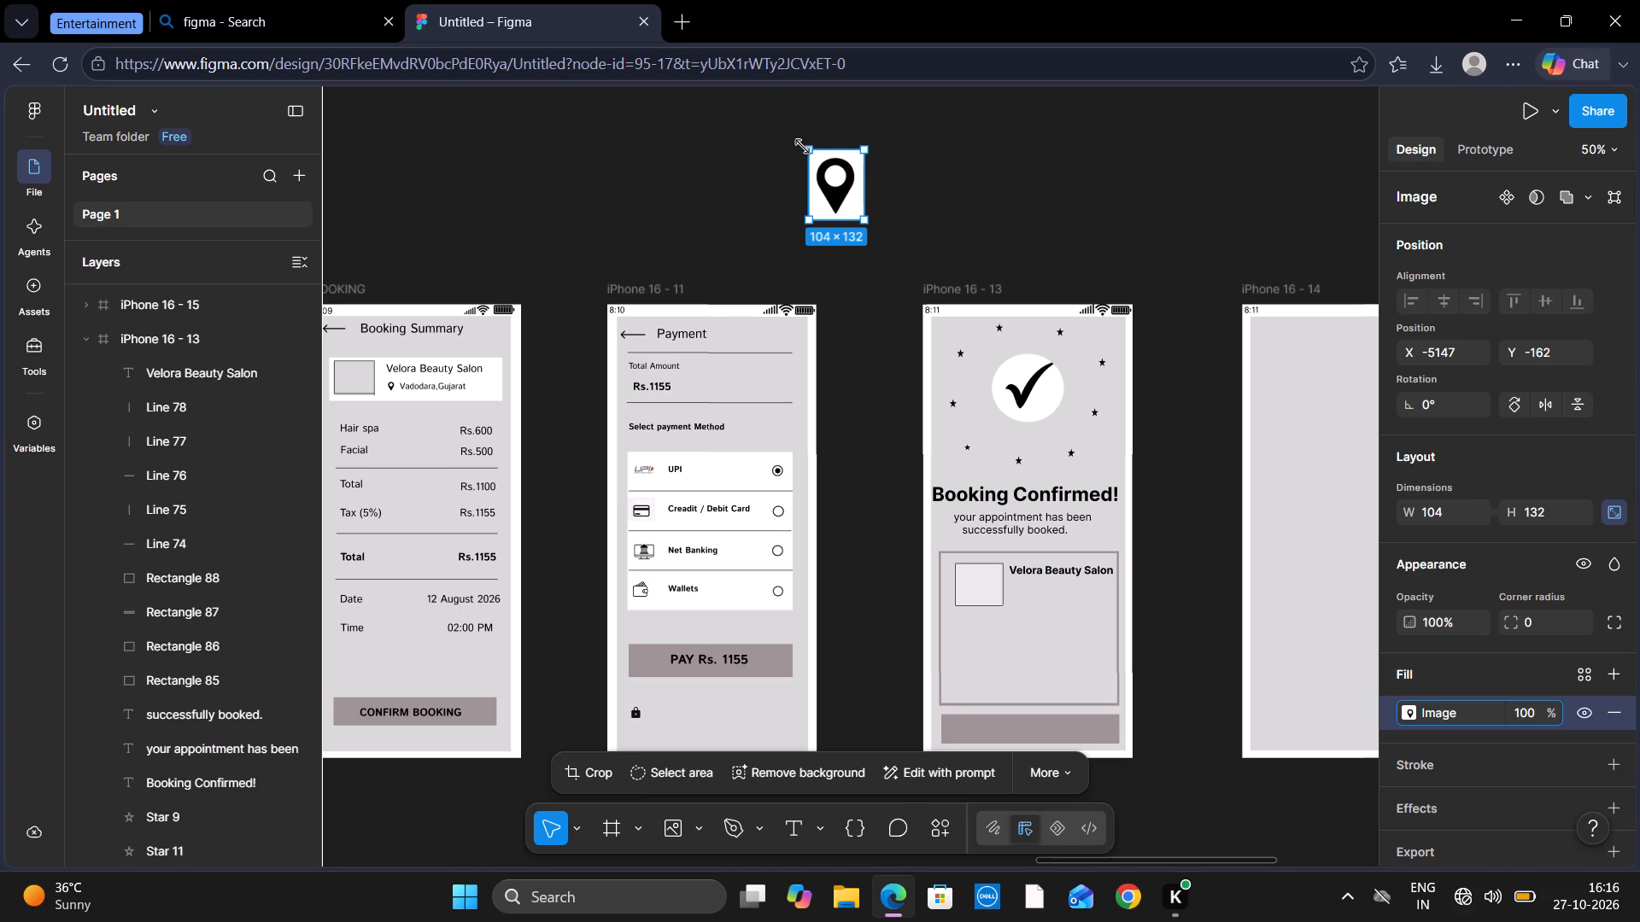
Scale the pin image down to about 30 × 38 and move it below the salon name, at about X 158, Y 526.
{"action": "left_click_drag", "start_coordinate": [809, 149], "coordinate": [848, 206]}
{"action": "left_click_drag", "start_coordinate": [855, 211], "coordinate": [939, 502]}
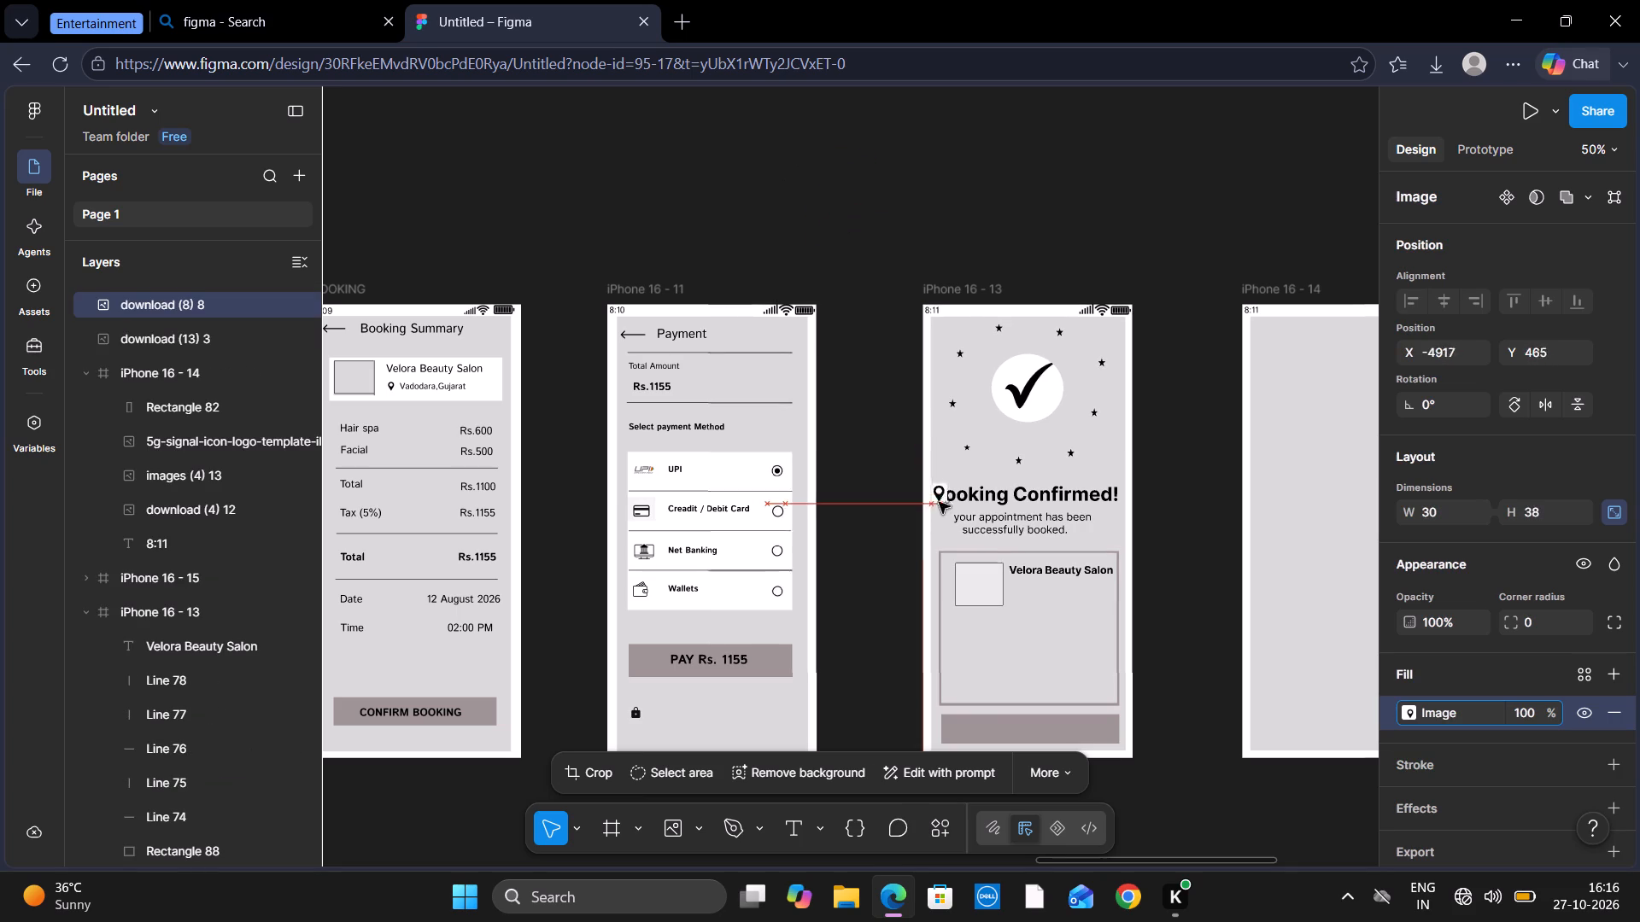
{"action": "left_click_drag", "start_coordinate": [939, 502], "coordinate": [1014, 594]}
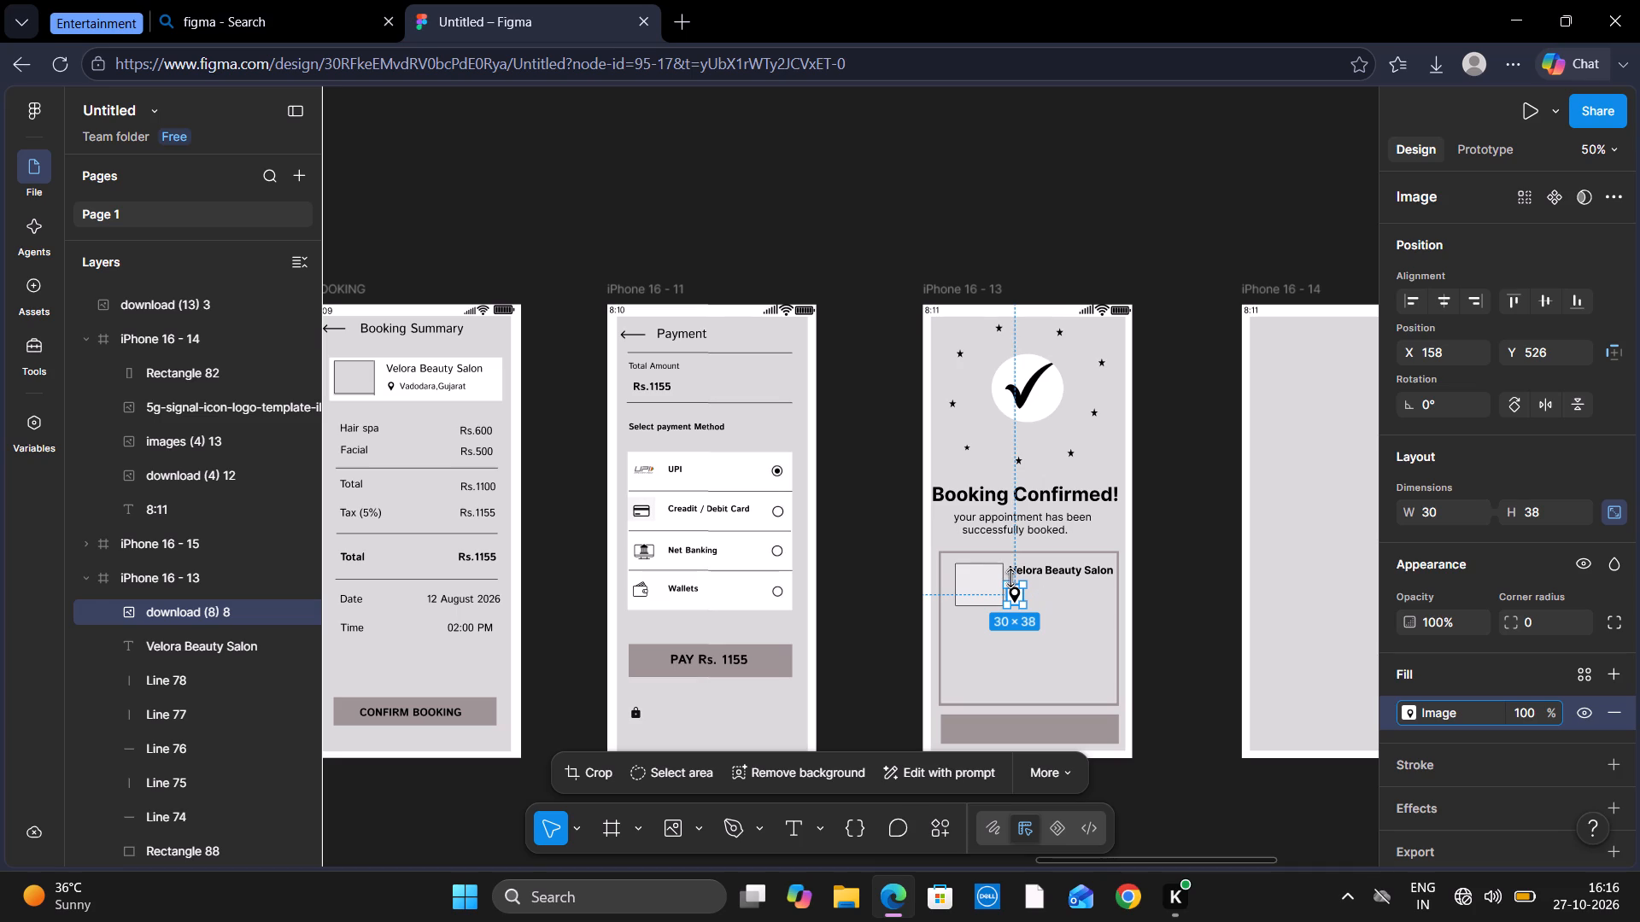
Scale the location pin image down to 24 × 30 and position it at about X 161, Y 526.
{"action": "left_click_drag", "start_coordinate": [1011, 579], "coordinate": [1011, 590]}
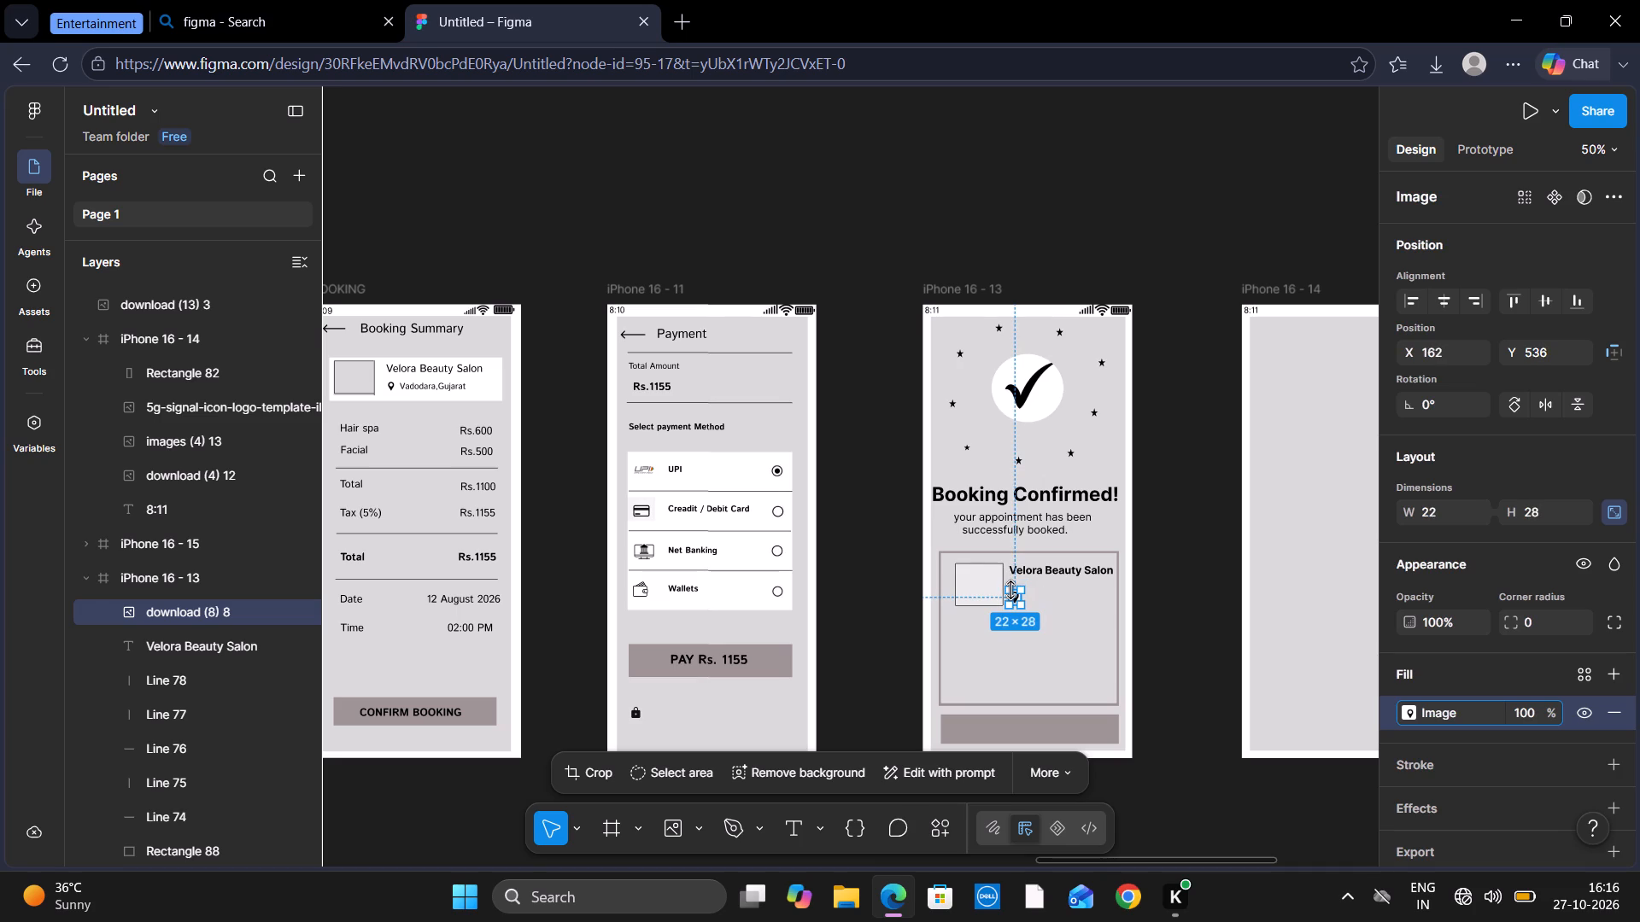
{"action": "left_click_drag", "start_coordinate": [1011, 590], "coordinate": [1011, 589]}
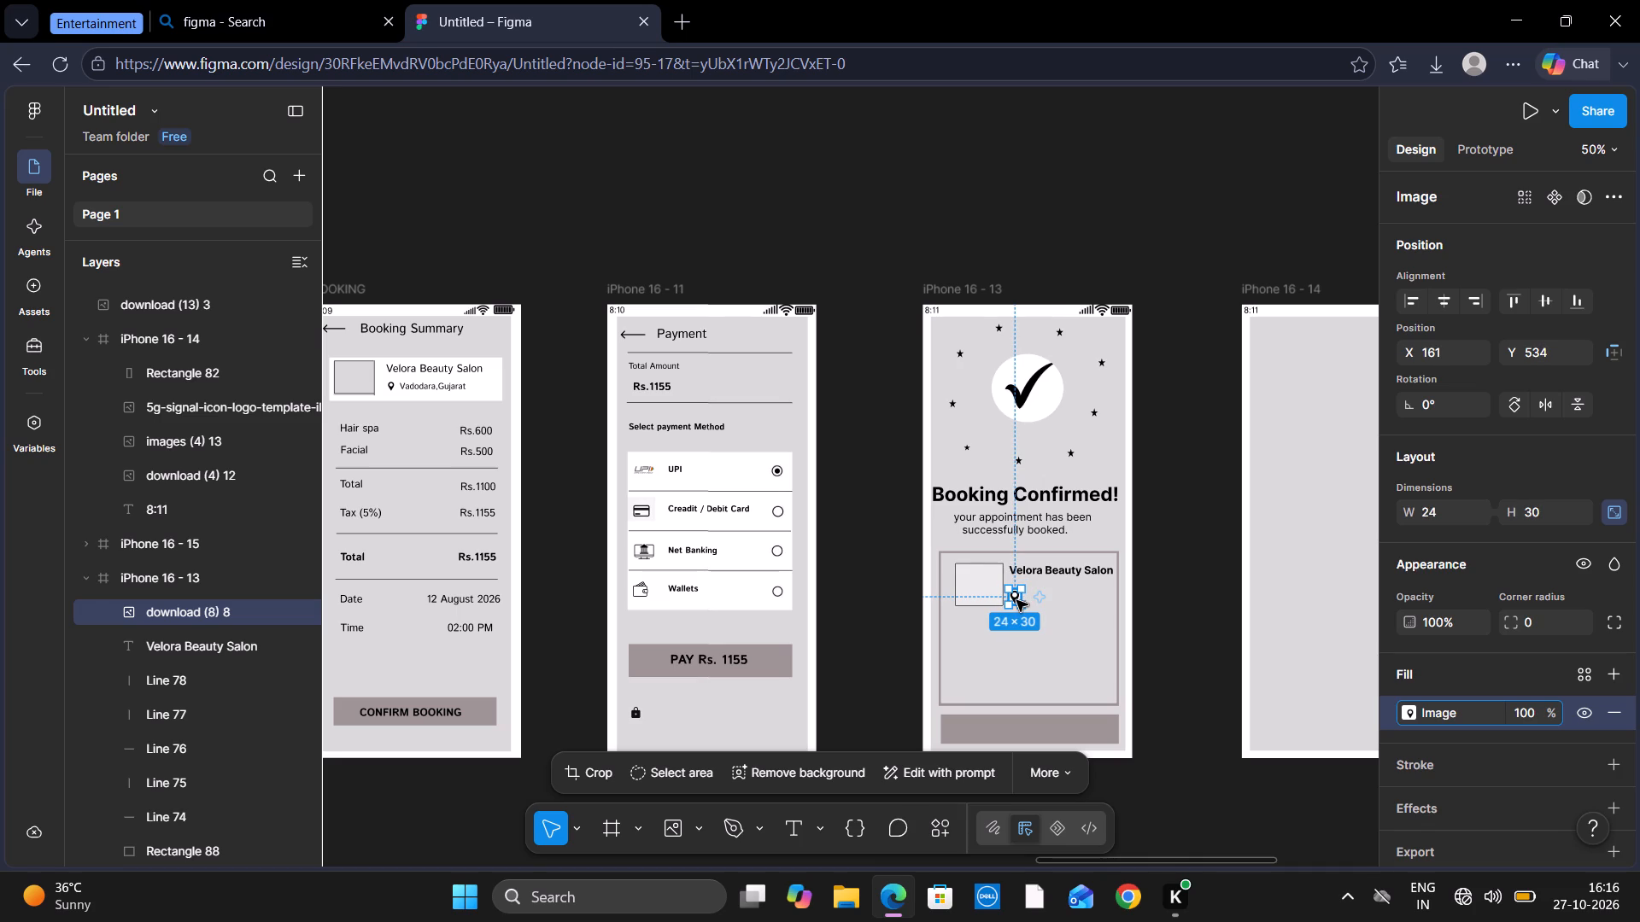
{"action": "left_click", "coordinate": [1016, 600]}
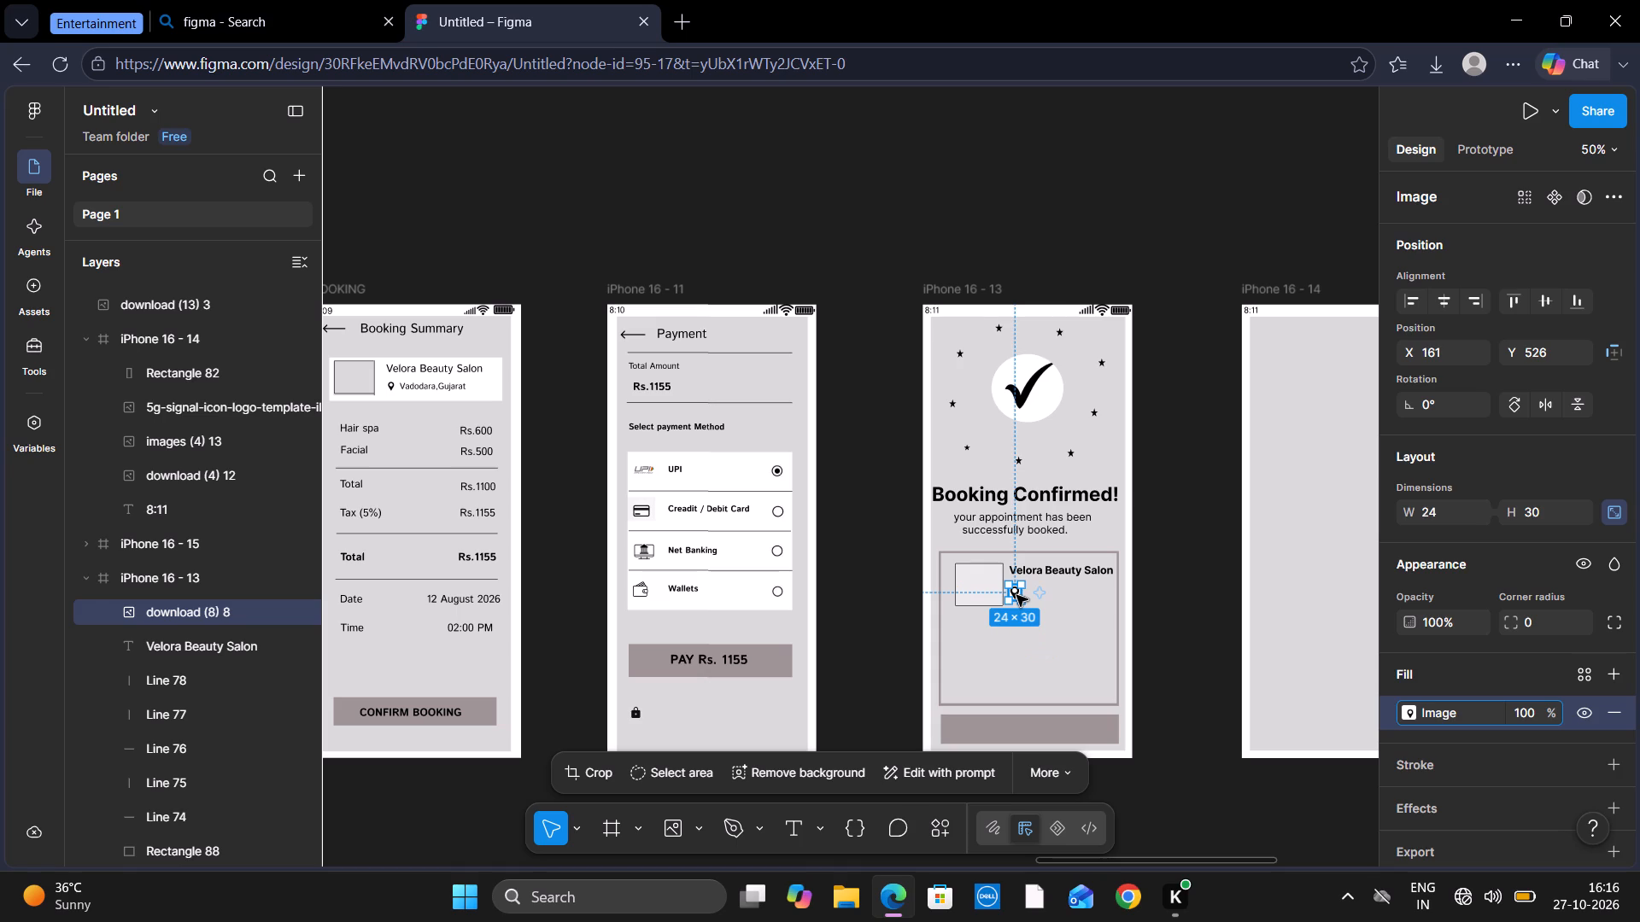
Lower the contrast of the location pin's image fill to near its minimum, then deselect the pin.
{"action": "left_click", "coordinate": [1407, 710]}
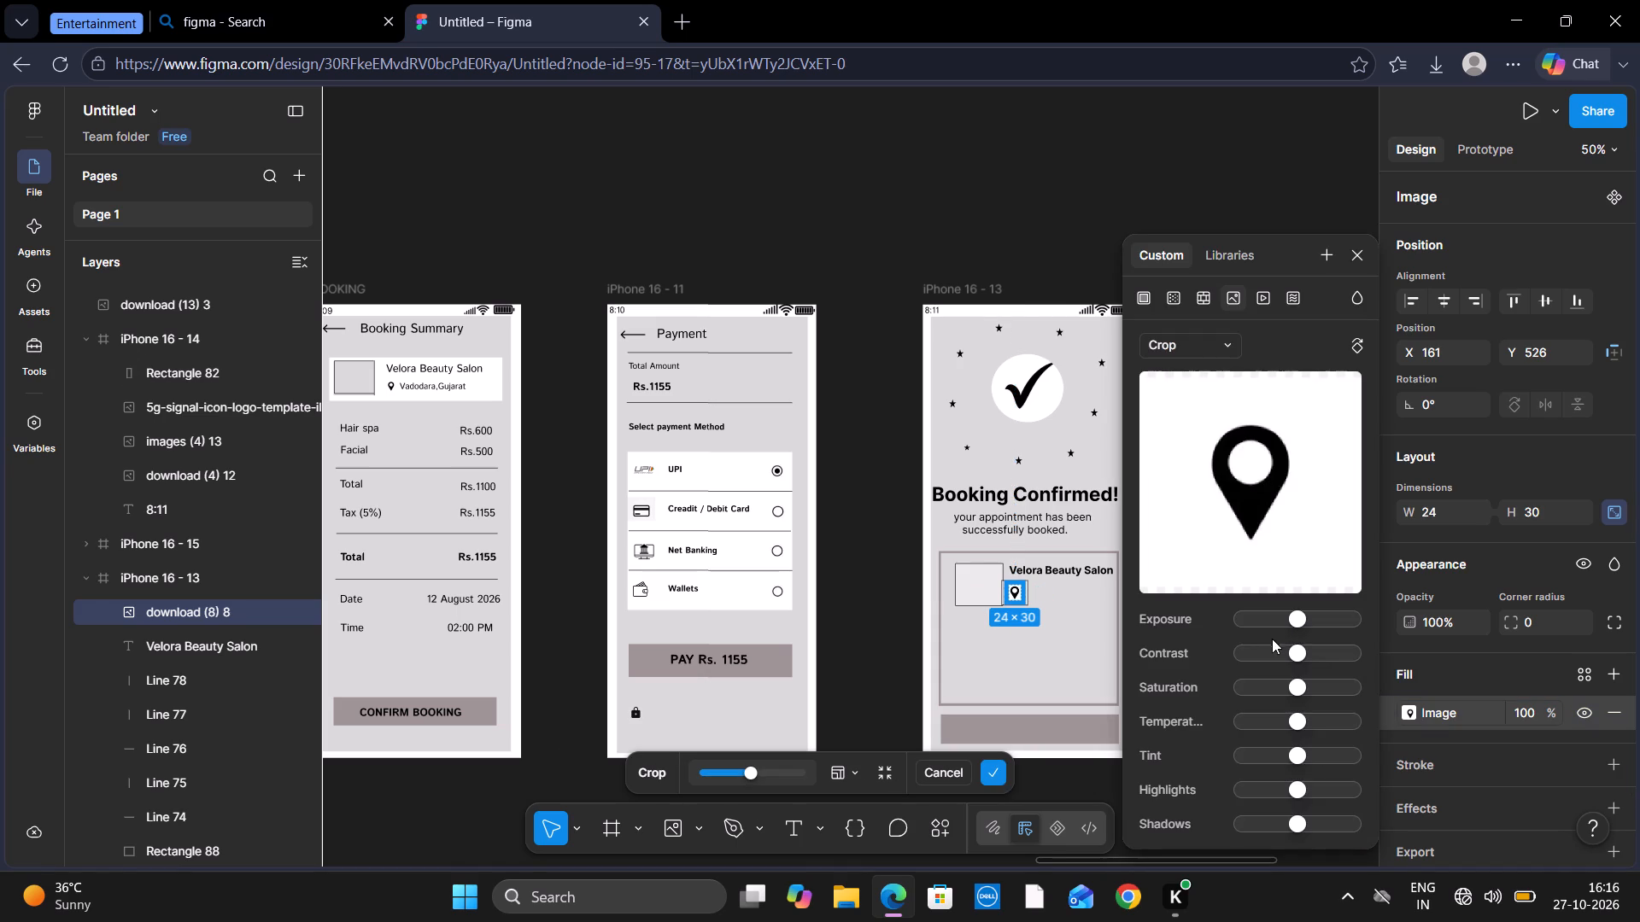
{"action": "left_click", "coordinate": [1269, 645]}
{"action": "left_click", "coordinate": [1318, 645]}
{"action": "left_click", "coordinate": [1245, 647]}
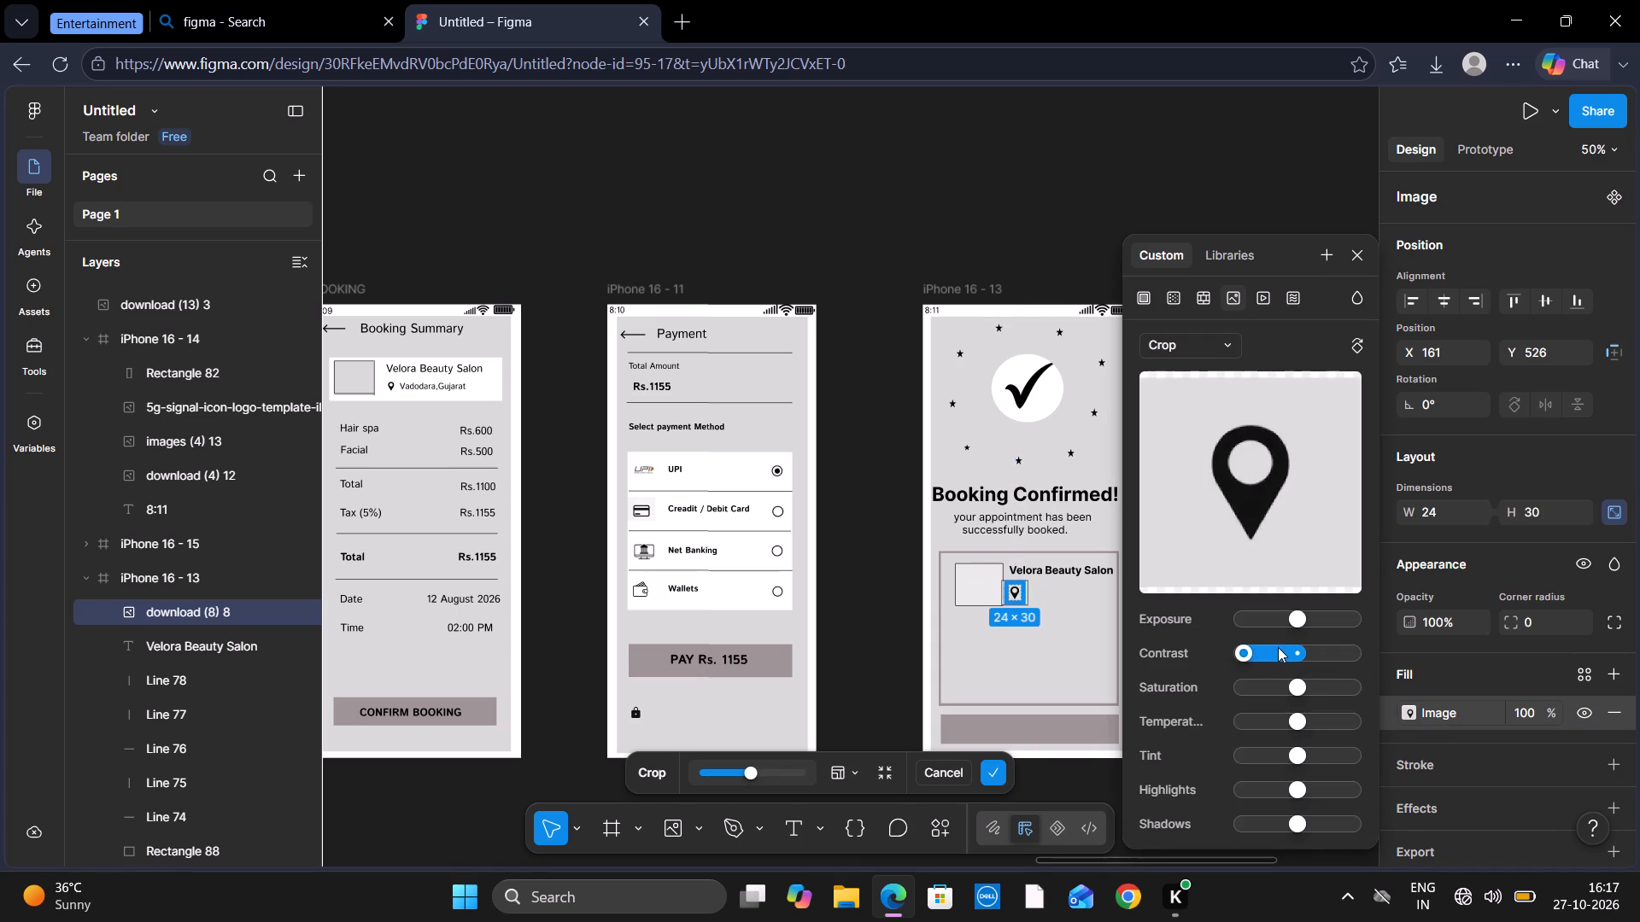
{"action": "left_click_drag", "start_coordinate": [1371, 240], "coordinate": [1363, 248]}
{"action": "left_click", "coordinate": [1363, 248]}
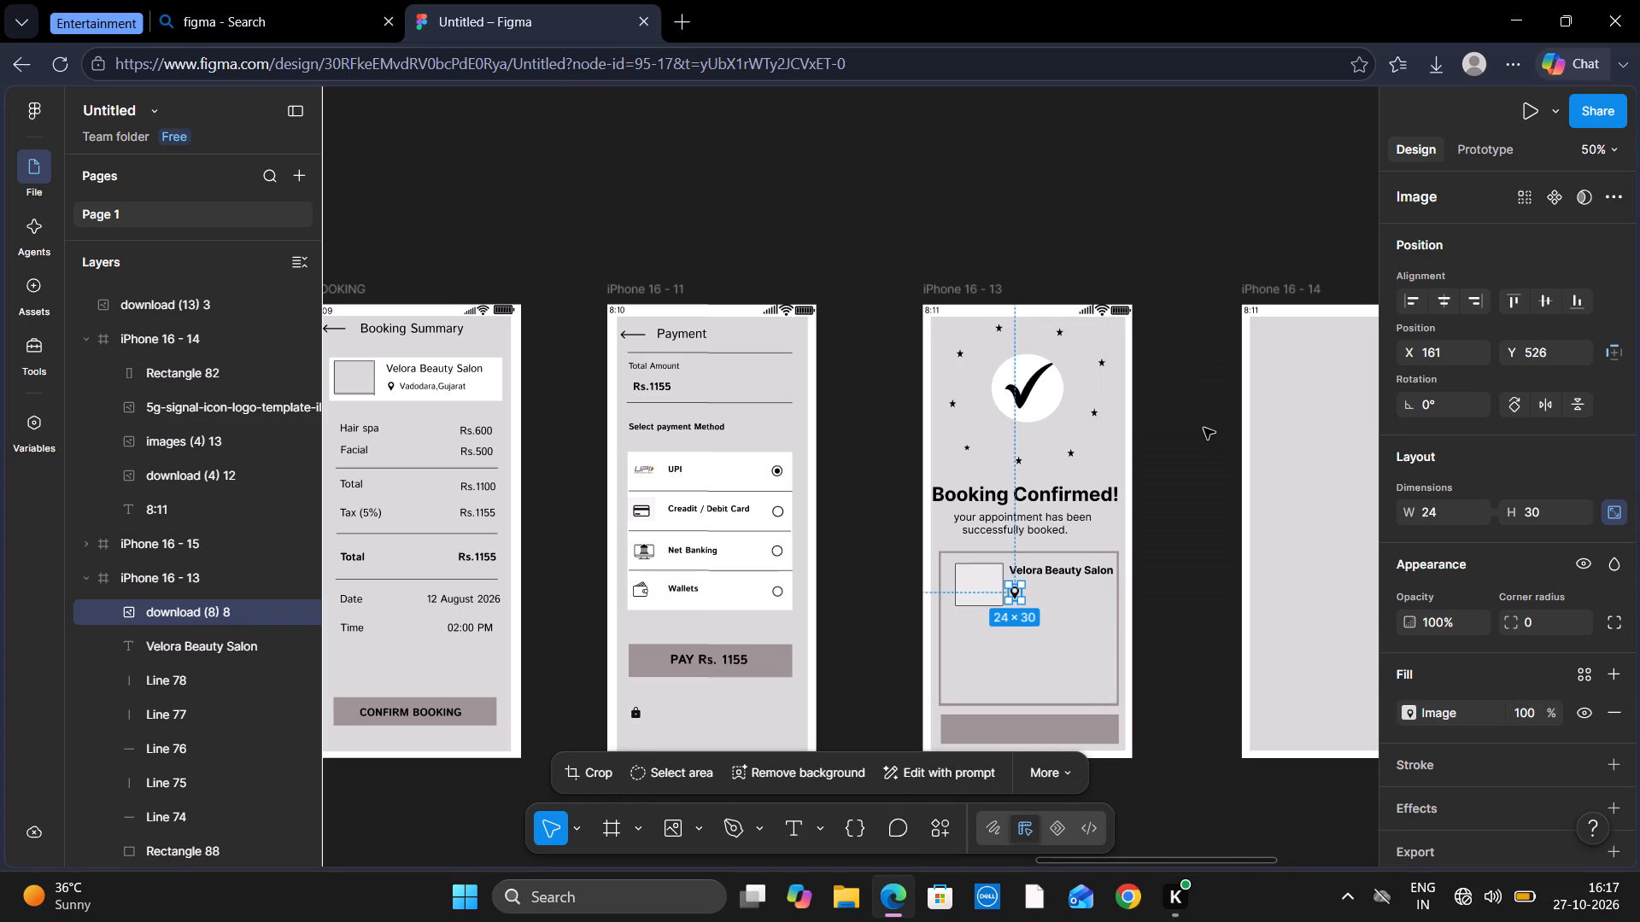
{"action": "left_click", "coordinate": [1204, 428]}
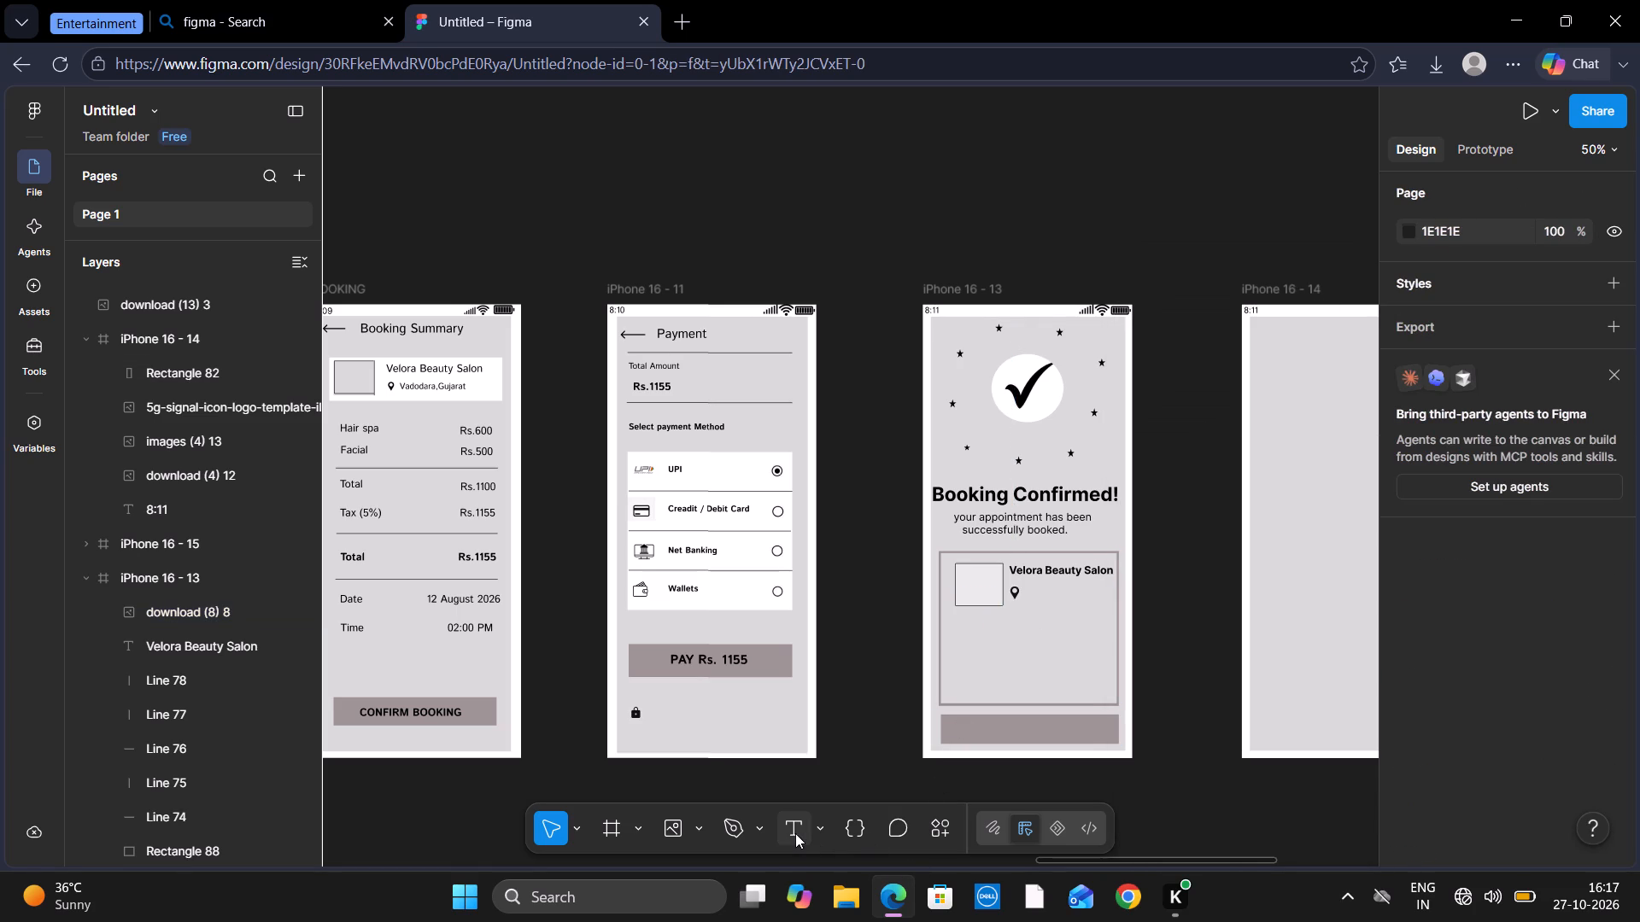
Add the text "Vadodara, Gujarat" beside the location pin in Inter Regular, size 16.
{"action": "left_click", "coordinate": [795, 833]}
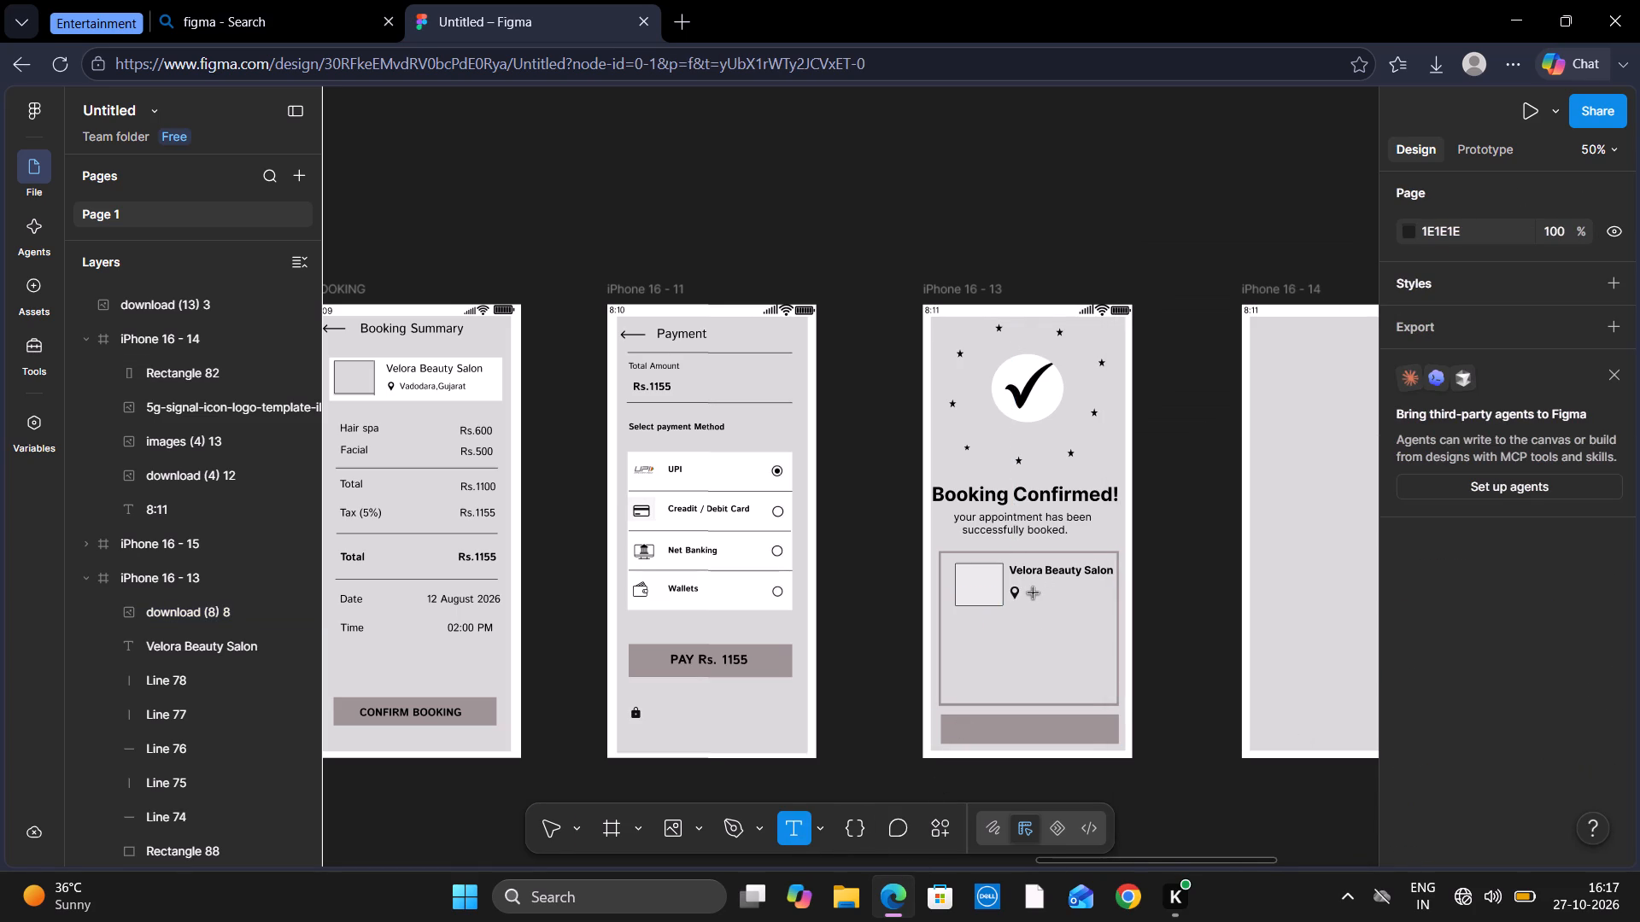
{"action": "left_click", "coordinate": [1032, 592]}
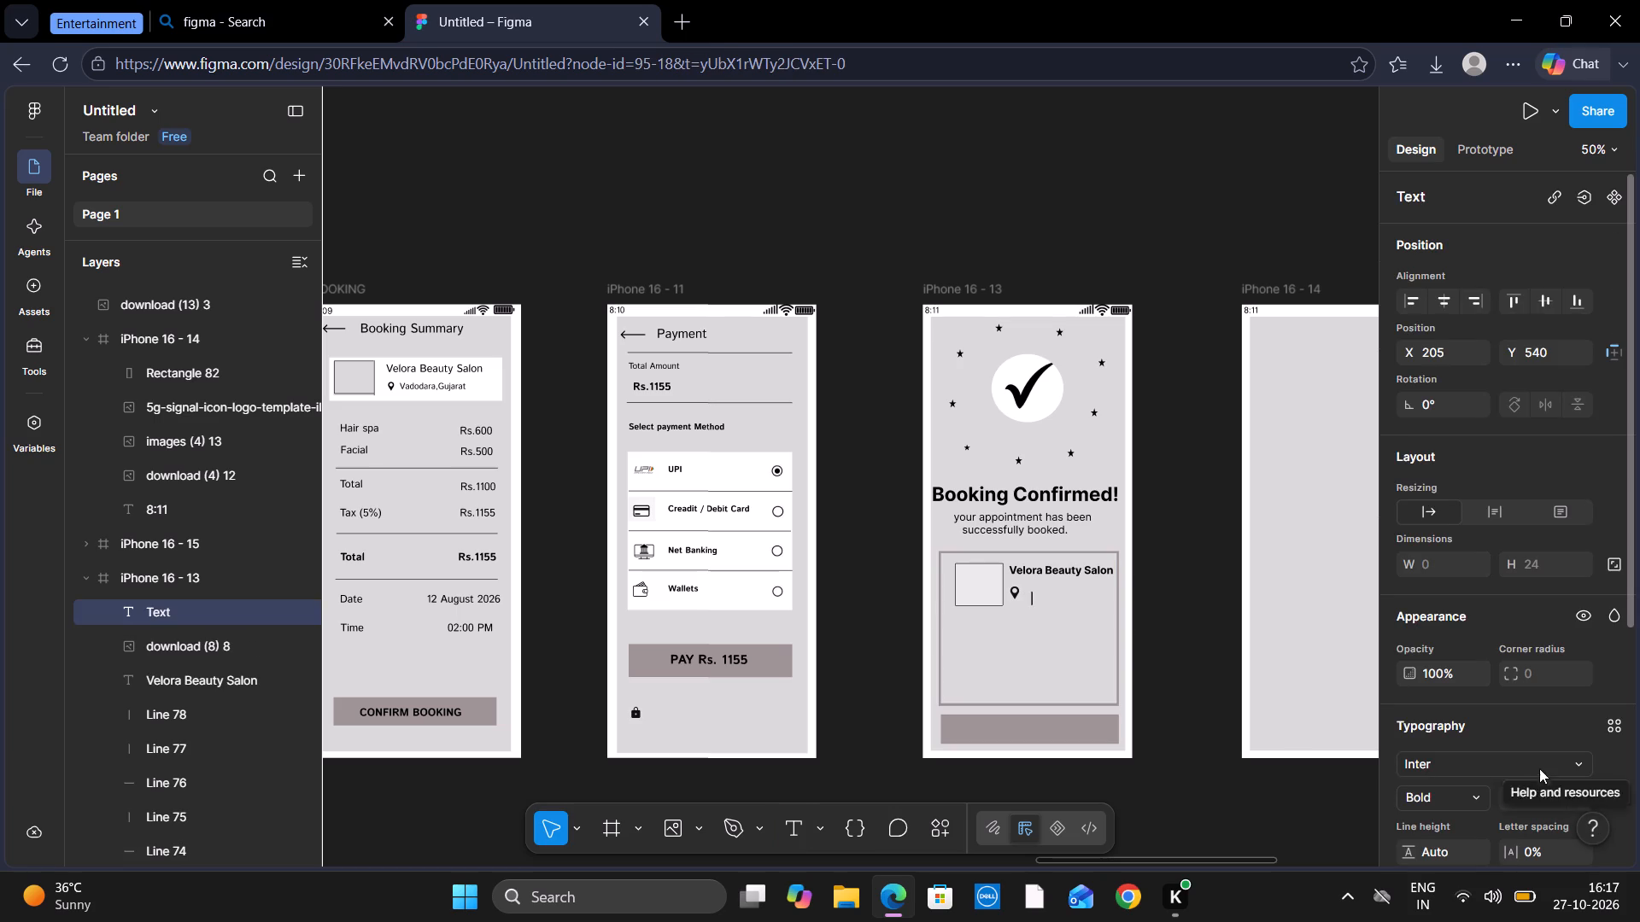
{"action": "left_click", "coordinate": [1573, 793]}
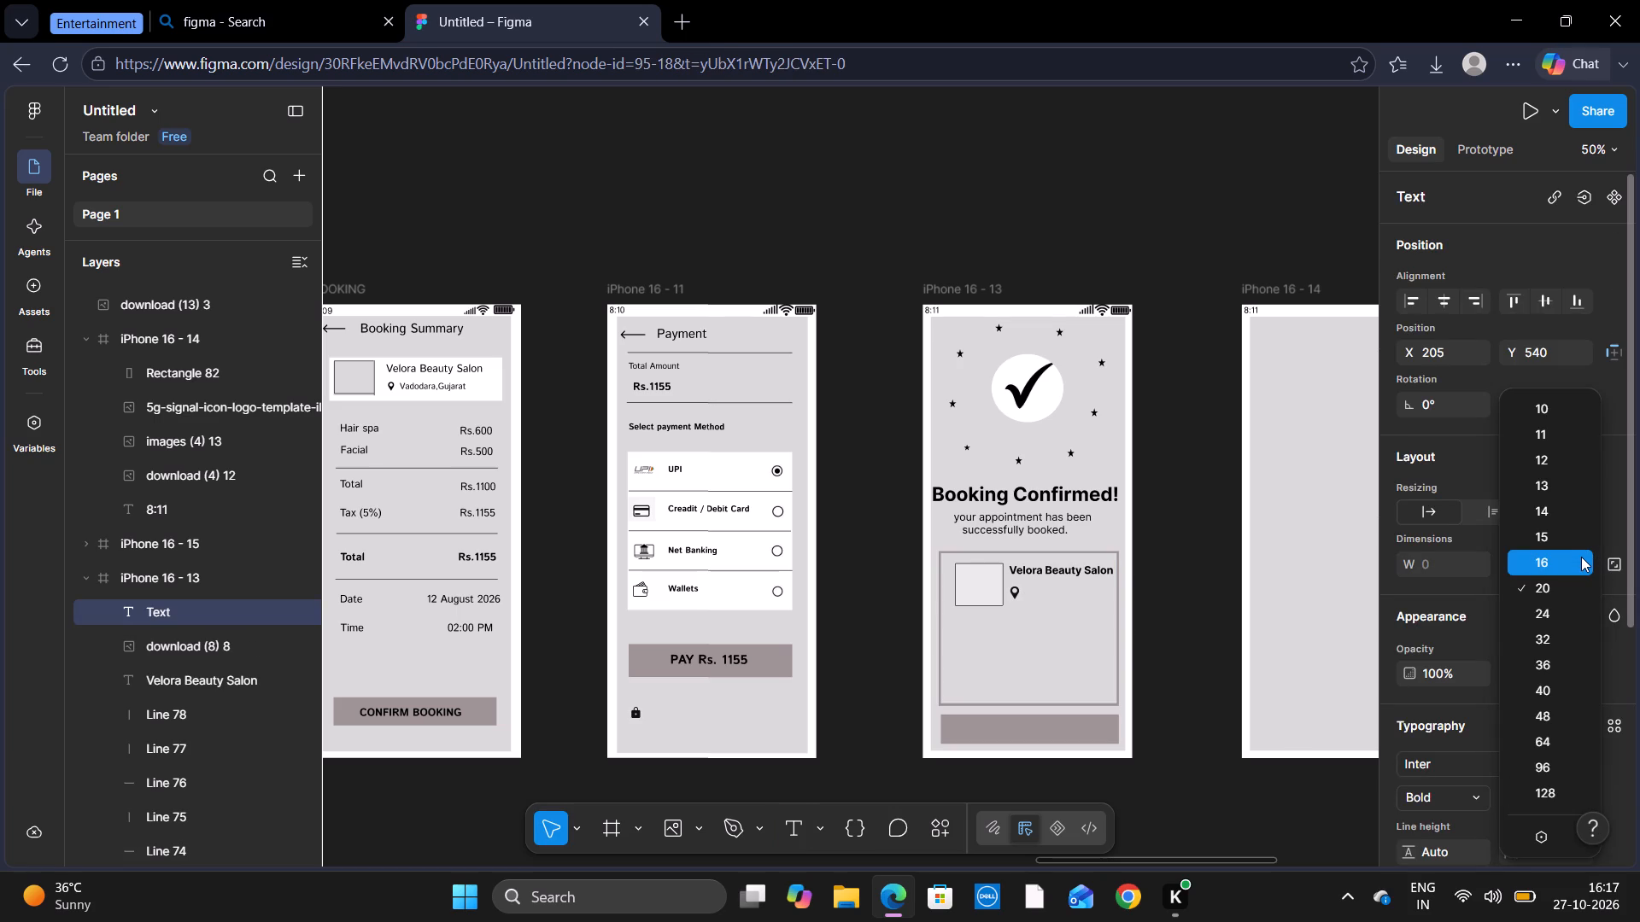
{"action": "left_click", "coordinate": [1581, 557]}
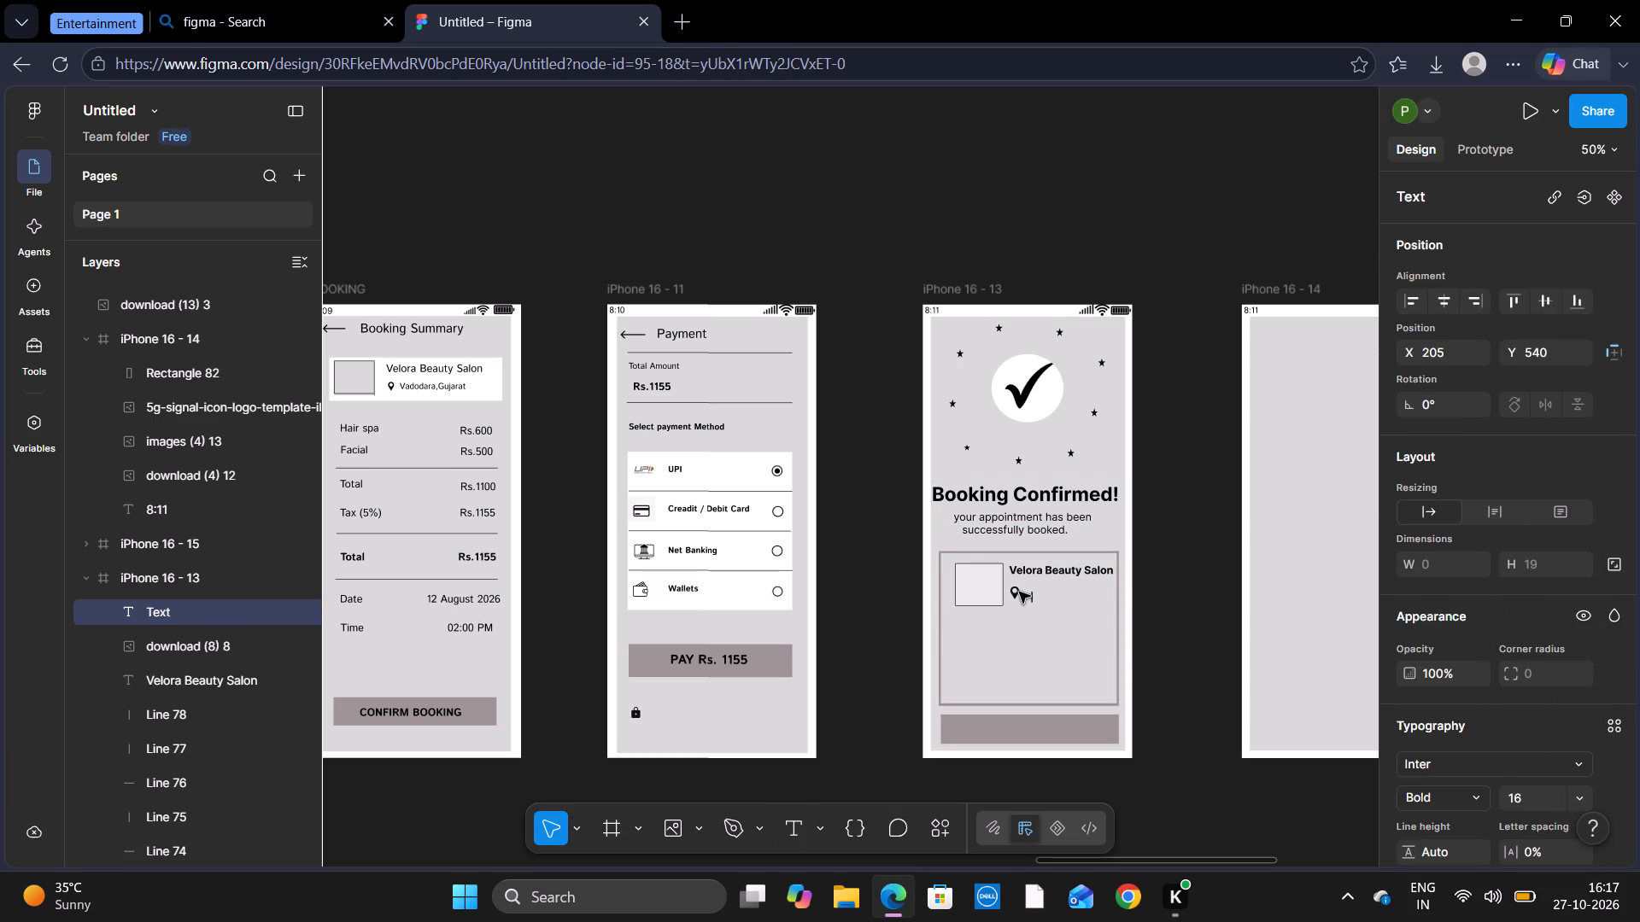
{"action": "key", "text": "shift+v"}
{"action": "key", "text": "a"}
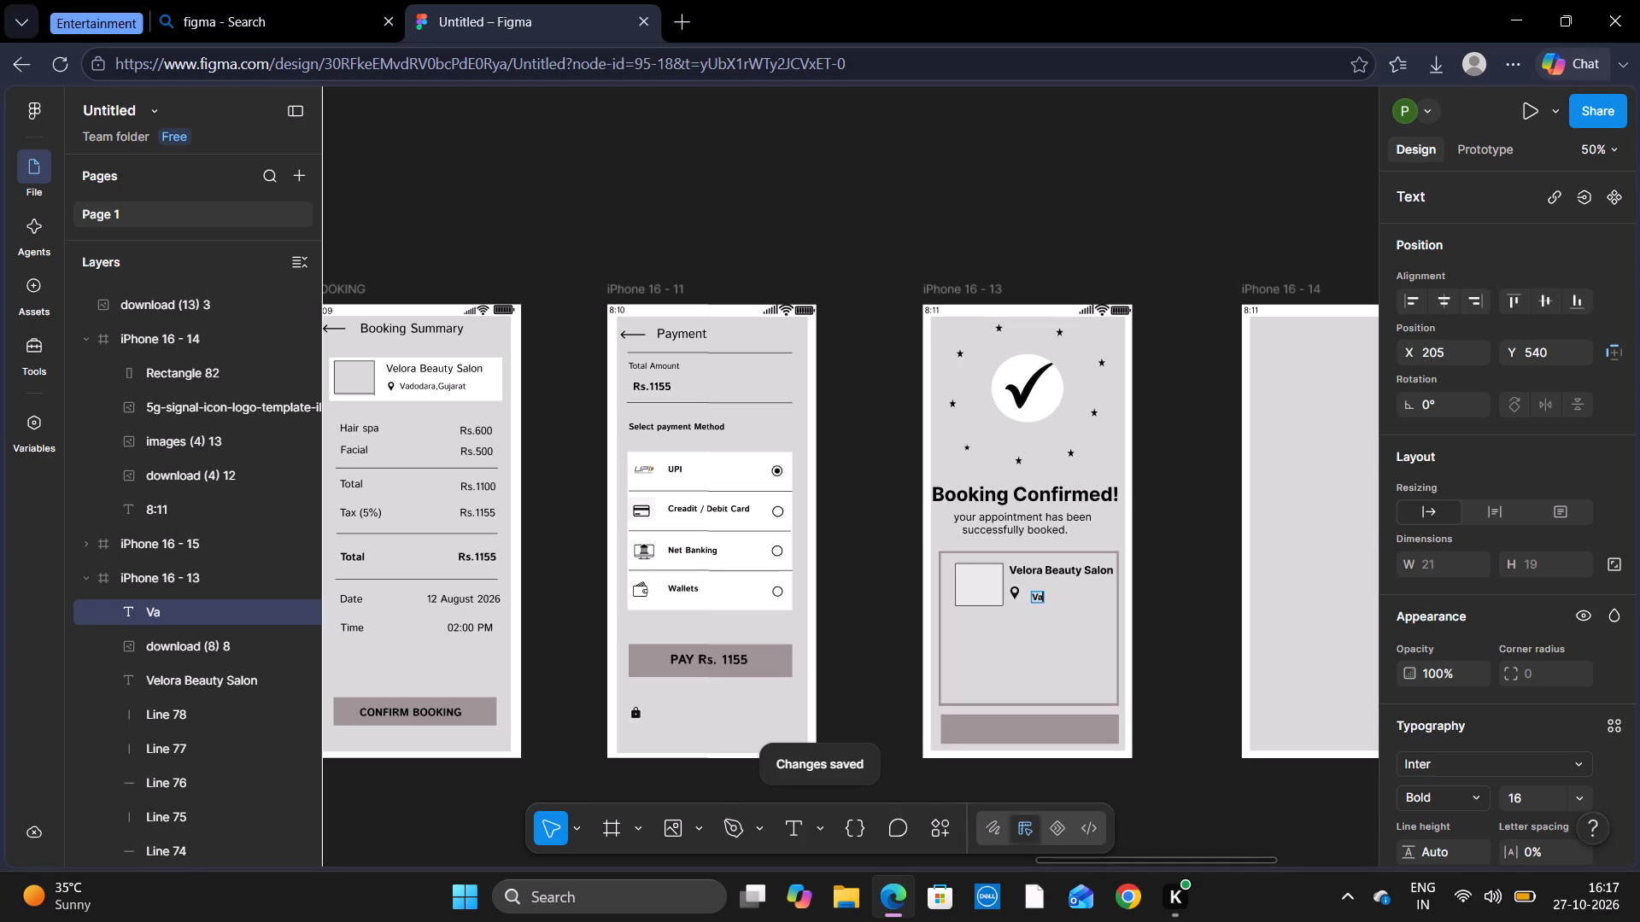
{"action": "key", "text": "BackSpace"}
{"action": "key", "text": "BackSpace"}
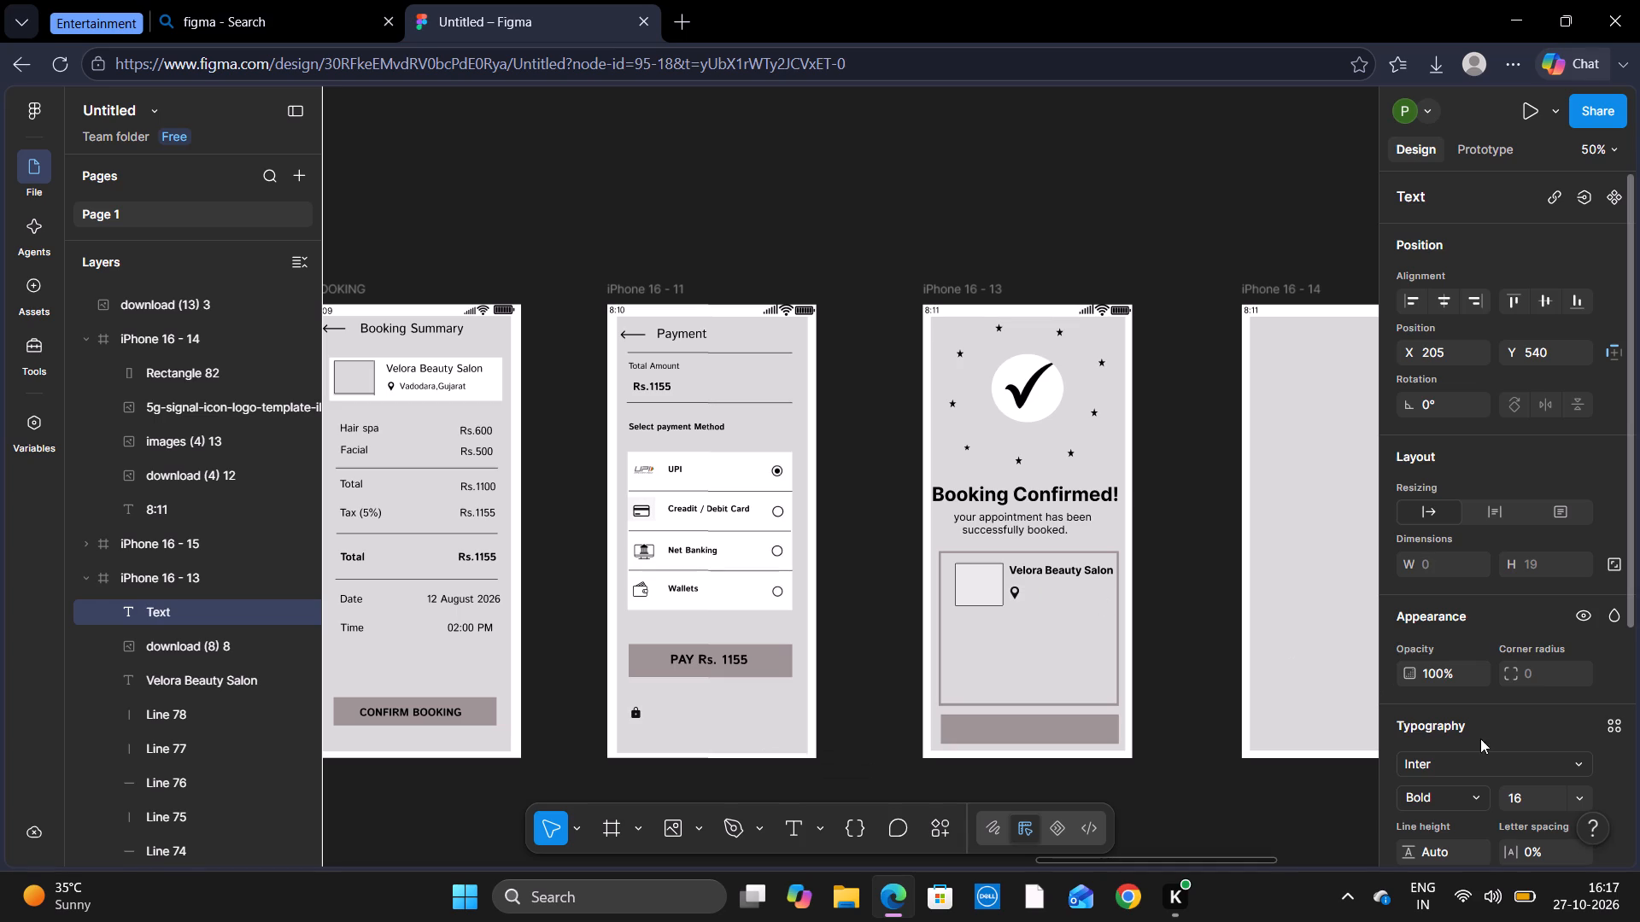
{"action": "left_click", "coordinate": [1474, 801]}
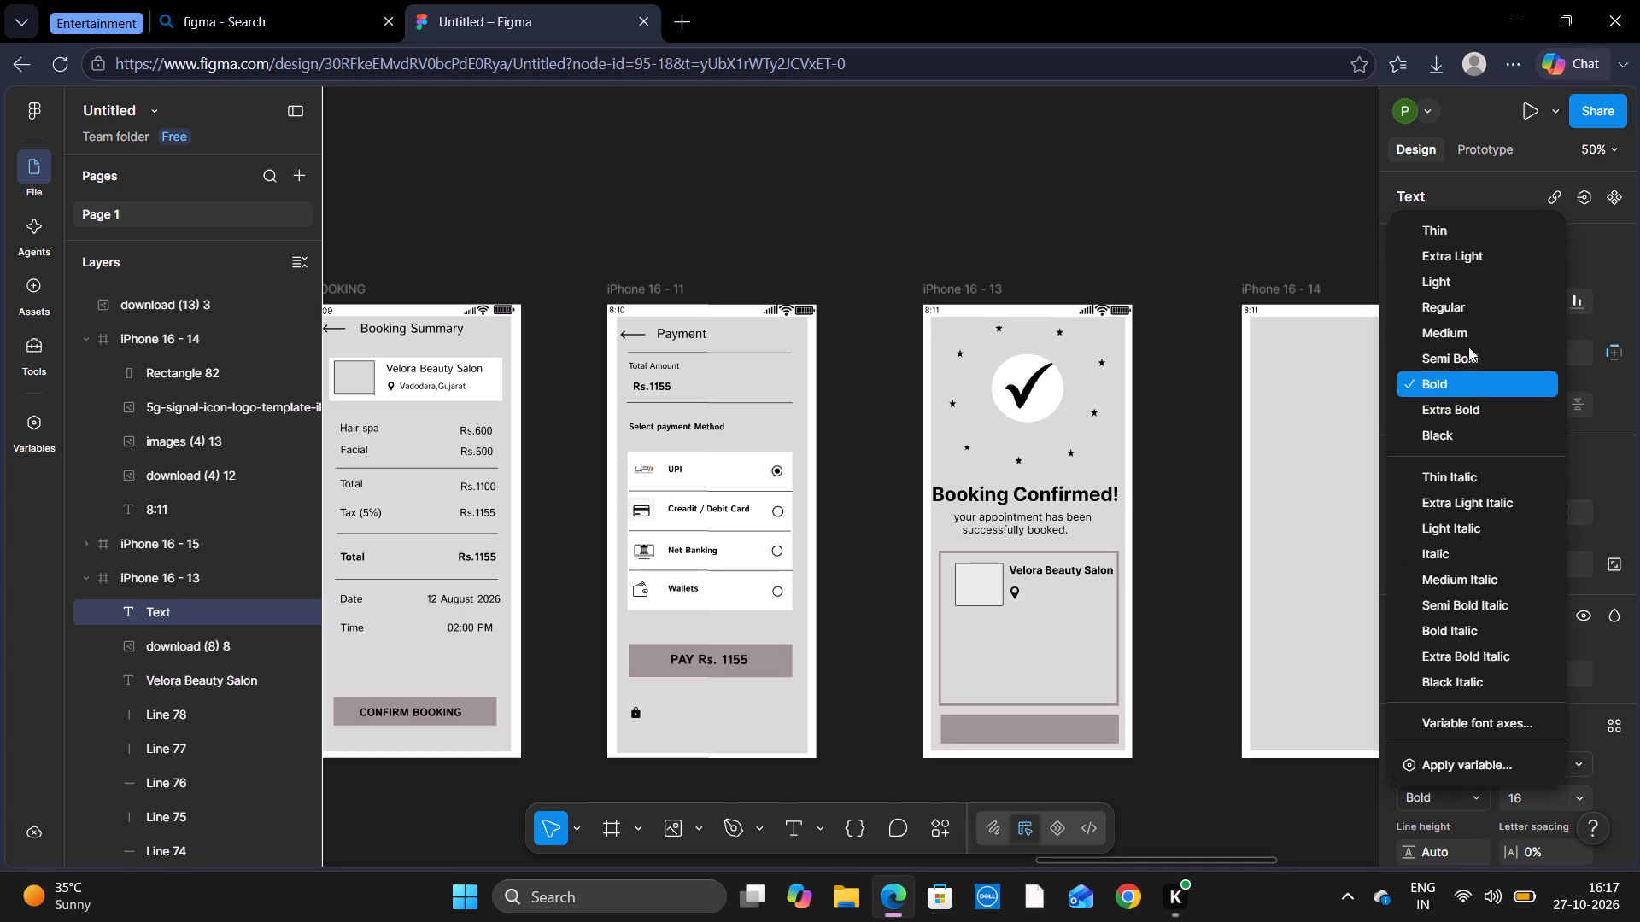
{"action": "left_click", "coordinate": [1486, 305]}
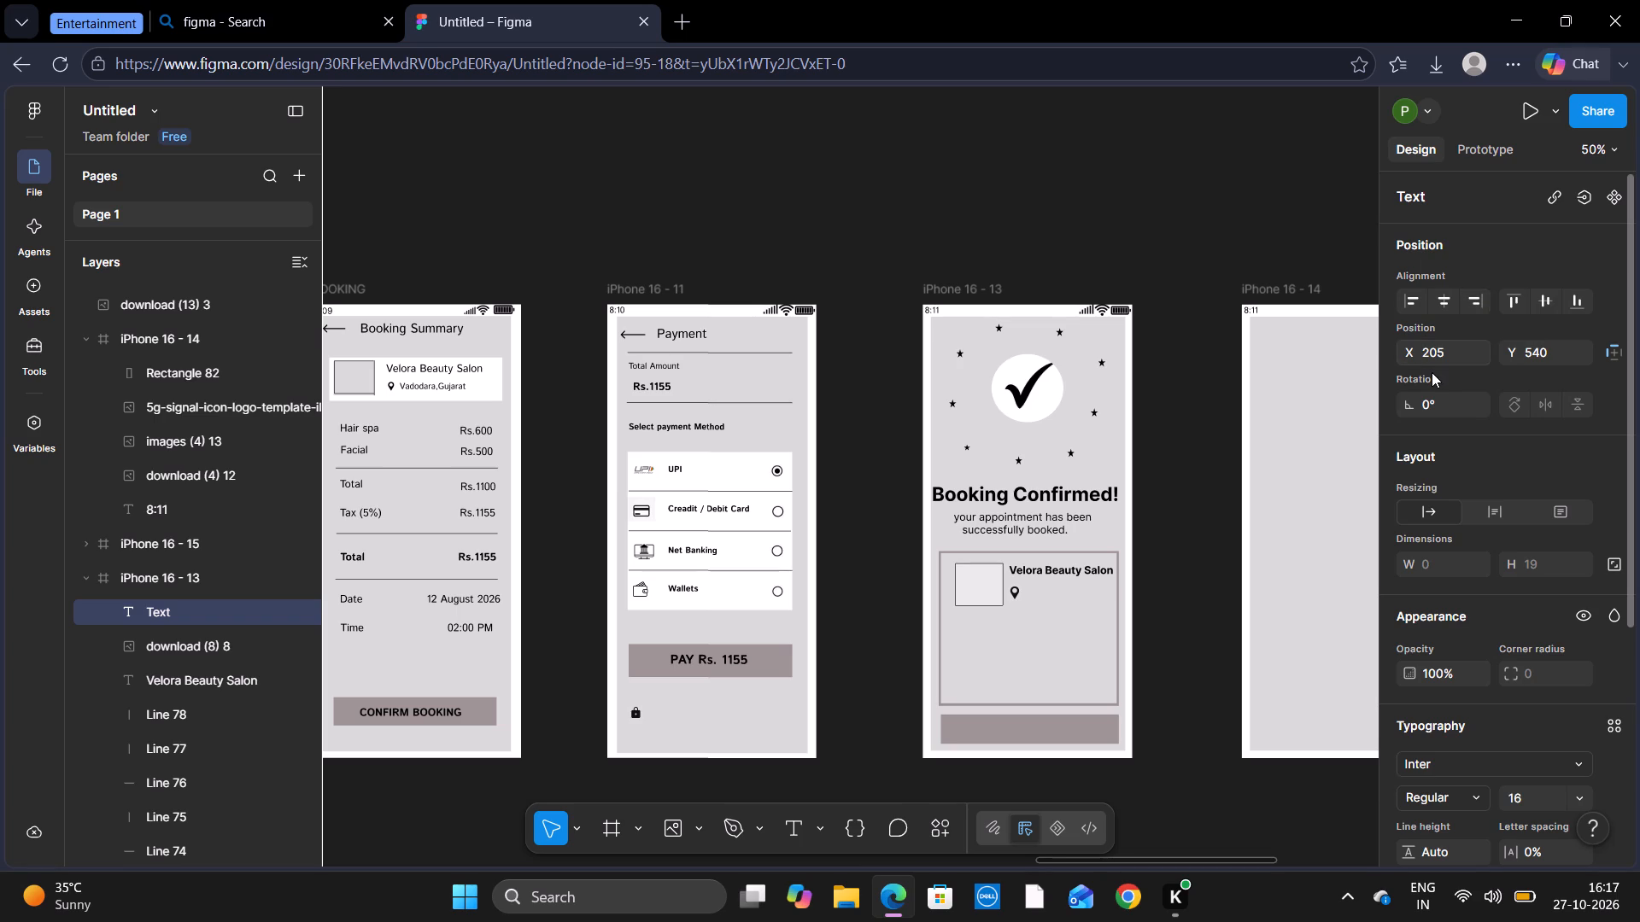
{"action": "type", "text": "Vadodara"}
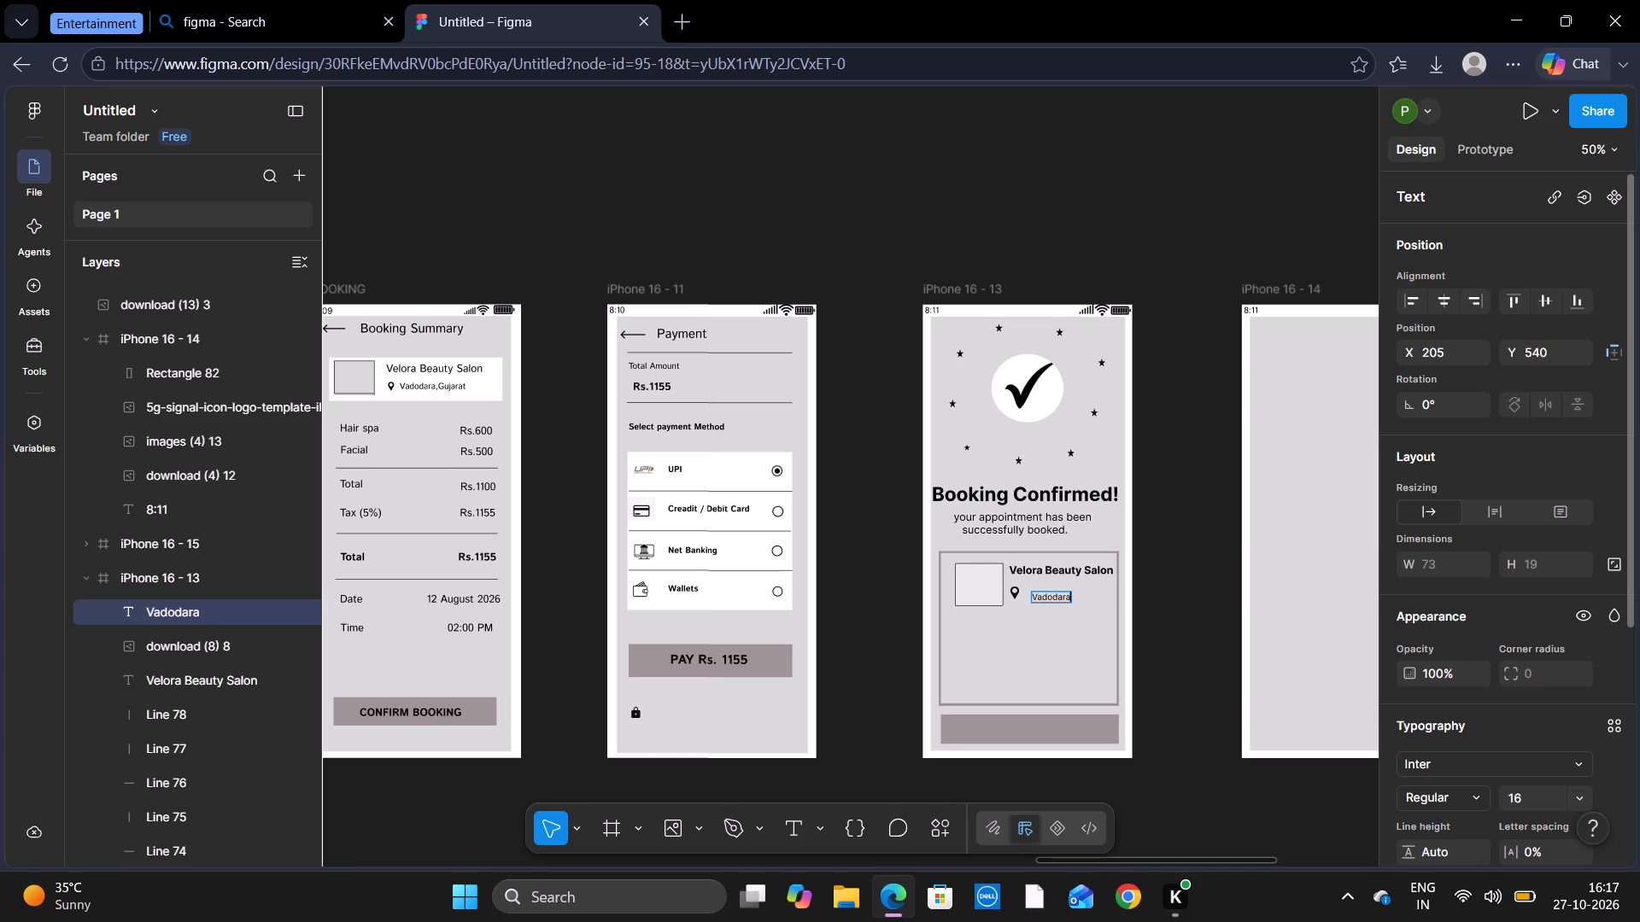
{"action": "type", "text": ", G"}
{"action": "type", "text": "ujrat"}
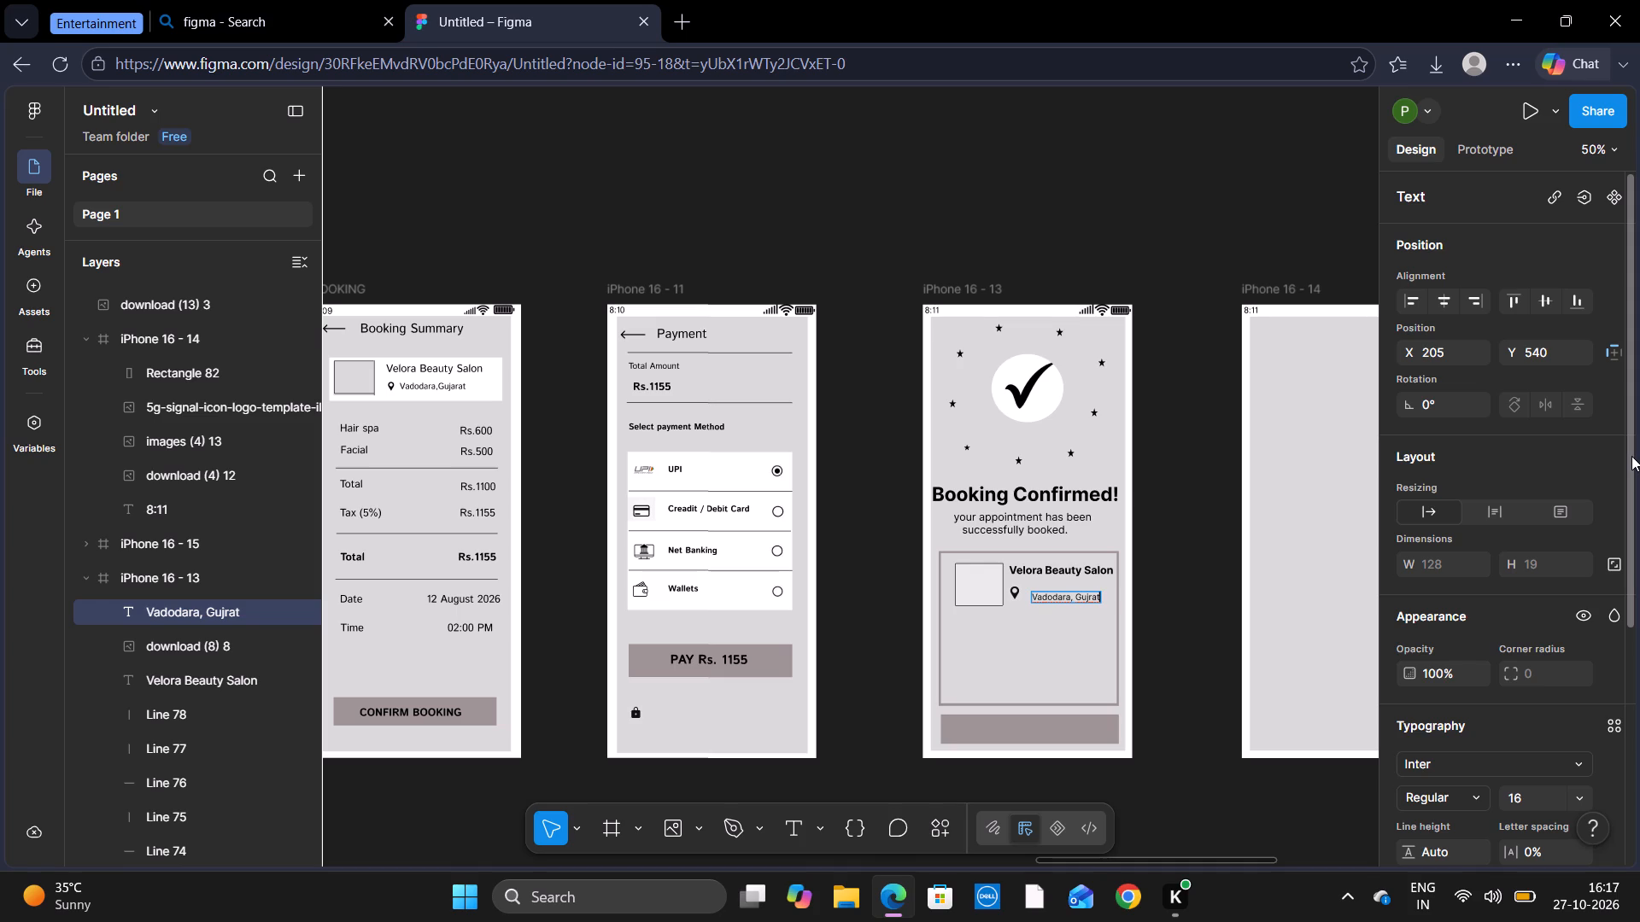
{"action": "key", "text": "Left"}
{"action": "key", "text": "Left"}
{"action": "key", "text": "Left"}
{"action": "key", "text": "a"}
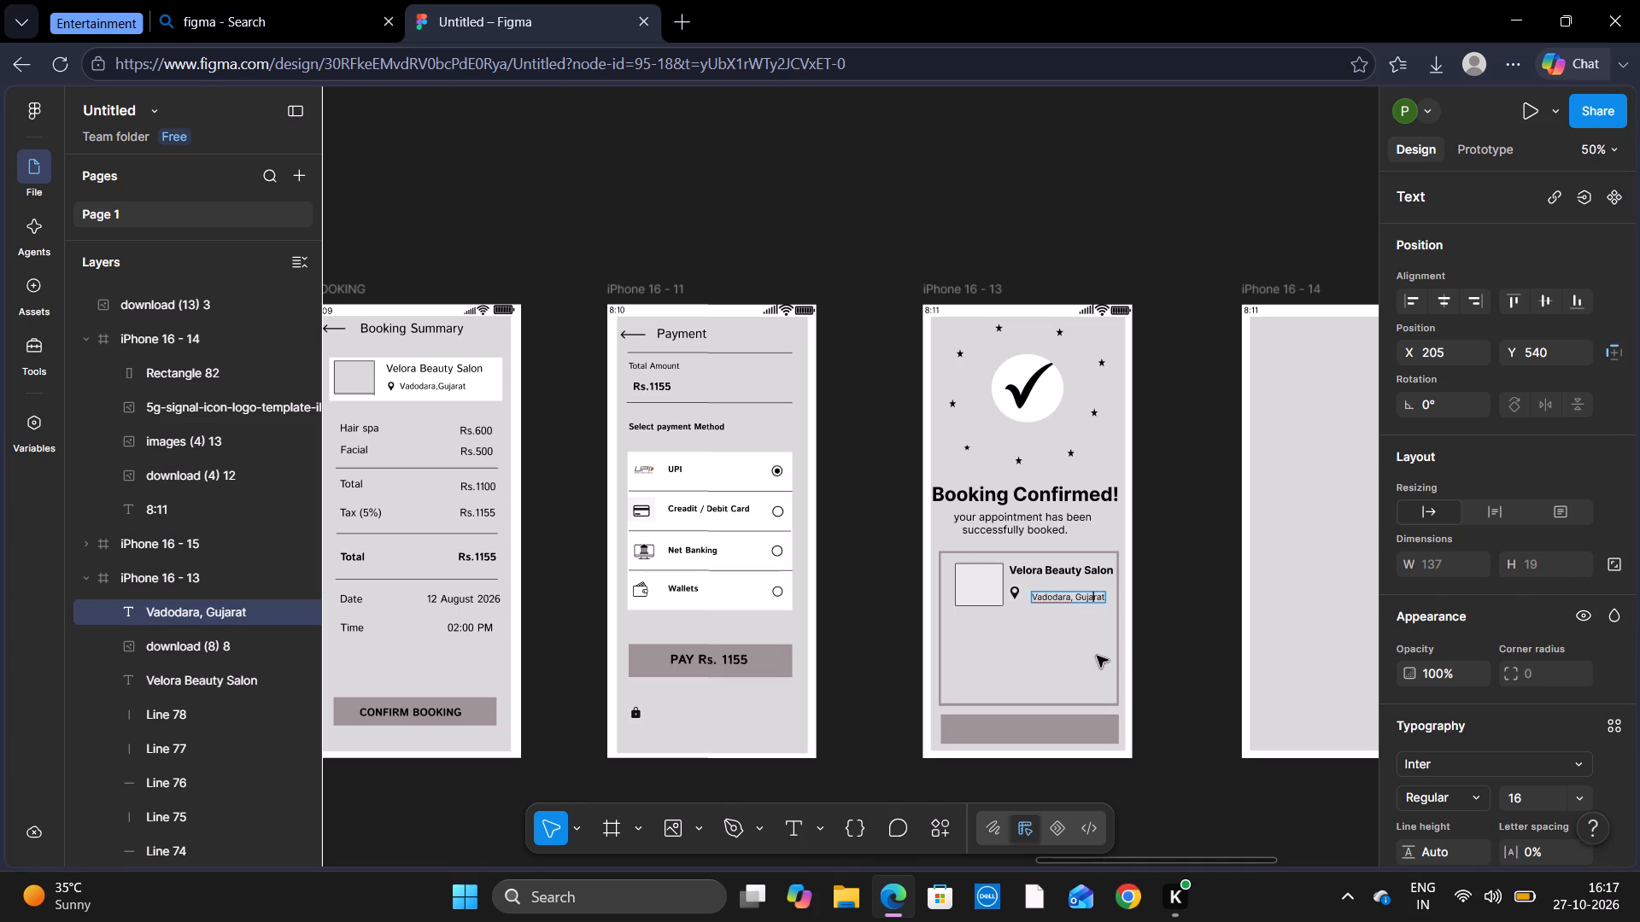
{"action": "left_click", "coordinate": [1082, 619]}
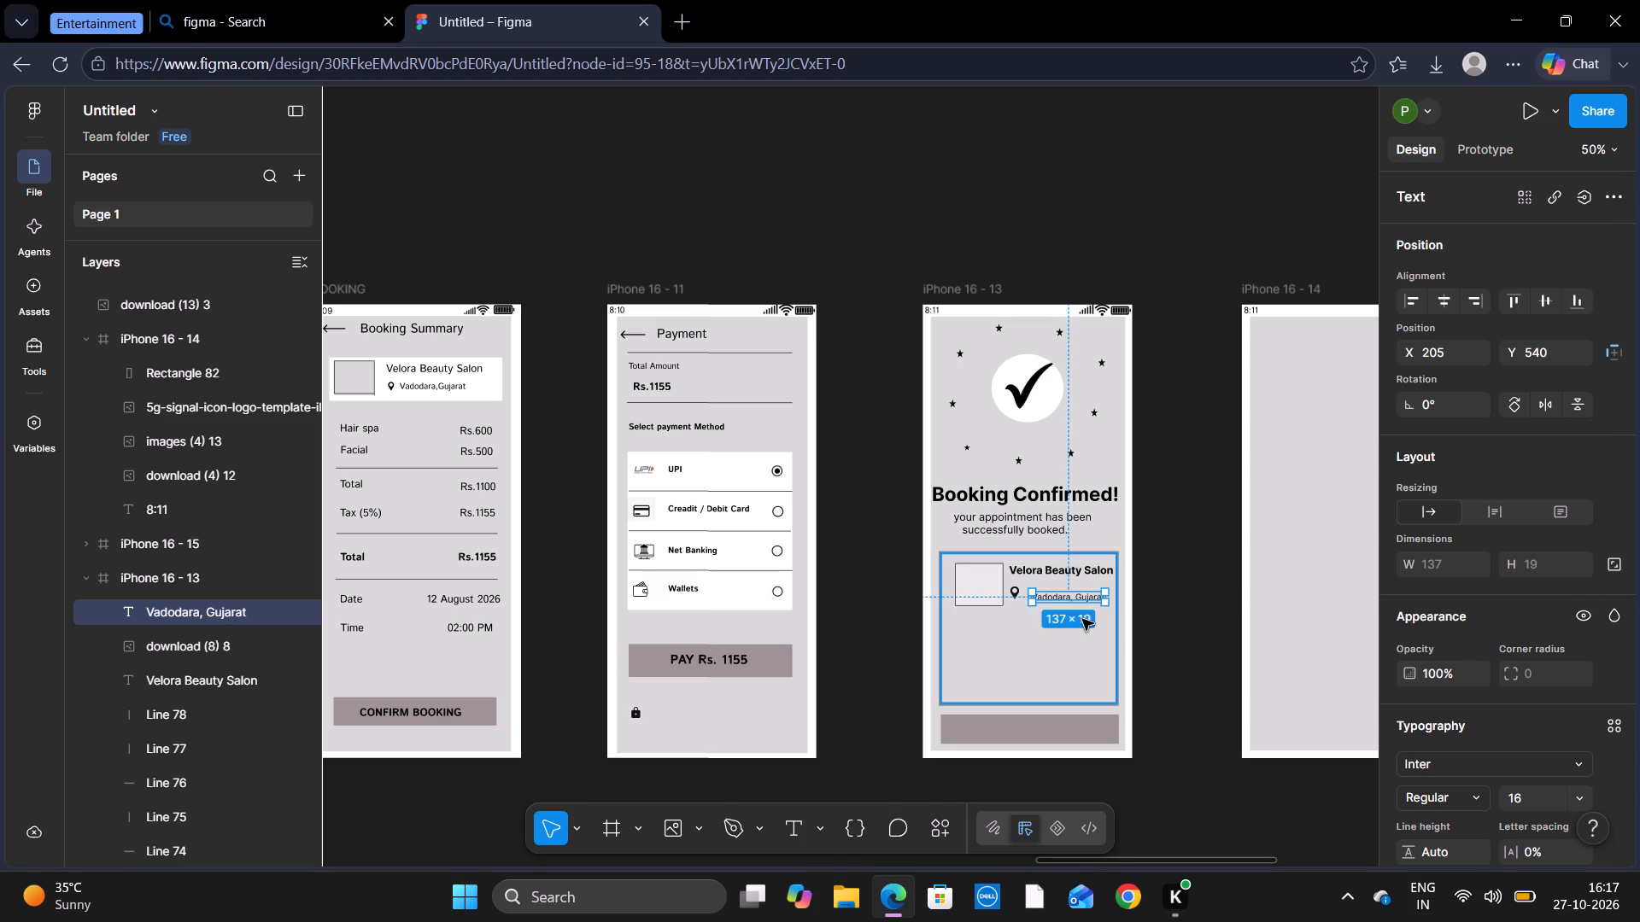
Move the "Vadodara, Gujarat" text close beside the location pin, to about X 189, Y 533.
{"action": "left_click_drag", "start_coordinate": [1081, 594], "coordinate": [1074, 587]}
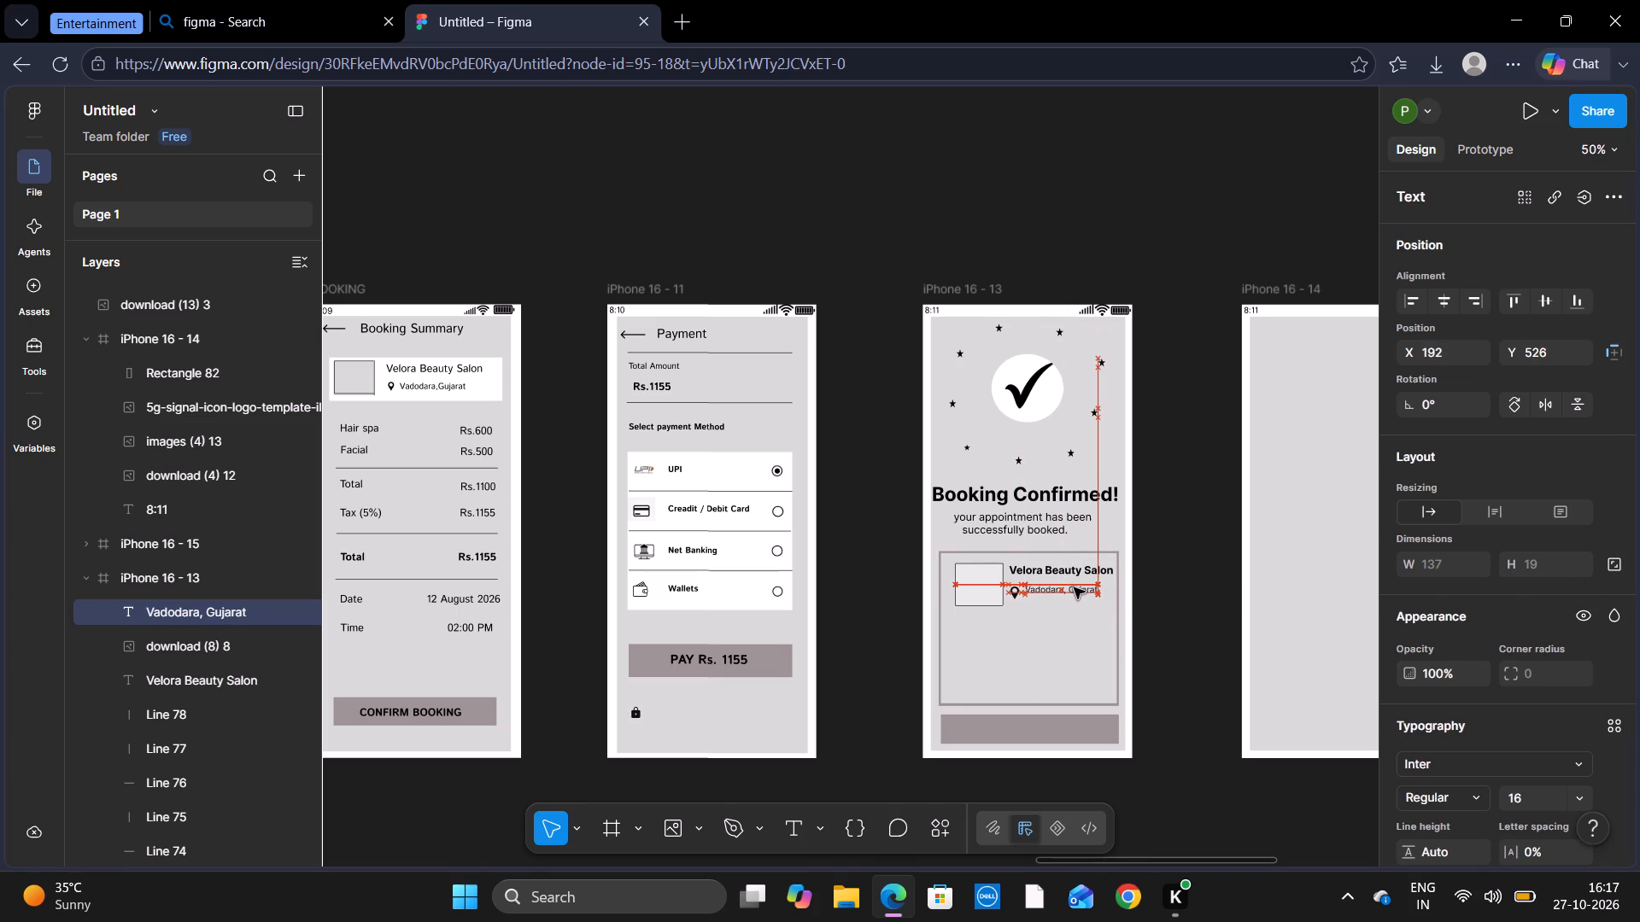
{"action": "left_click_drag", "start_coordinate": [1074, 587], "coordinate": [1071, 591]}
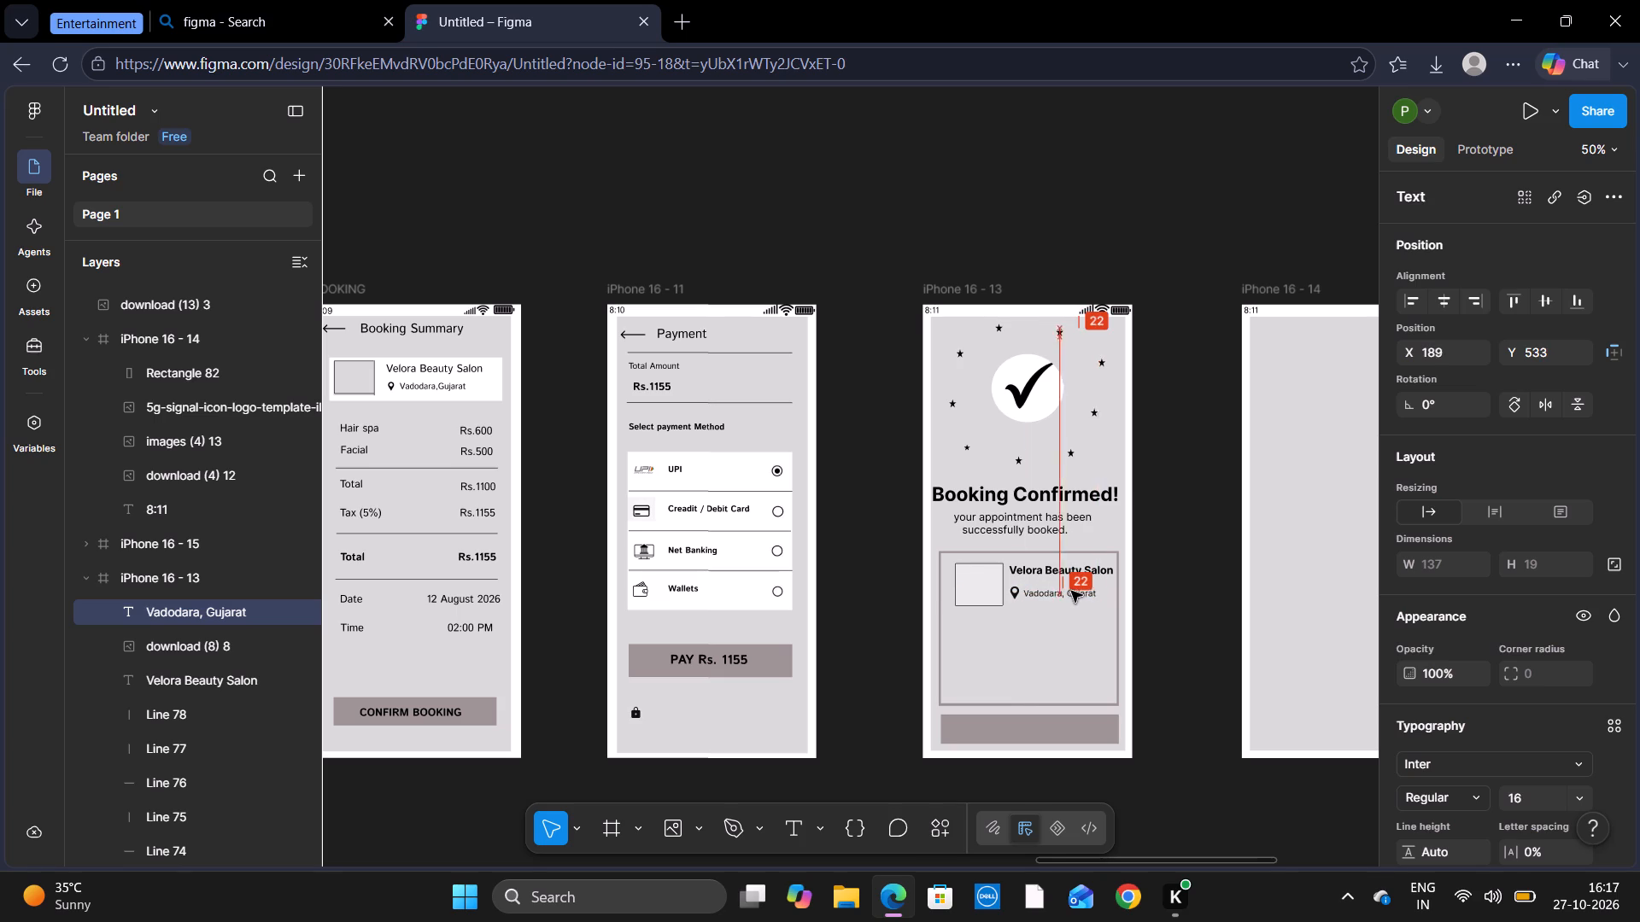
{"action": "left_click_drag", "start_coordinate": [1071, 591], "coordinate": [1070, 589]}
{"action": "left_click", "coordinate": [1174, 594]}
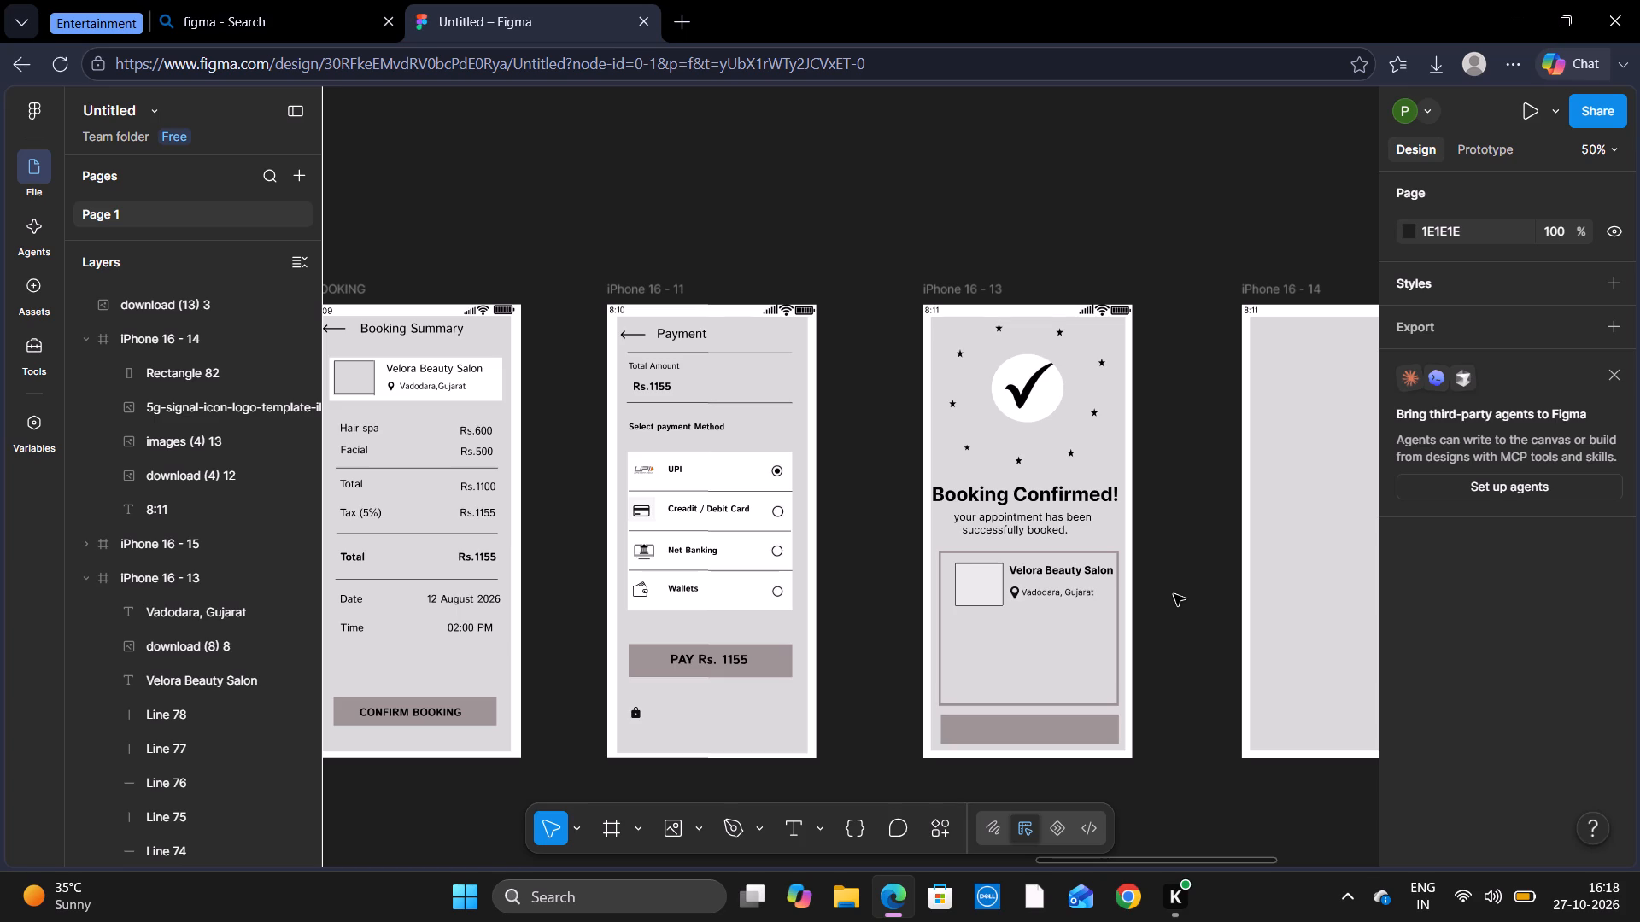
Look through the "new" image folder for another icon to import, and close it without importing.
{"action": "left_click", "coordinate": [696, 832]}
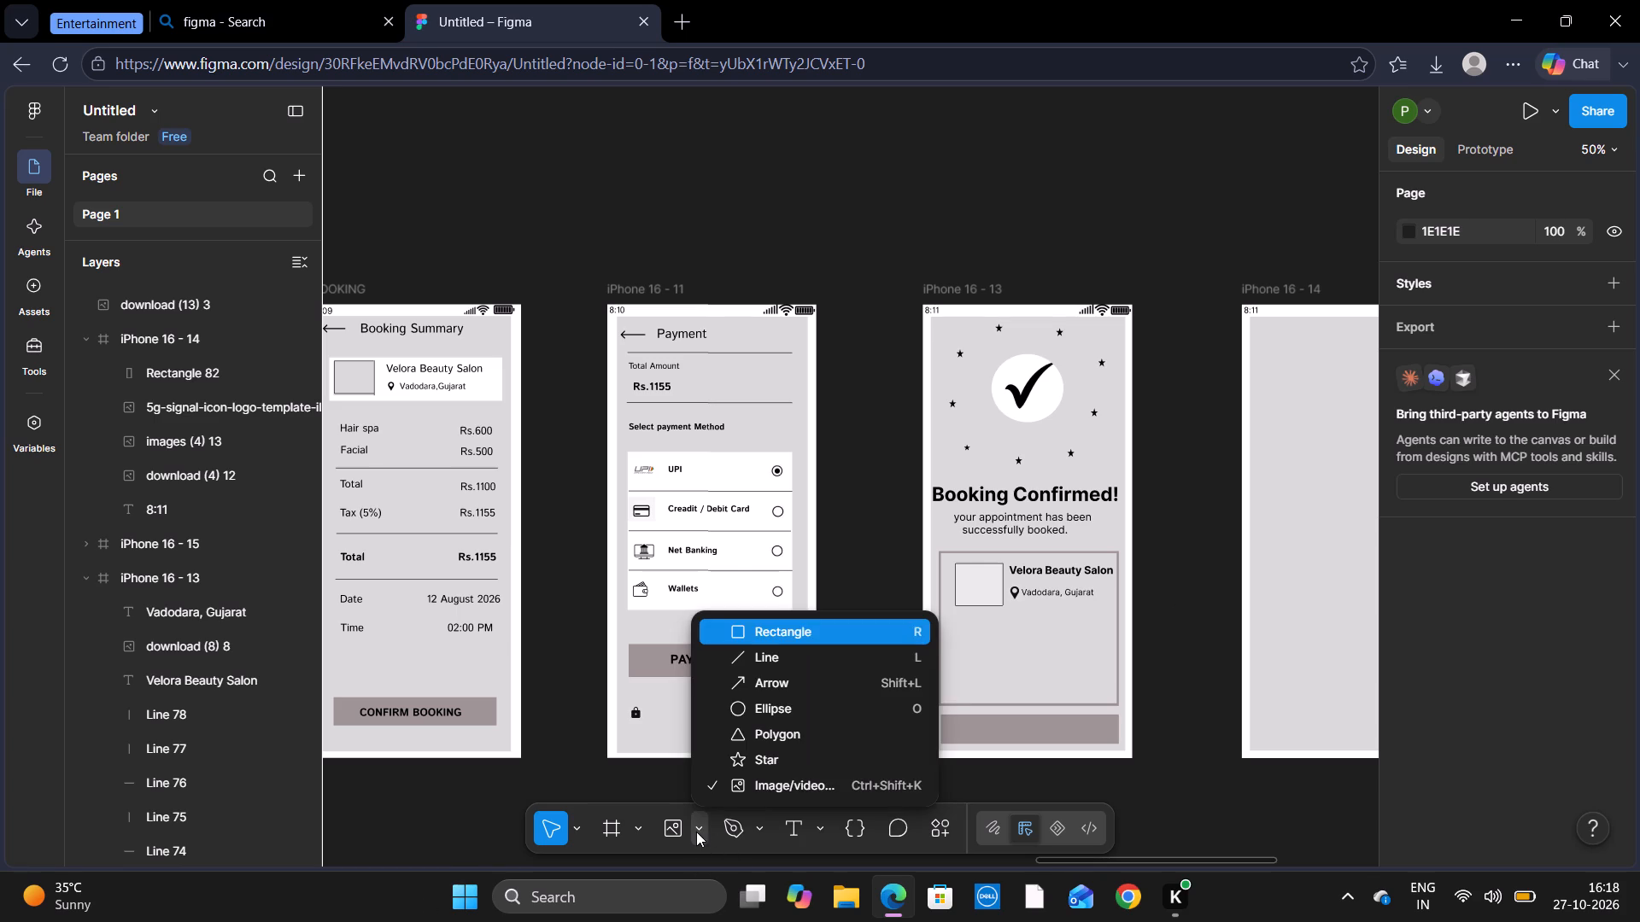
{"action": "left_click", "coordinate": [763, 776]}
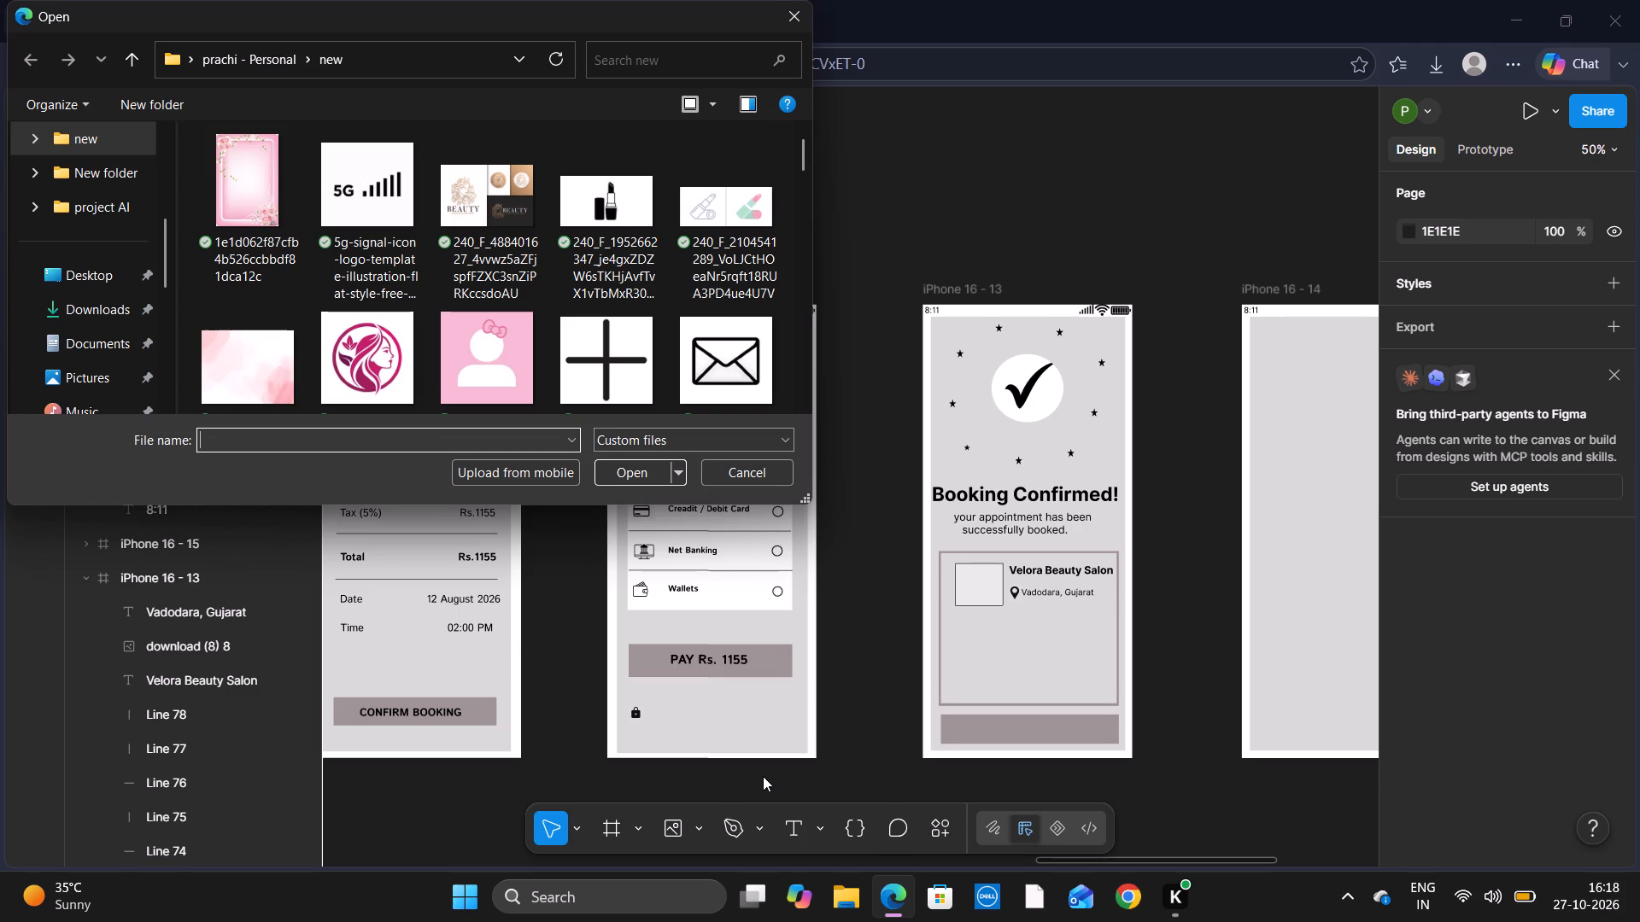
{"action": "scroll", "coordinate": [610, 226], "scroll_direction": "down", "scroll_amount": 3}
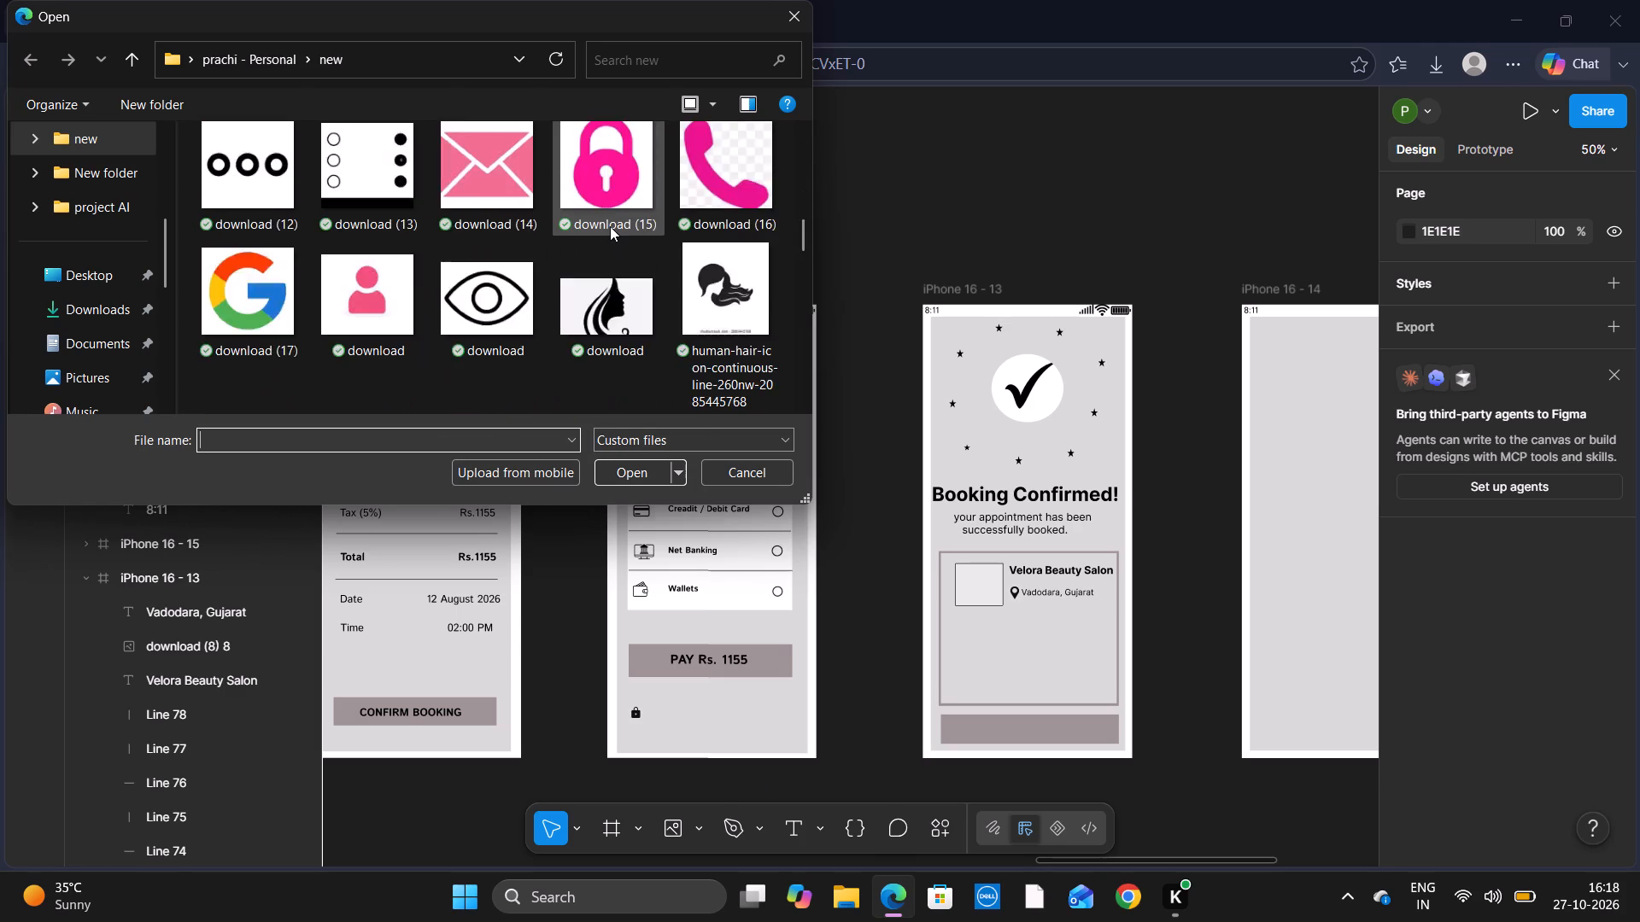
{"action": "scroll", "coordinate": [610, 226], "scroll_direction": "down", "scroll_amount": 5}
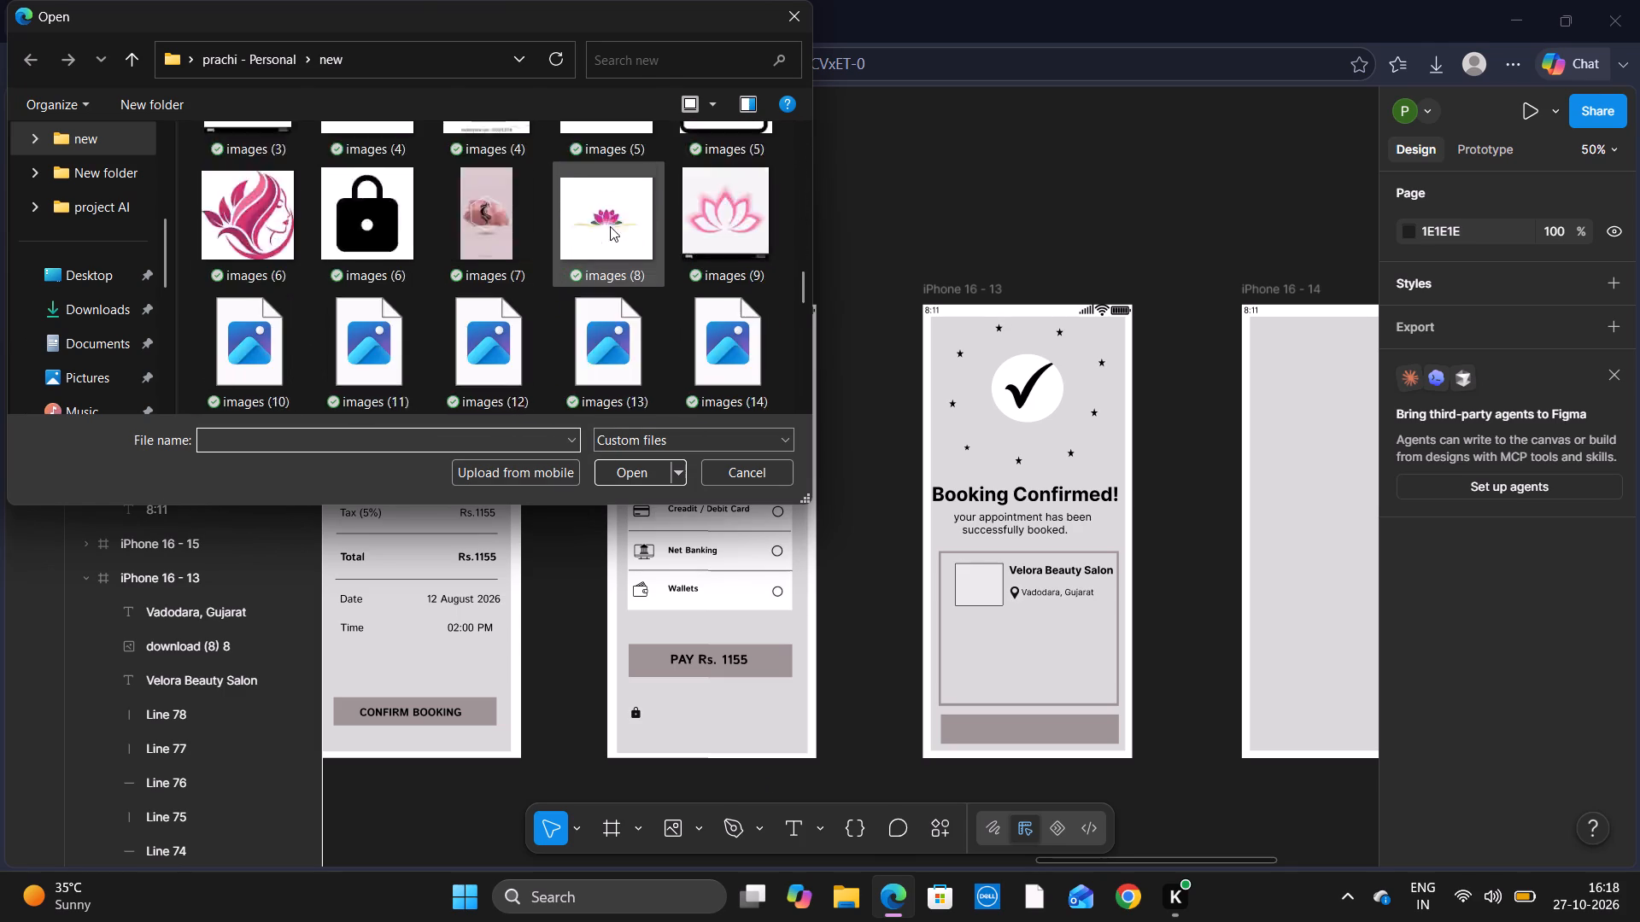
{"action": "scroll", "coordinate": [610, 226], "scroll_direction": "down", "scroll_amount": 2}
{"action": "scroll", "coordinate": [610, 226], "scroll_direction": "up", "scroll_amount": 6}
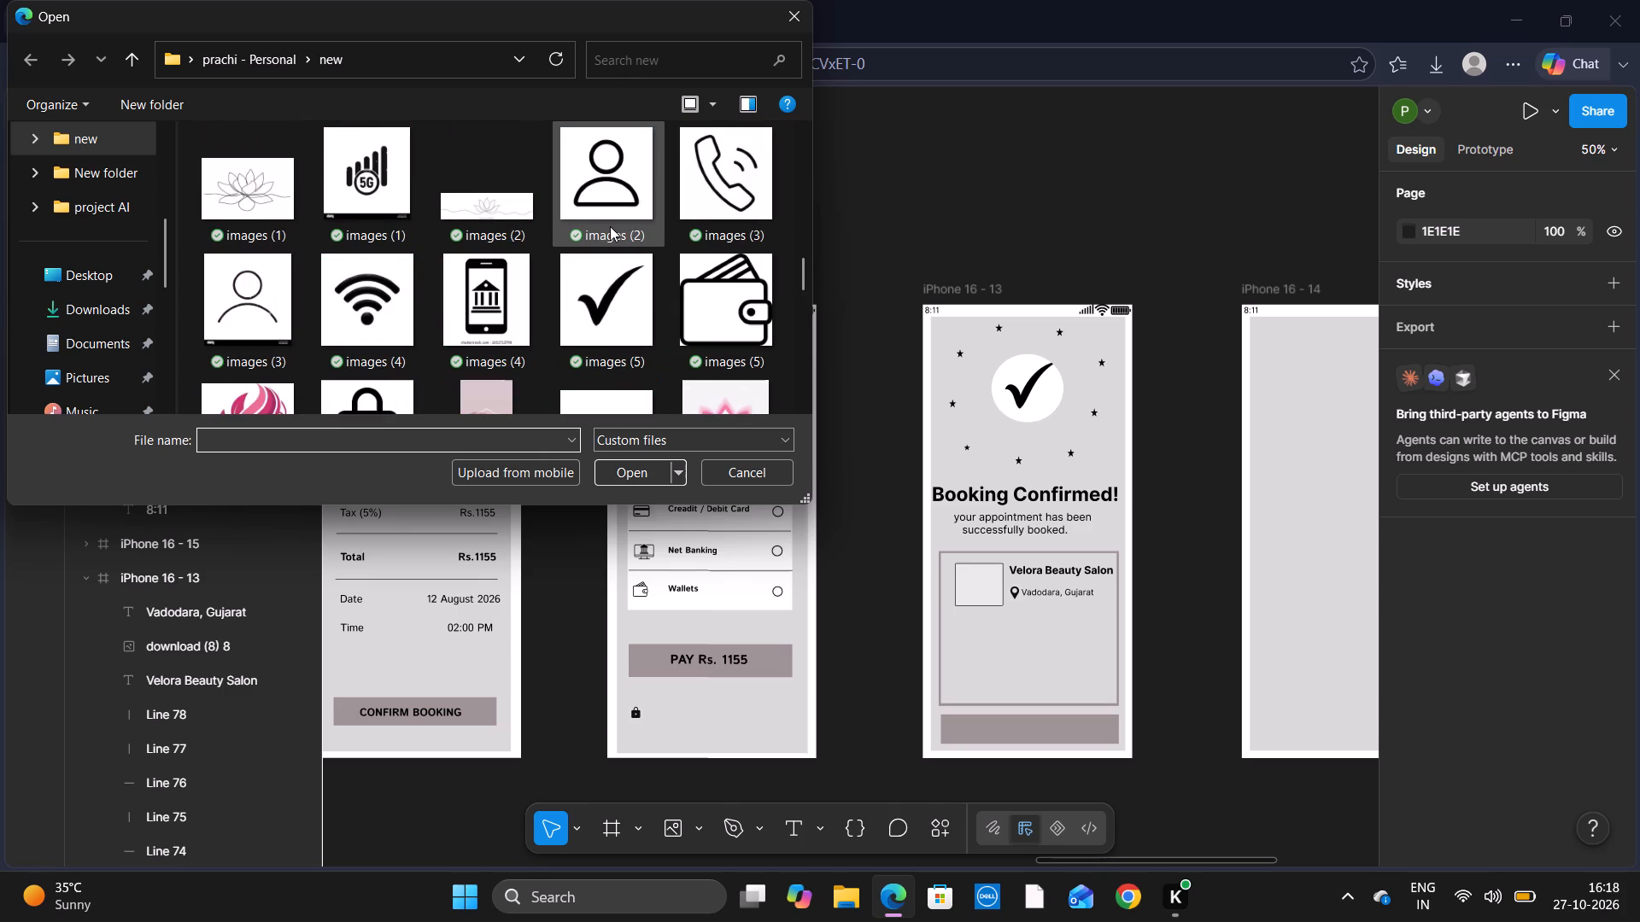
{"action": "scroll", "coordinate": [610, 226], "scroll_direction": "up", "scroll_amount": 4}
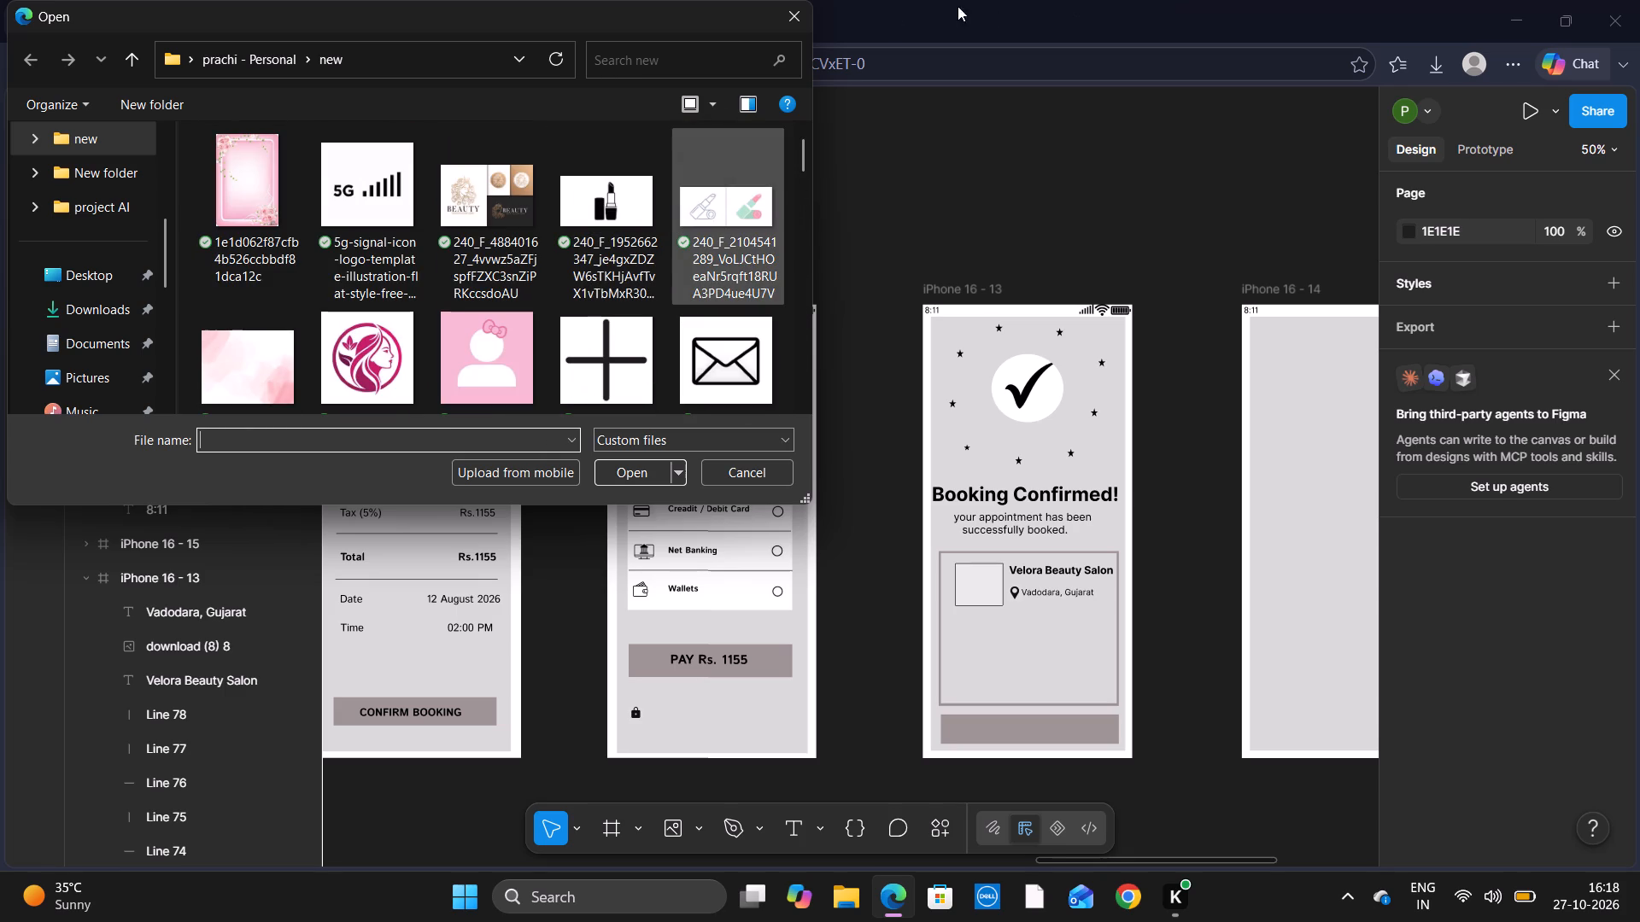
{"action": "left_click", "coordinate": [799, 9]}
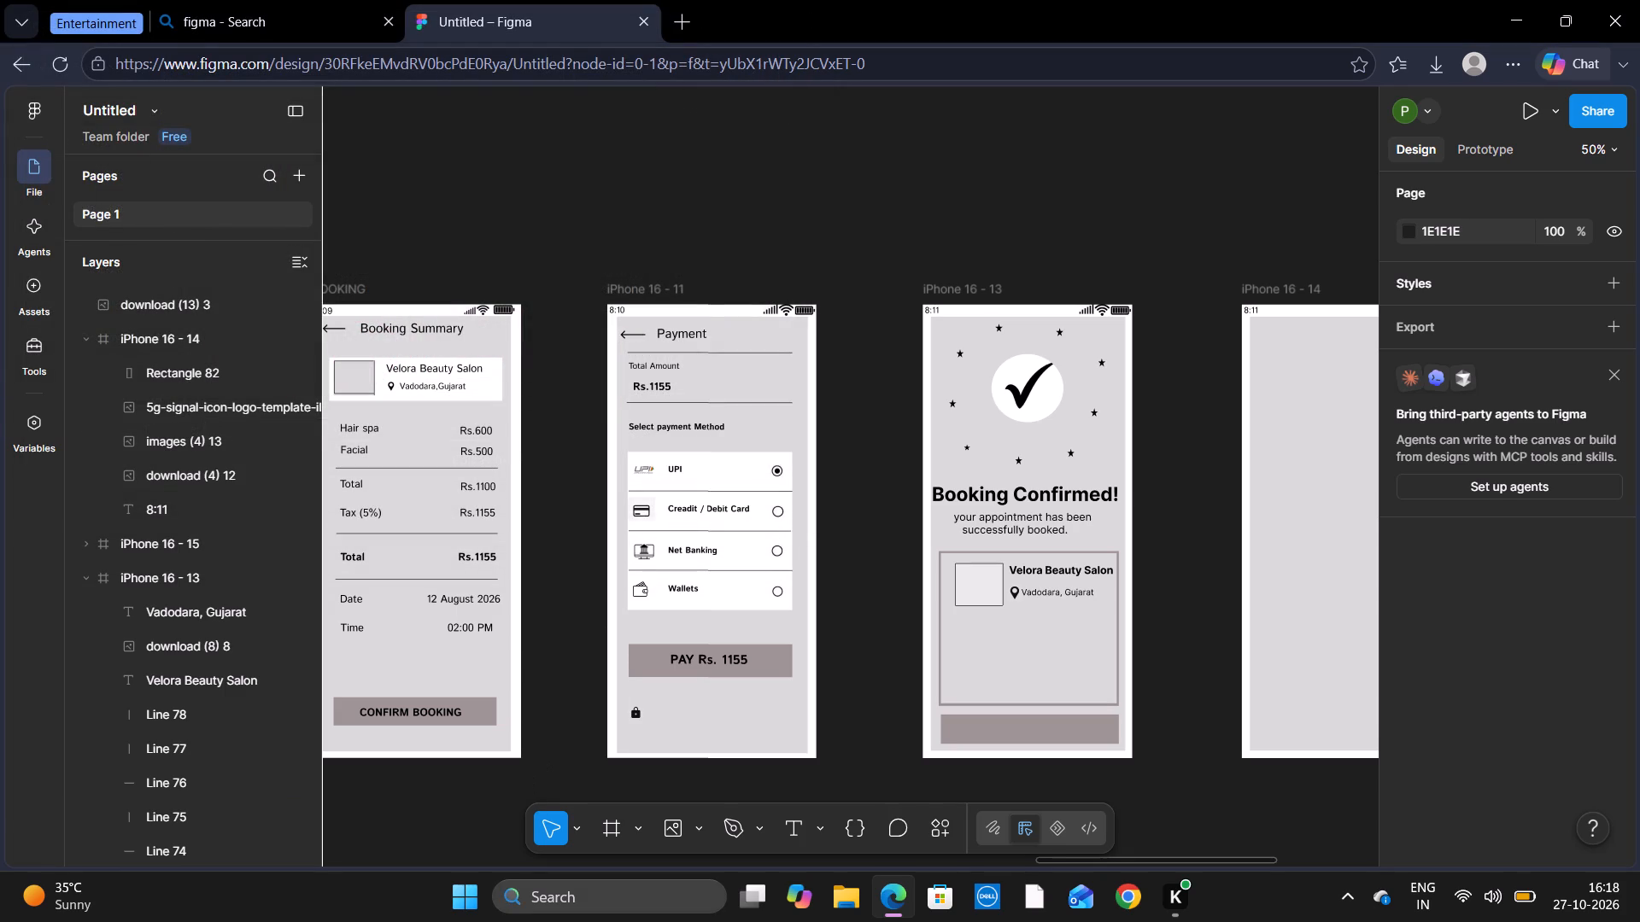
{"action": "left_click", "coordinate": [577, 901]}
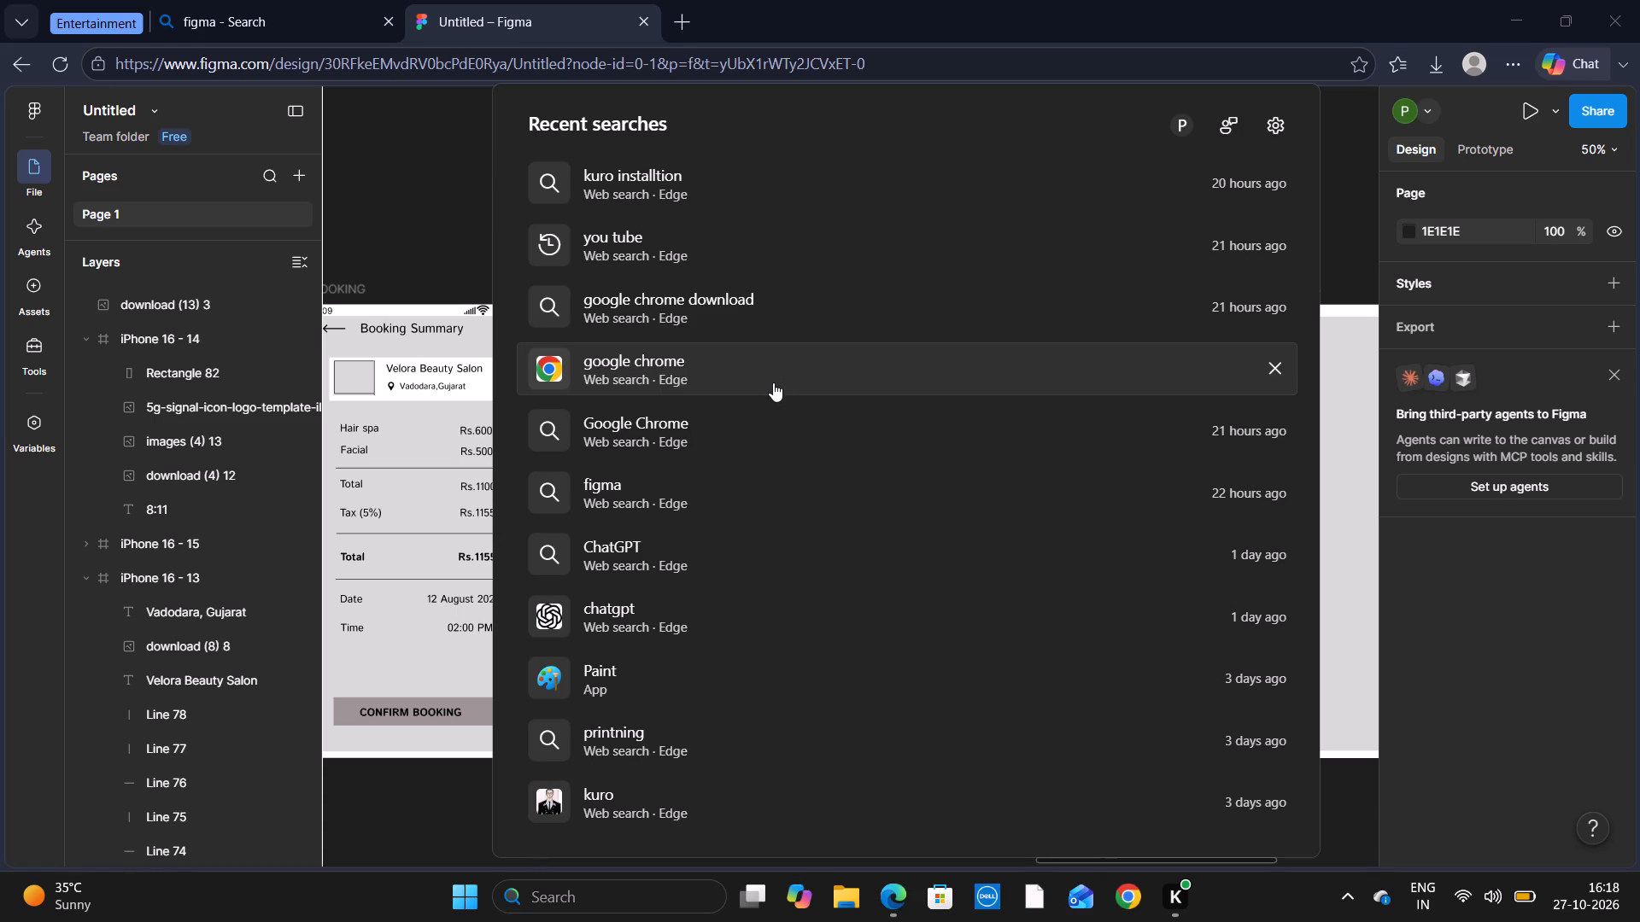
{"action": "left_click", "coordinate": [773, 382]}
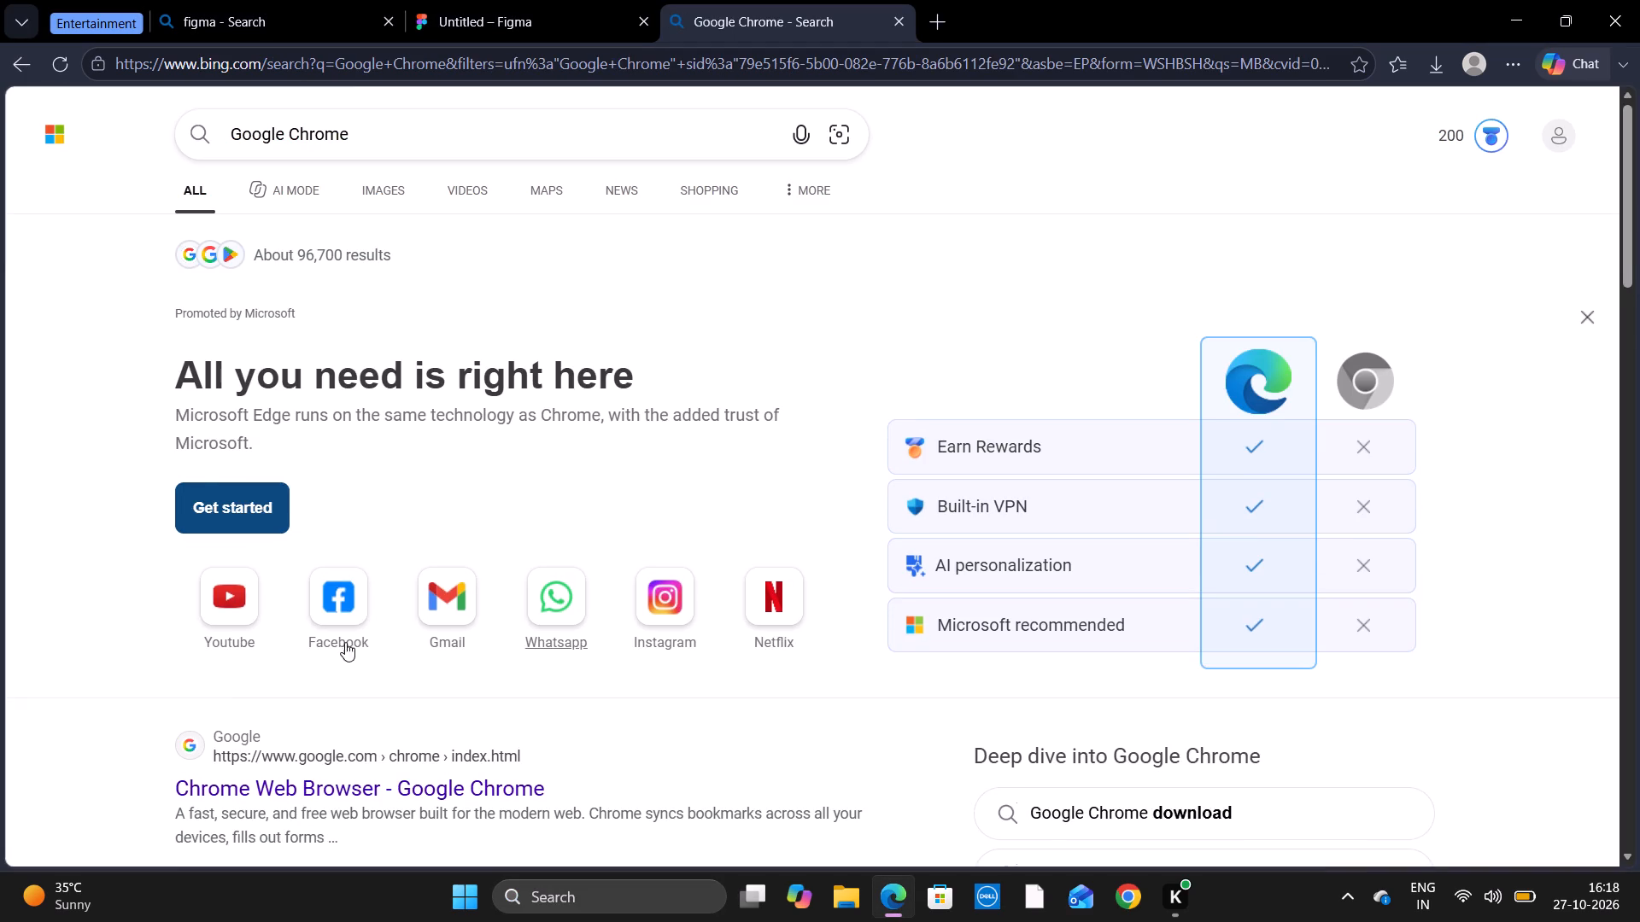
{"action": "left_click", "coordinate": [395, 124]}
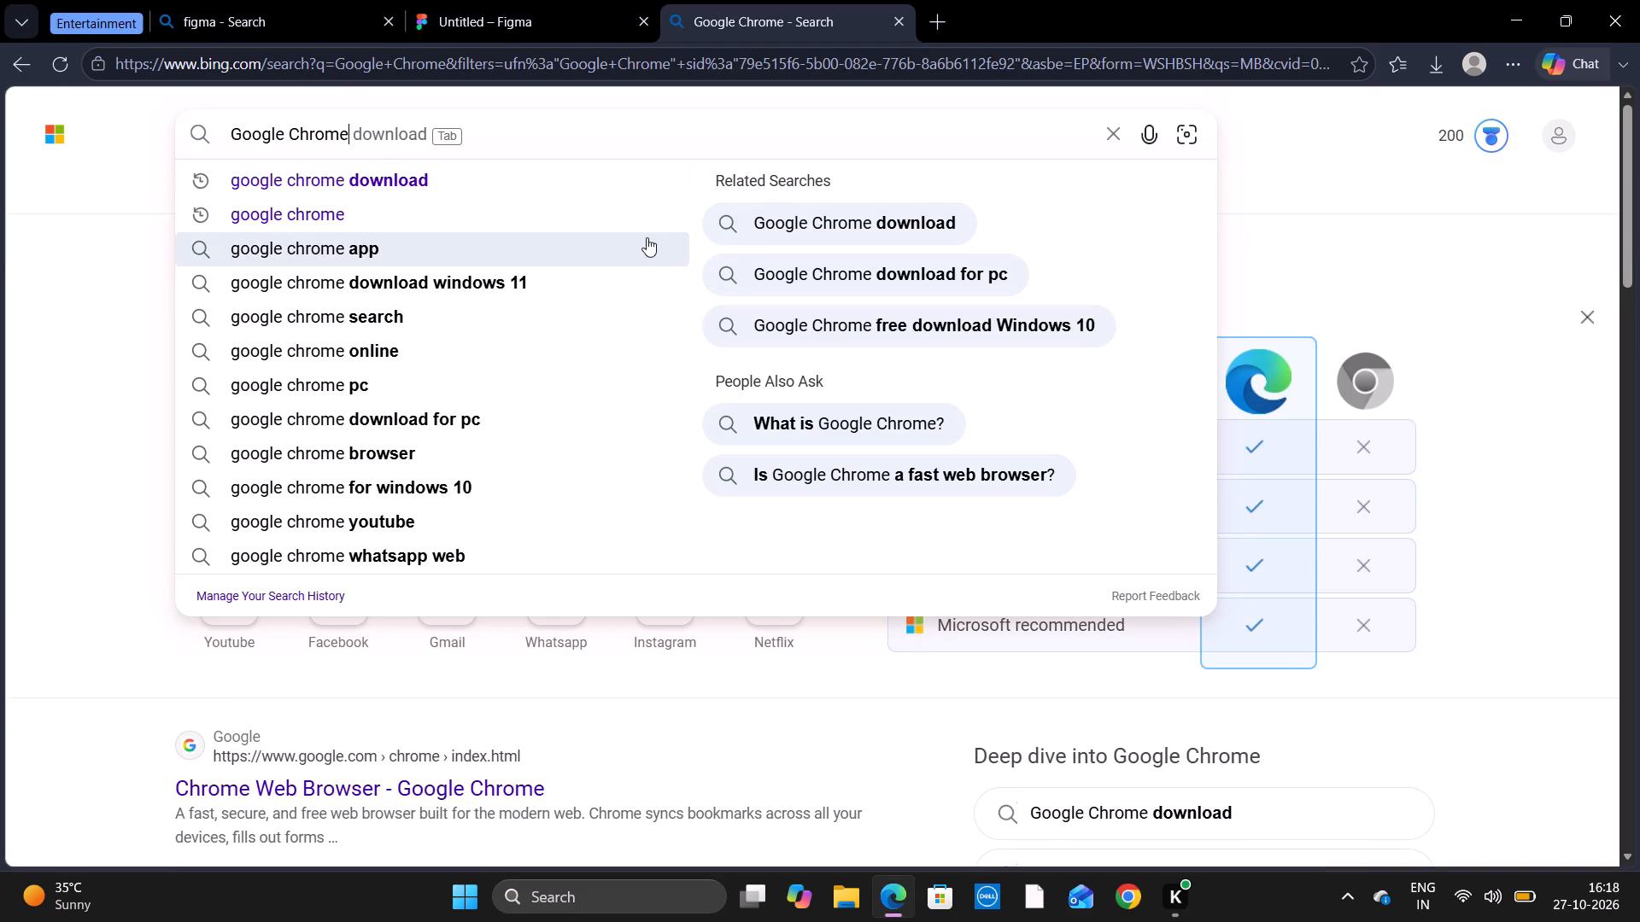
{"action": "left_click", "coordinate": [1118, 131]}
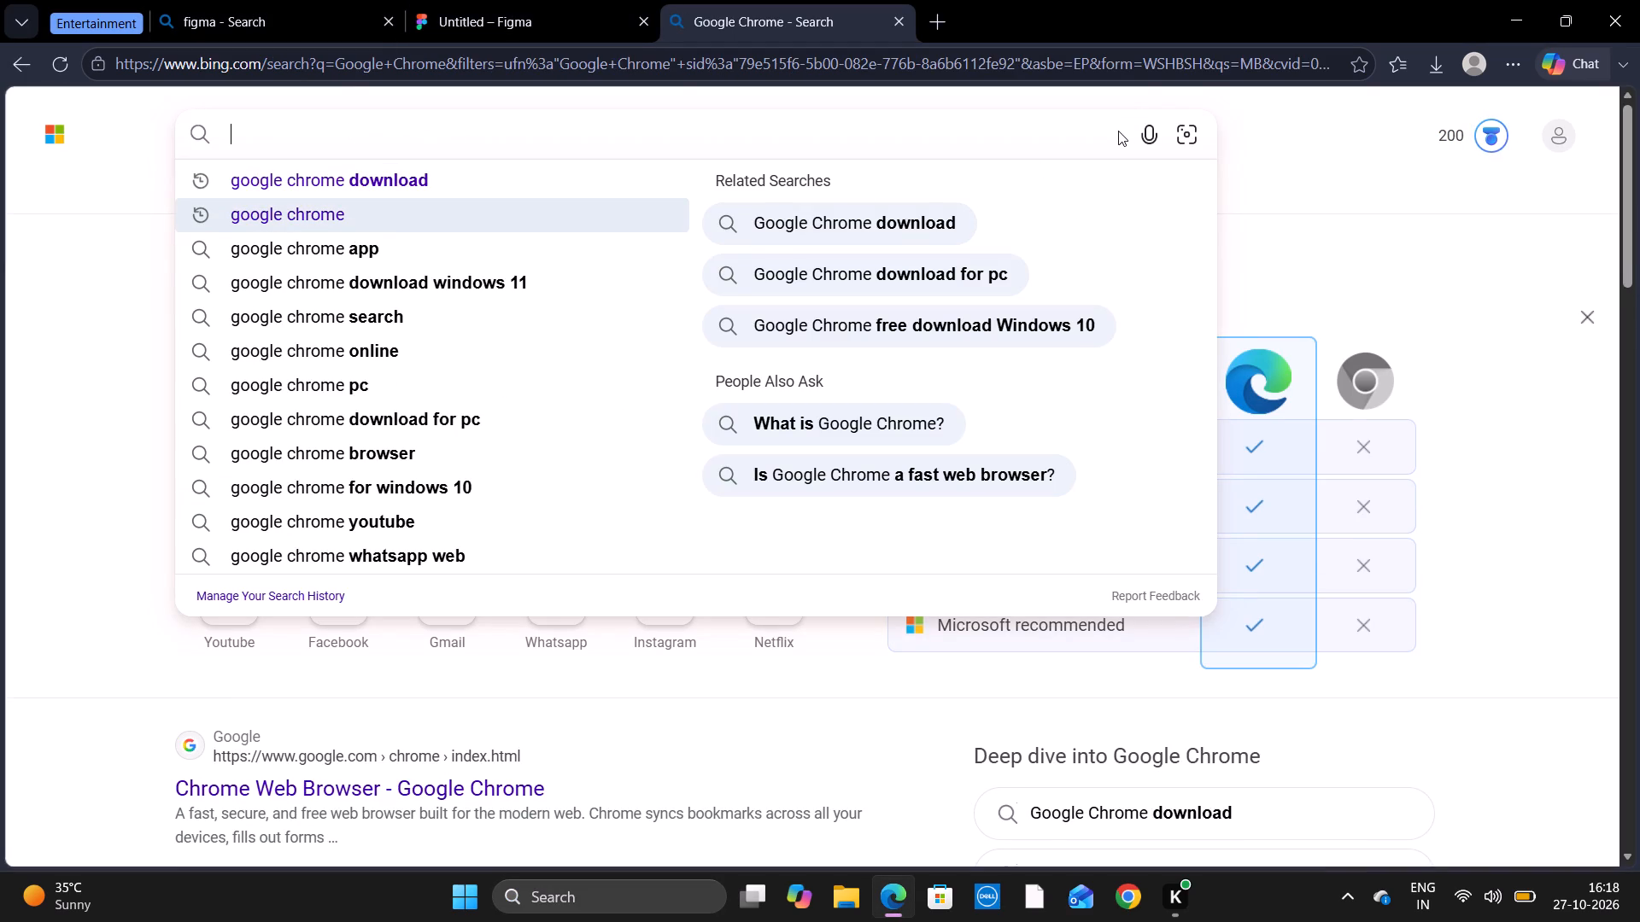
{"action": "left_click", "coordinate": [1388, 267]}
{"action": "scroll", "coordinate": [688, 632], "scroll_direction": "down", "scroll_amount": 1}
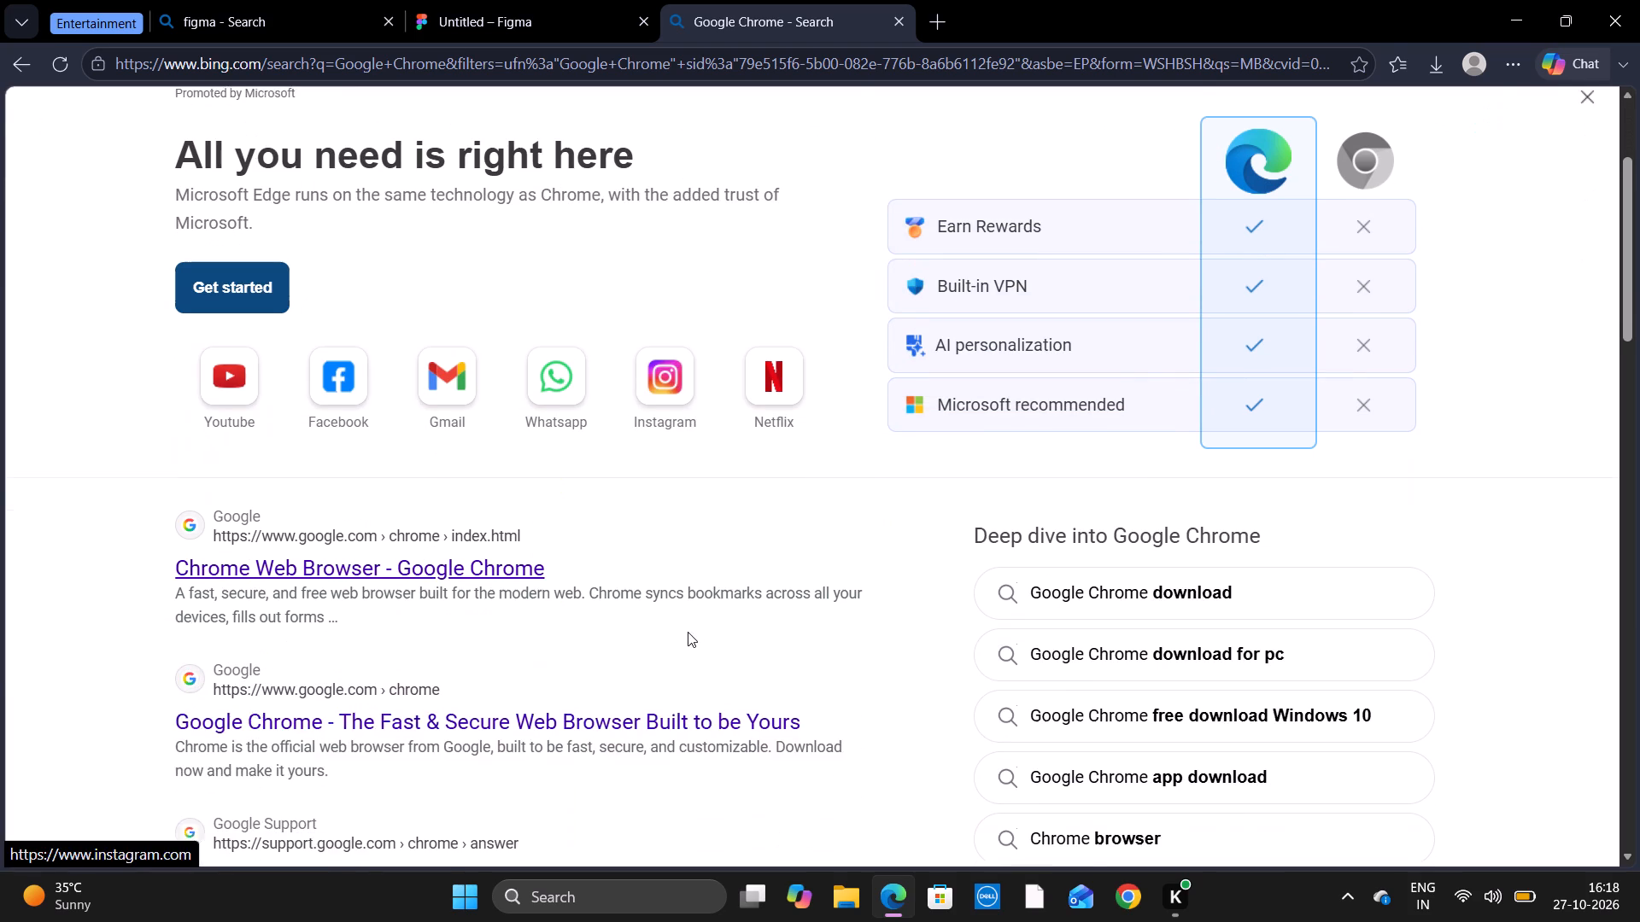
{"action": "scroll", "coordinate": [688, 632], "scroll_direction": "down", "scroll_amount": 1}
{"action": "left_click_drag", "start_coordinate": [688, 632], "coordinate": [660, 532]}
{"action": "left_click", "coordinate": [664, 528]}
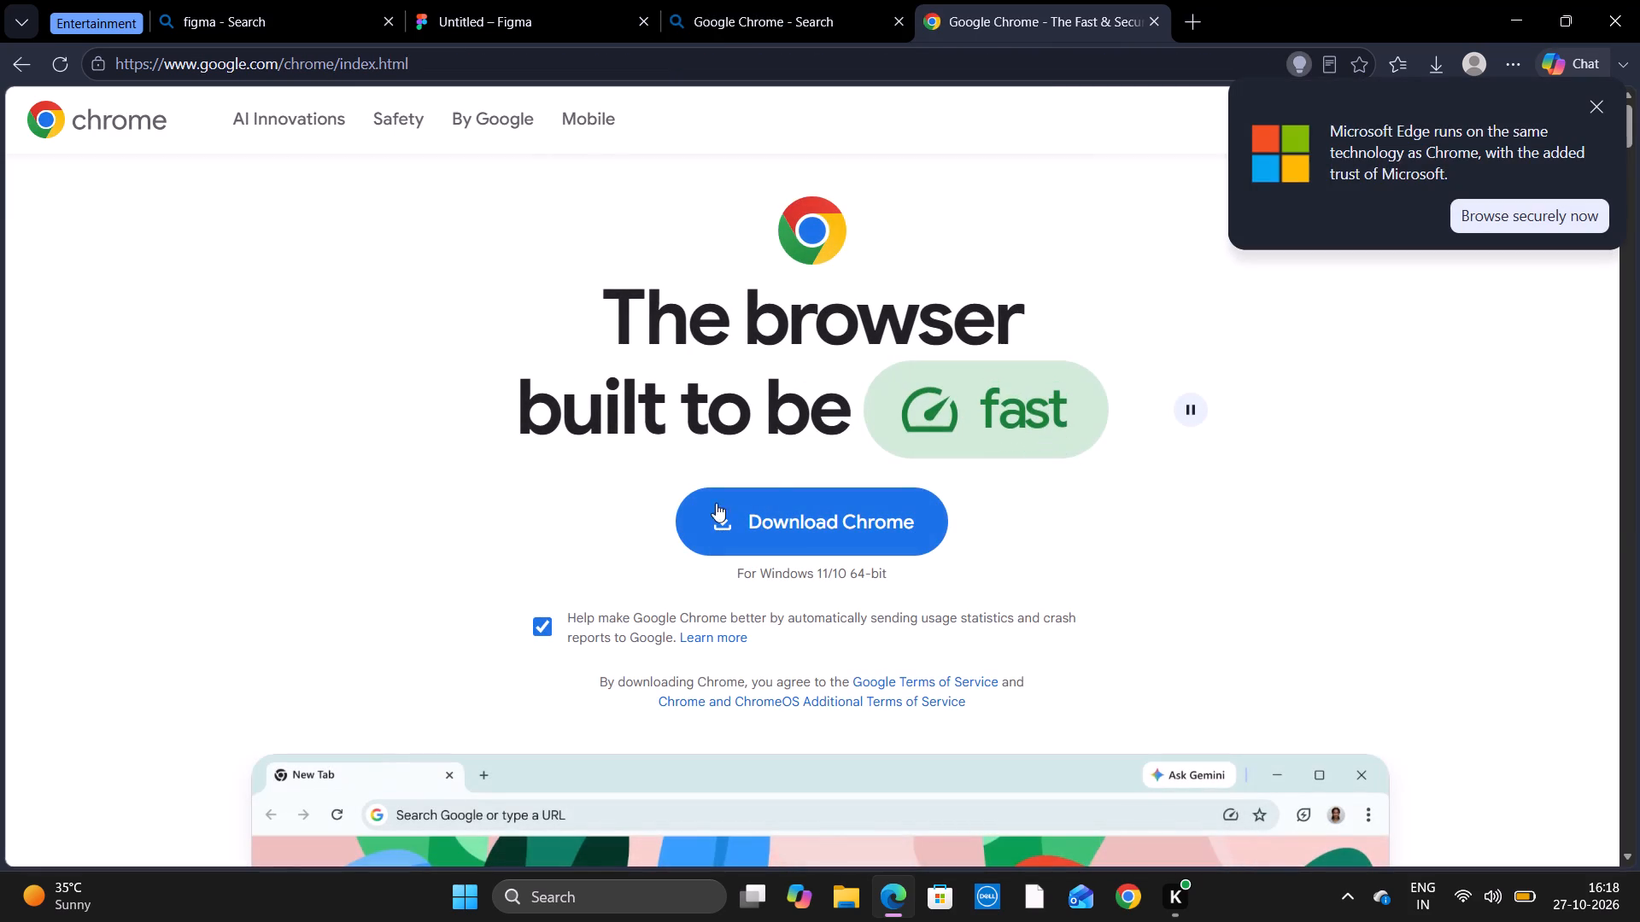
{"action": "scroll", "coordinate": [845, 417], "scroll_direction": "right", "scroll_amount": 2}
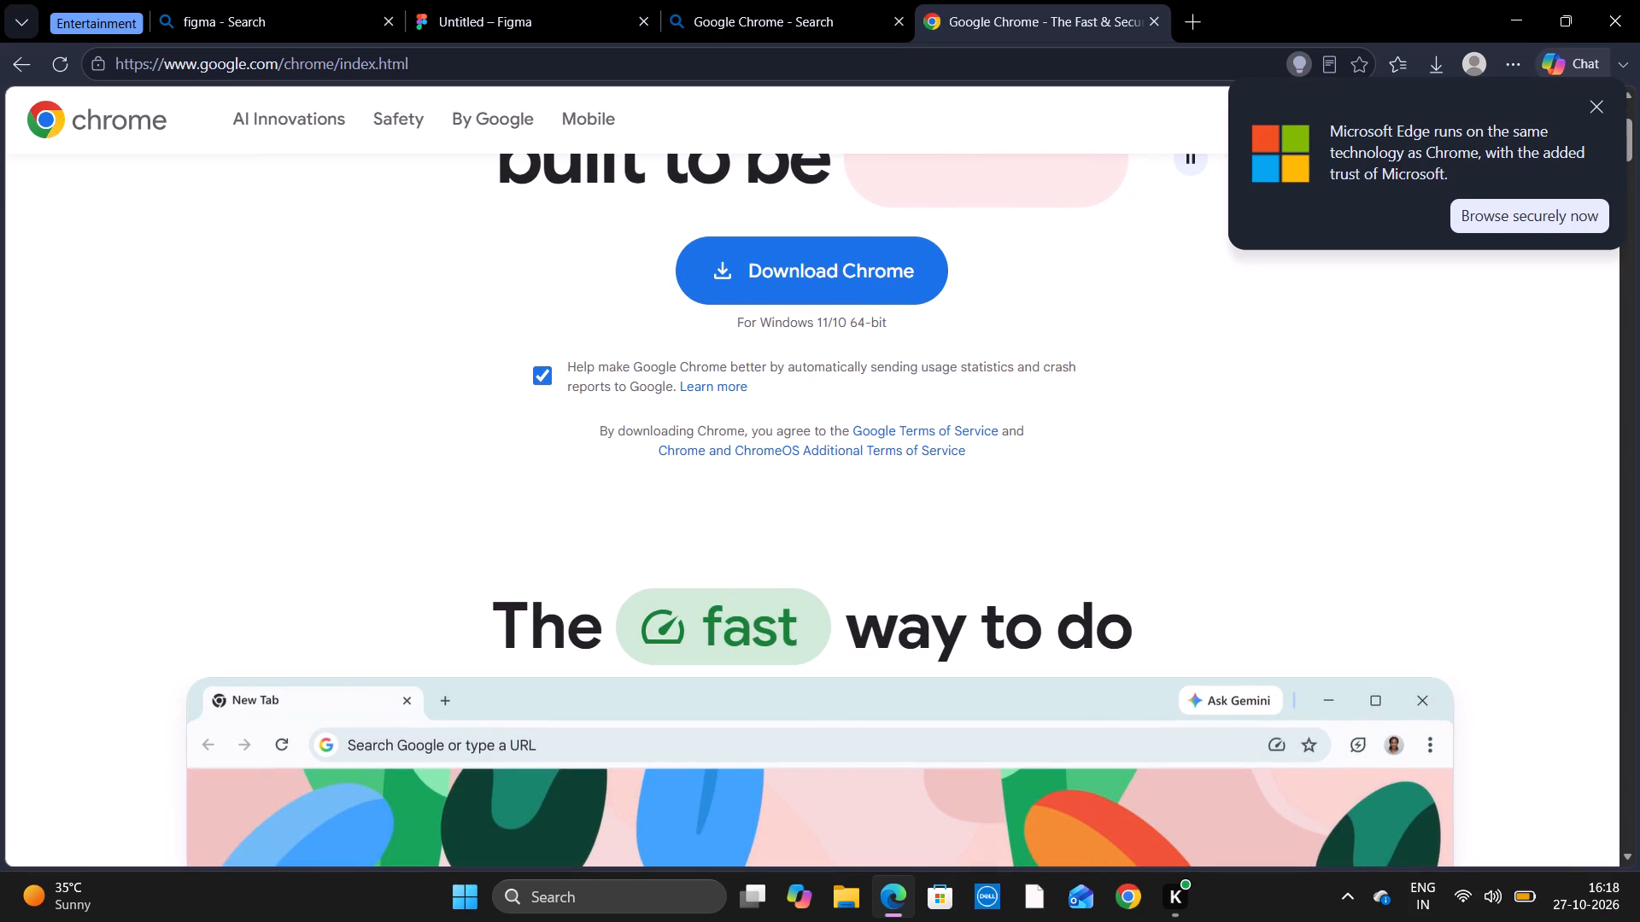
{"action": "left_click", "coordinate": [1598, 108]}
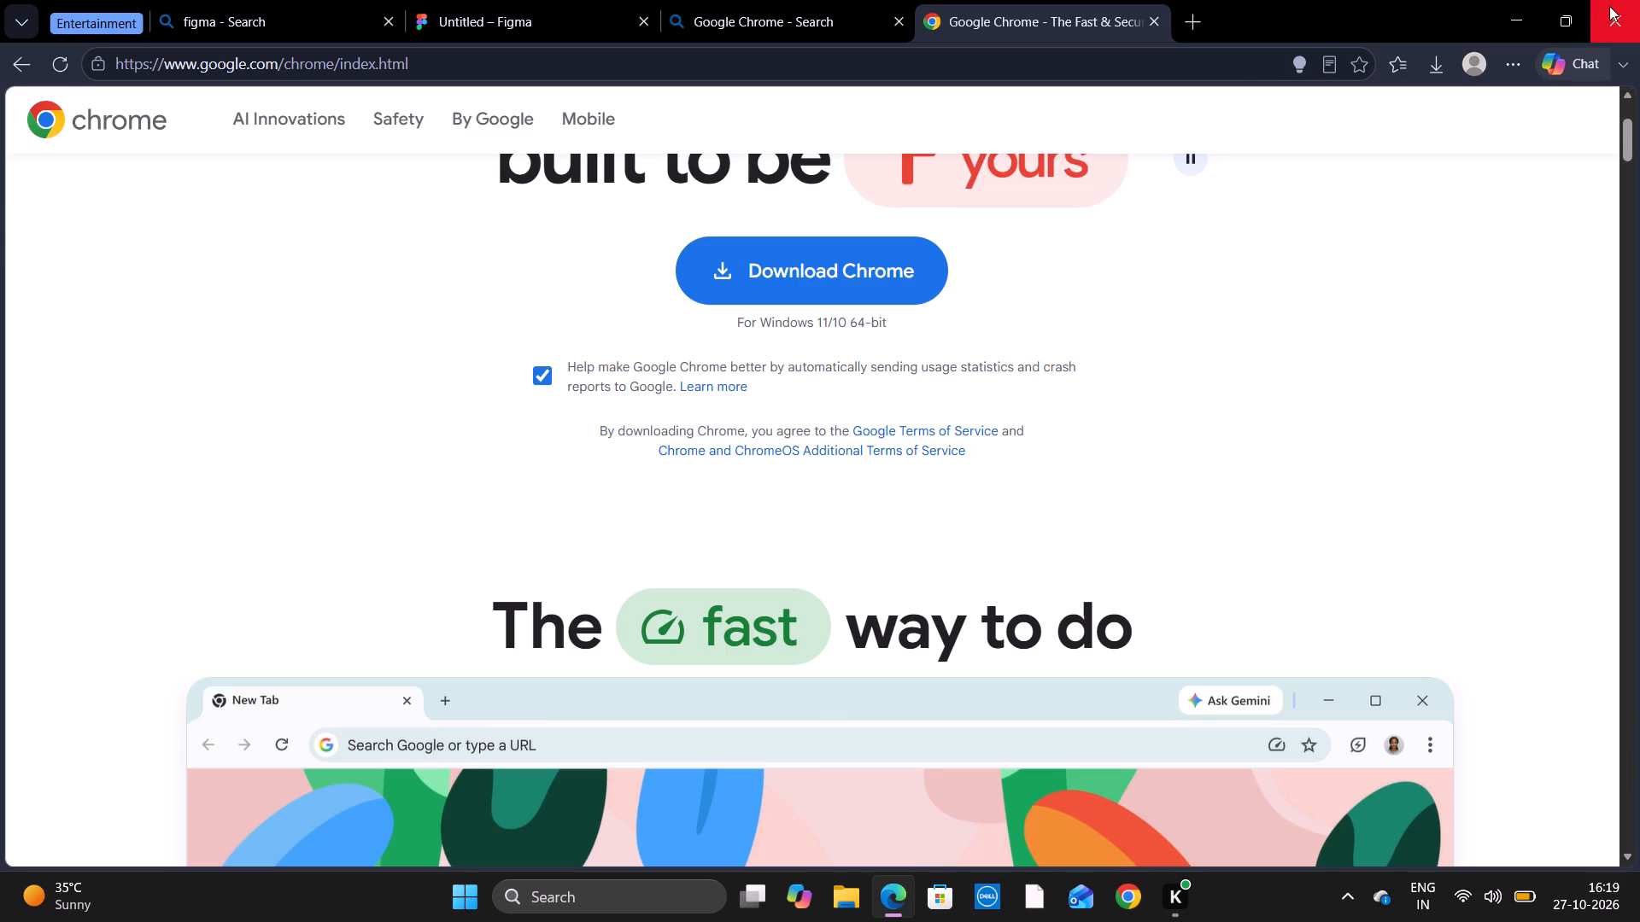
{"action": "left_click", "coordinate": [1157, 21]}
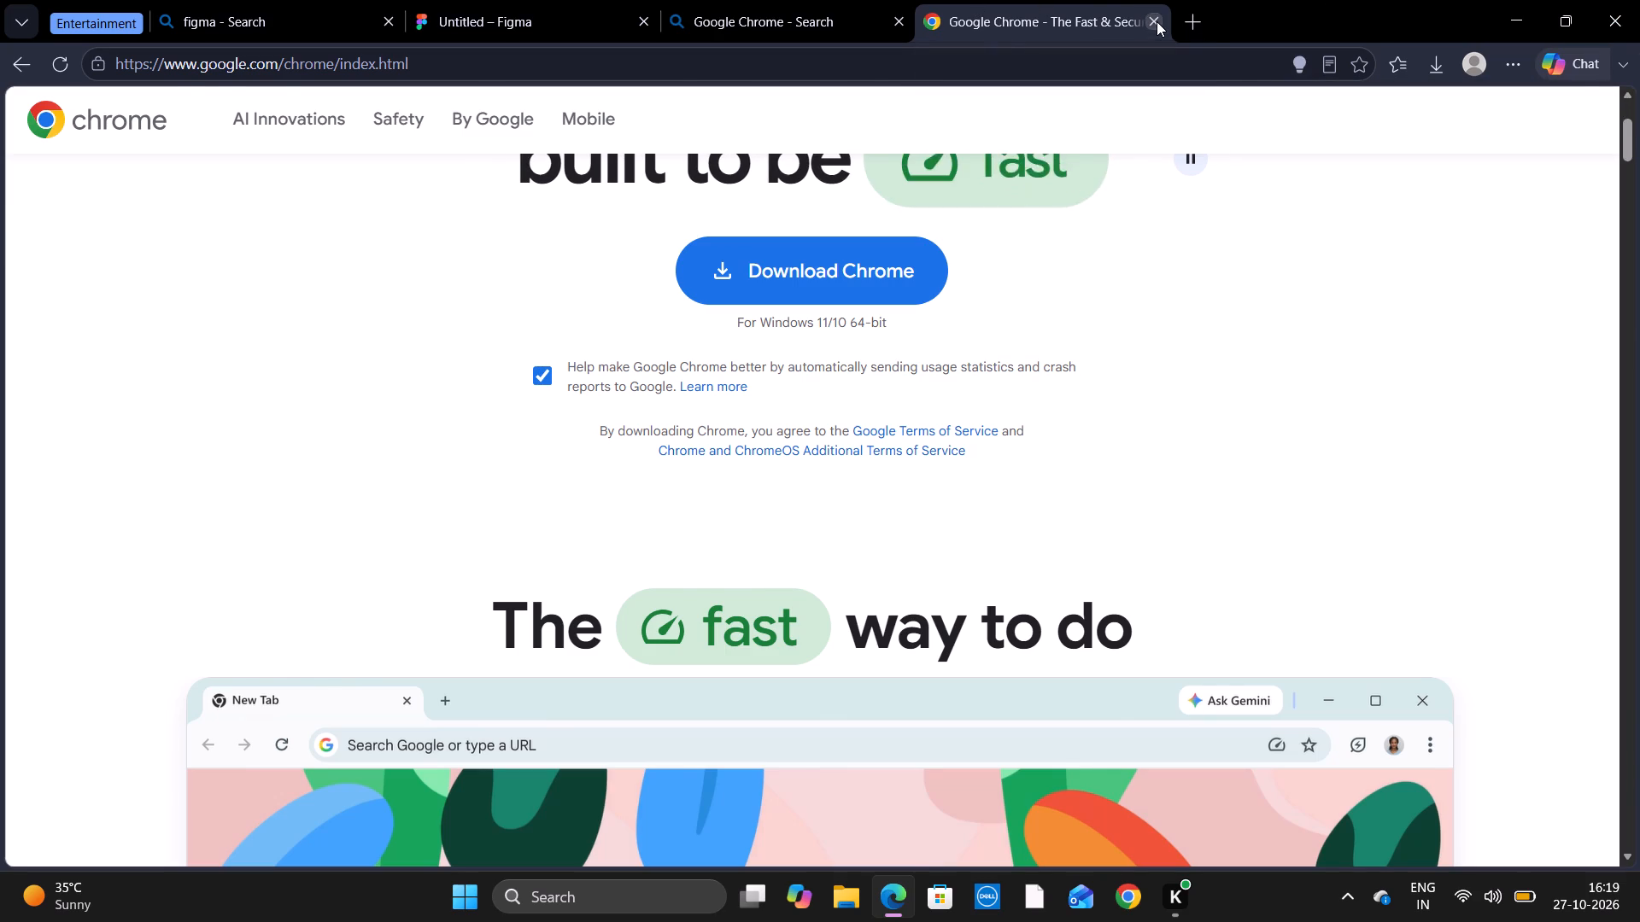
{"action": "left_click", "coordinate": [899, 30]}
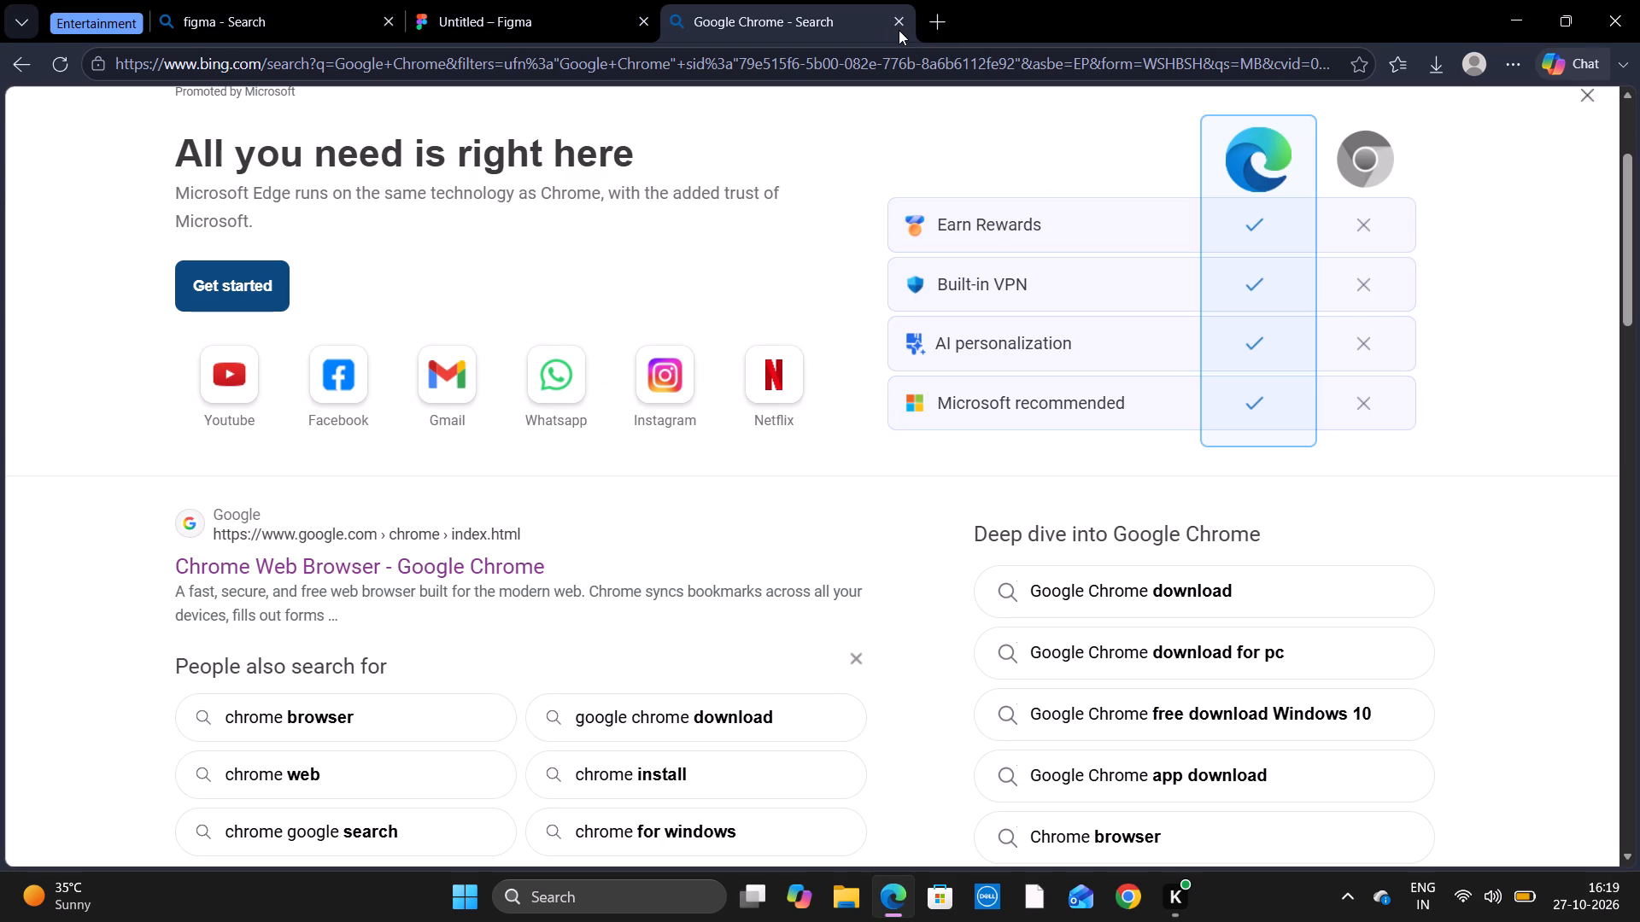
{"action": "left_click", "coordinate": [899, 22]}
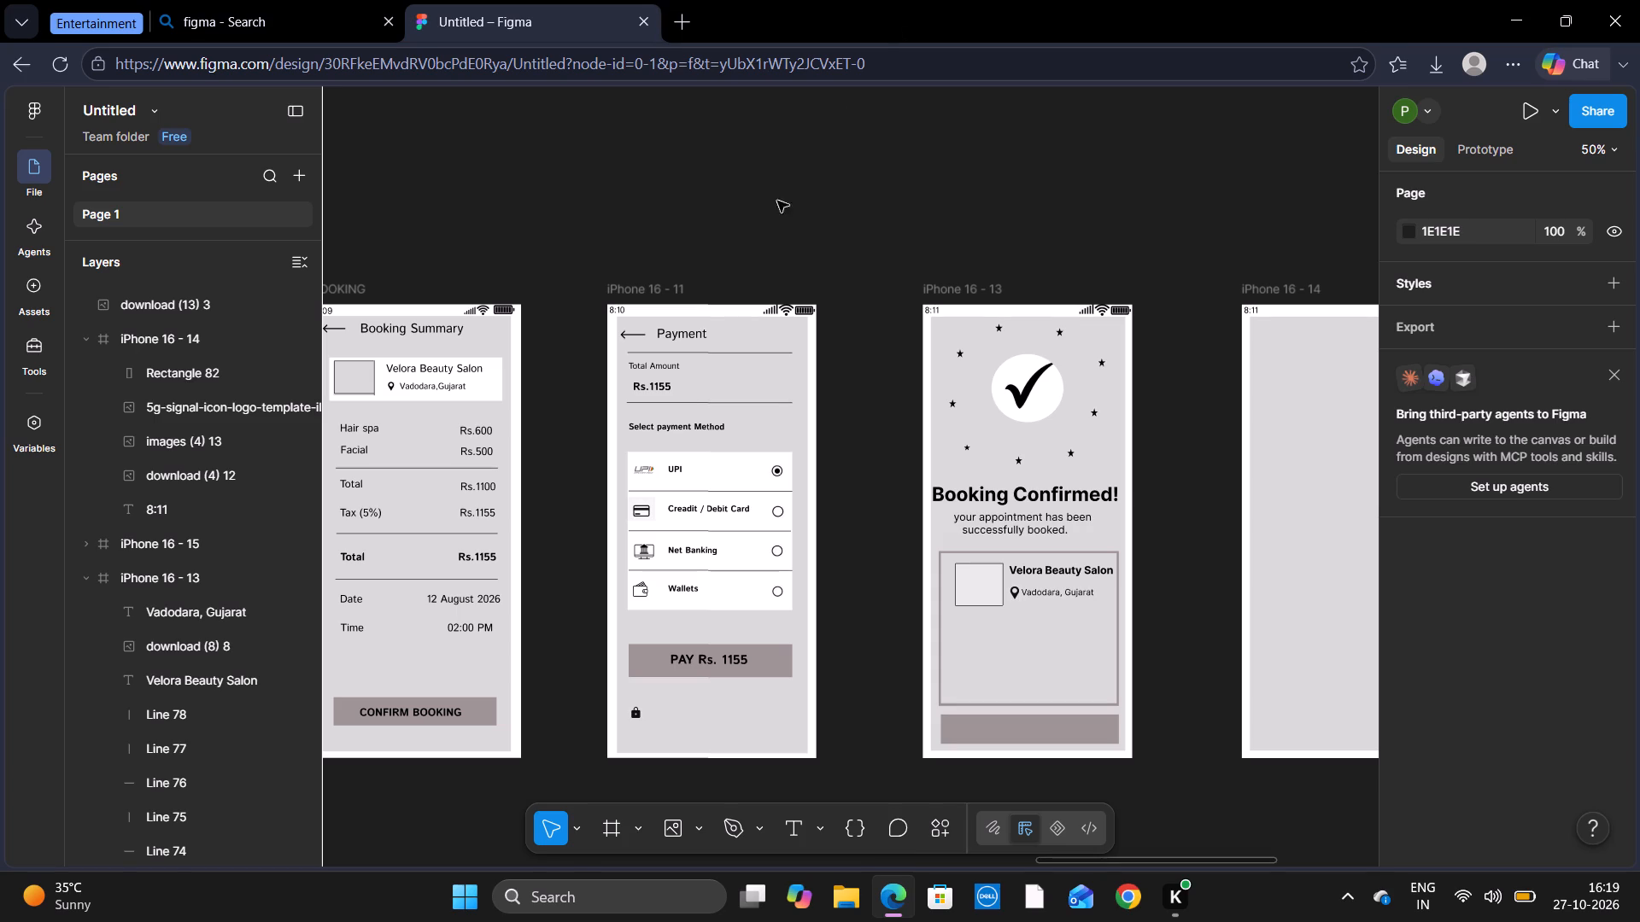
Search the web for "goggle" and open the Google home page from the results.
{"action": "left_click", "coordinate": [581, 894]}
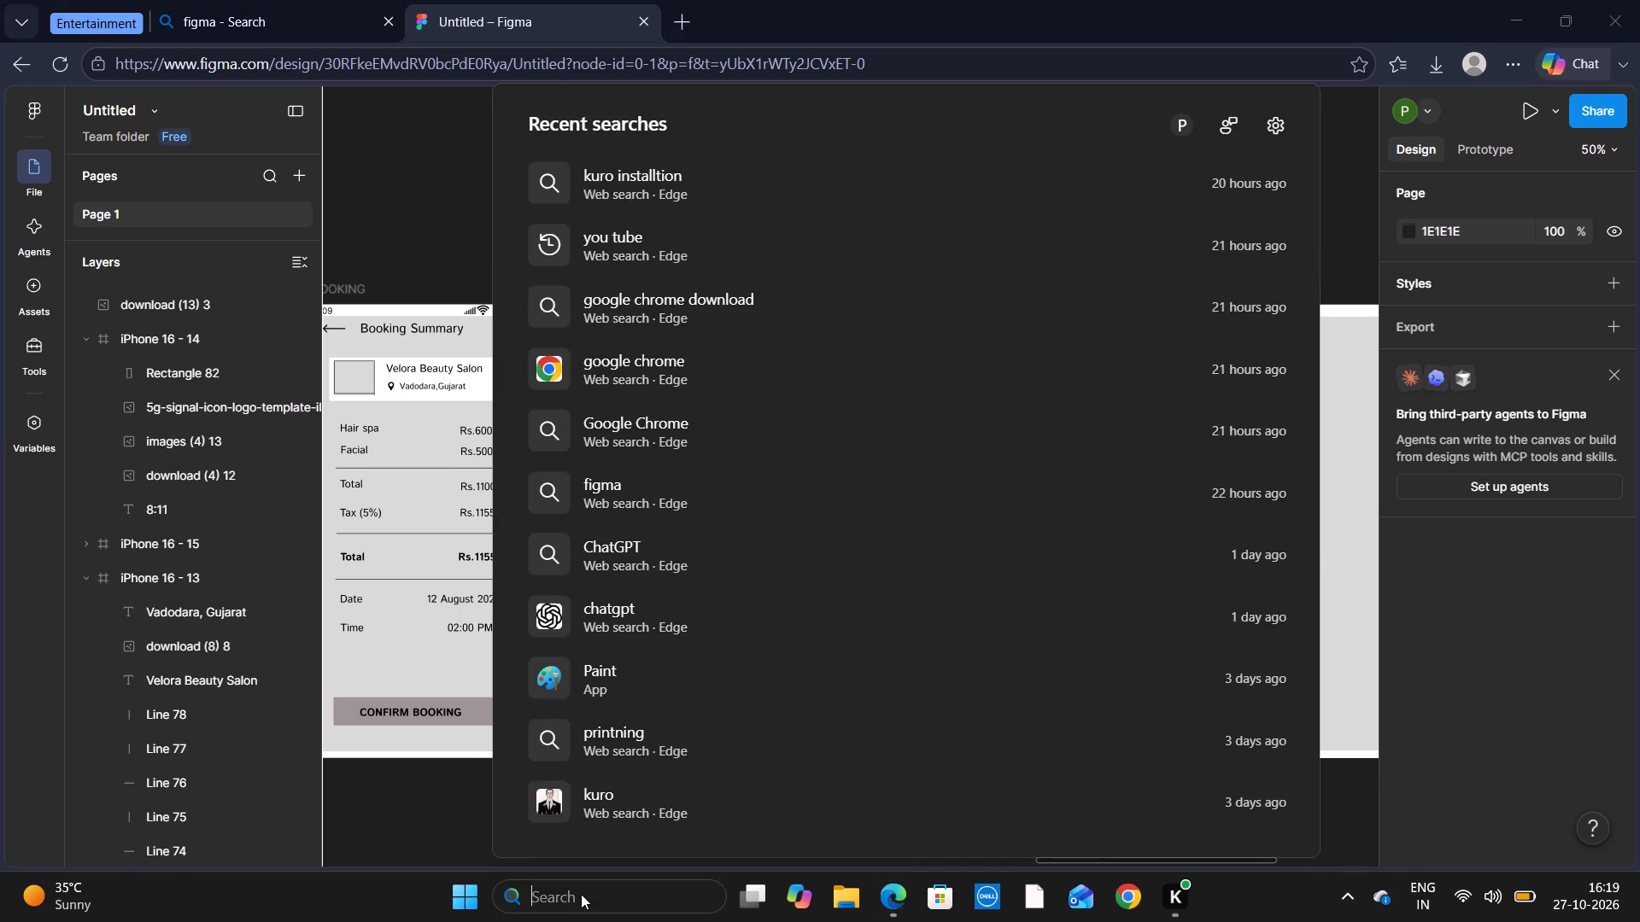
{"action": "type", "text": "goggl"}
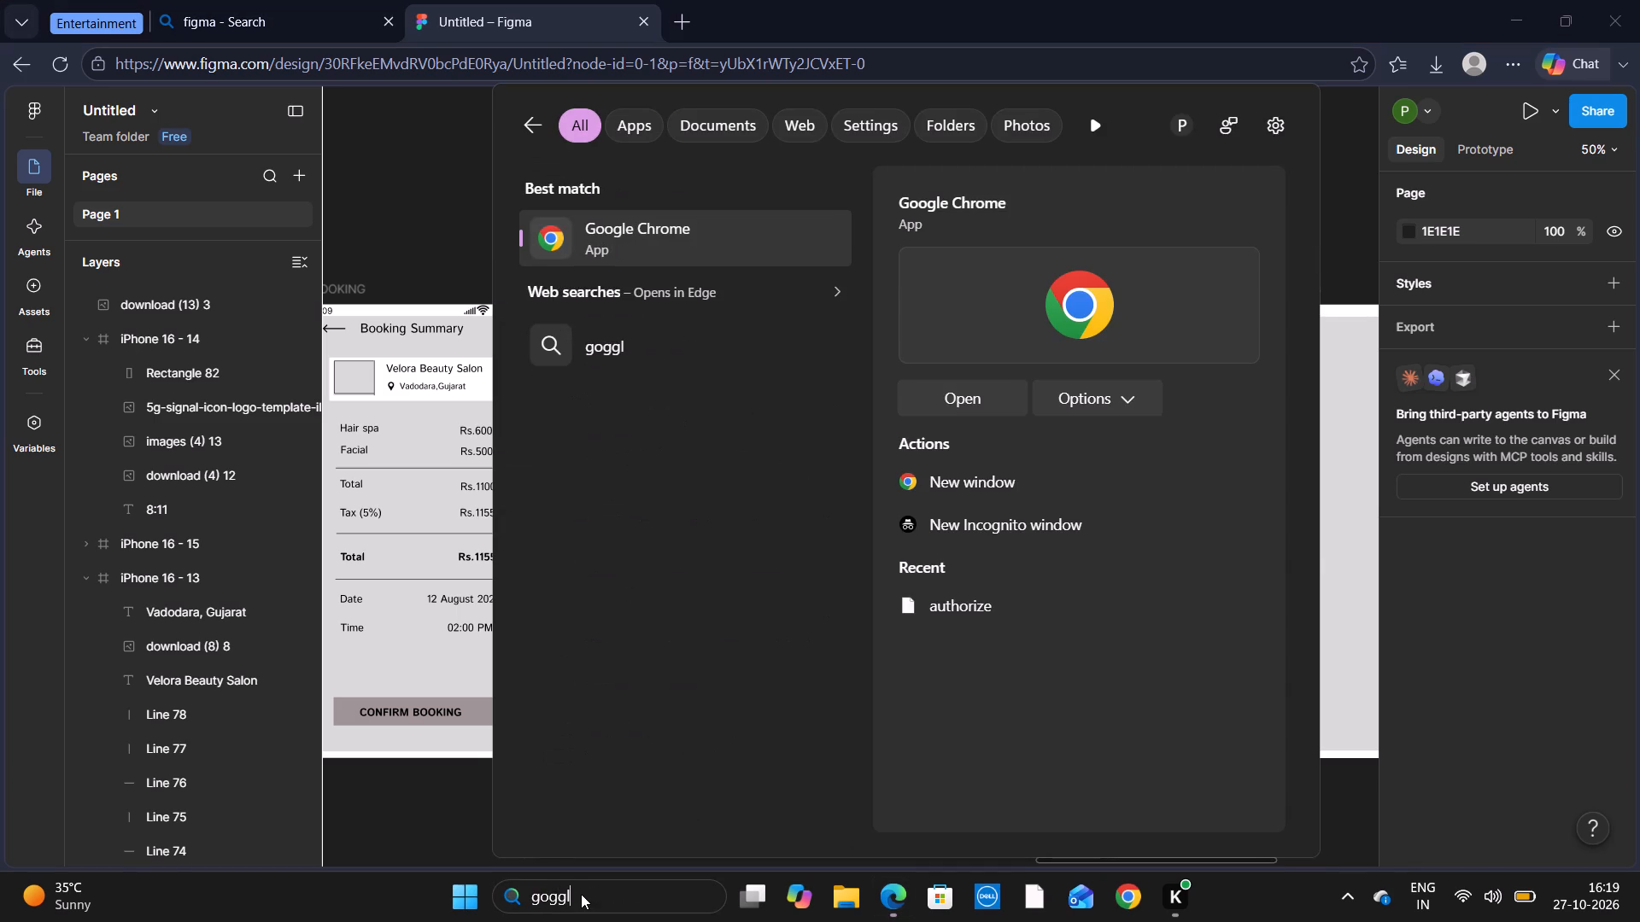
{"action": "key", "text": "e"}
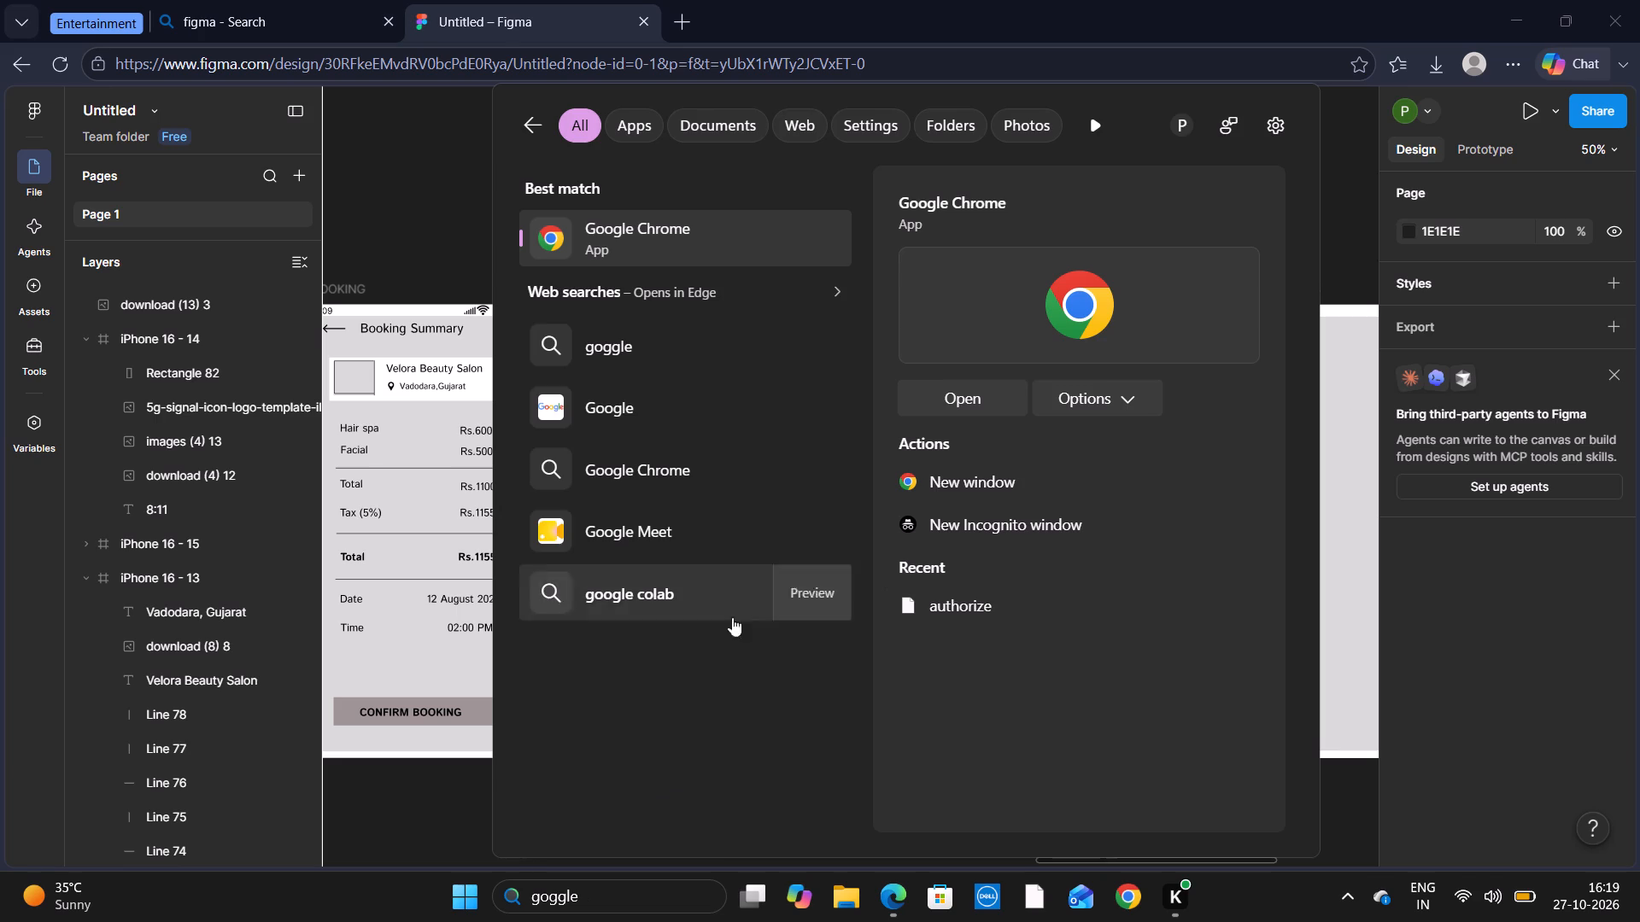
{"action": "left_click", "coordinate": [677, 366]}
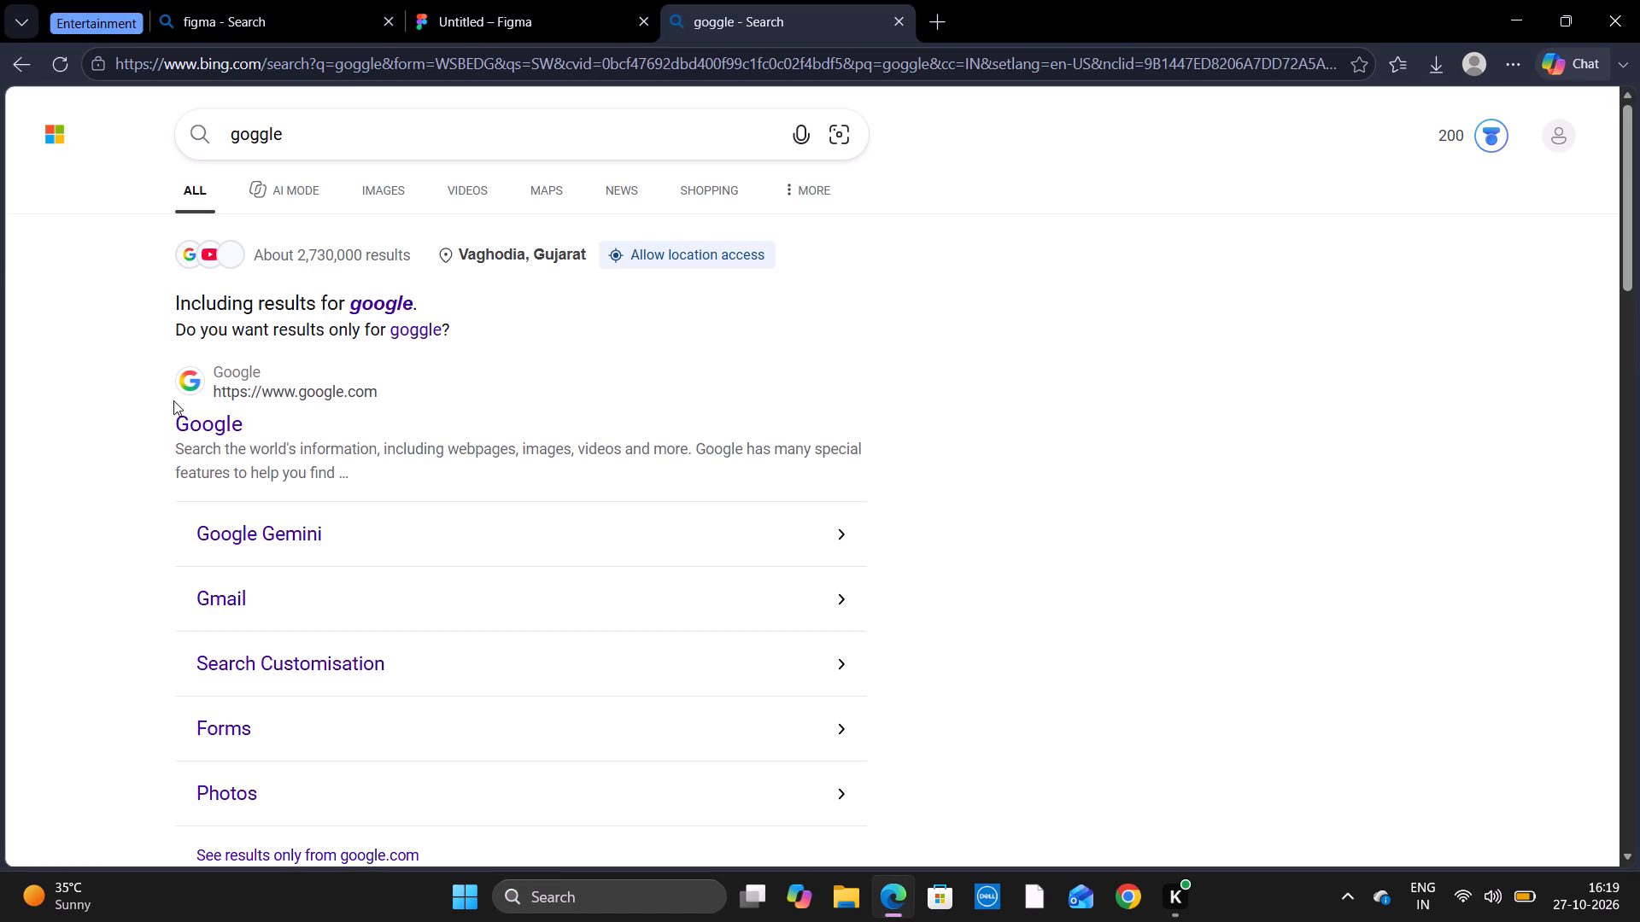
{"action": "left_click", "coordinate": [198, 420]}
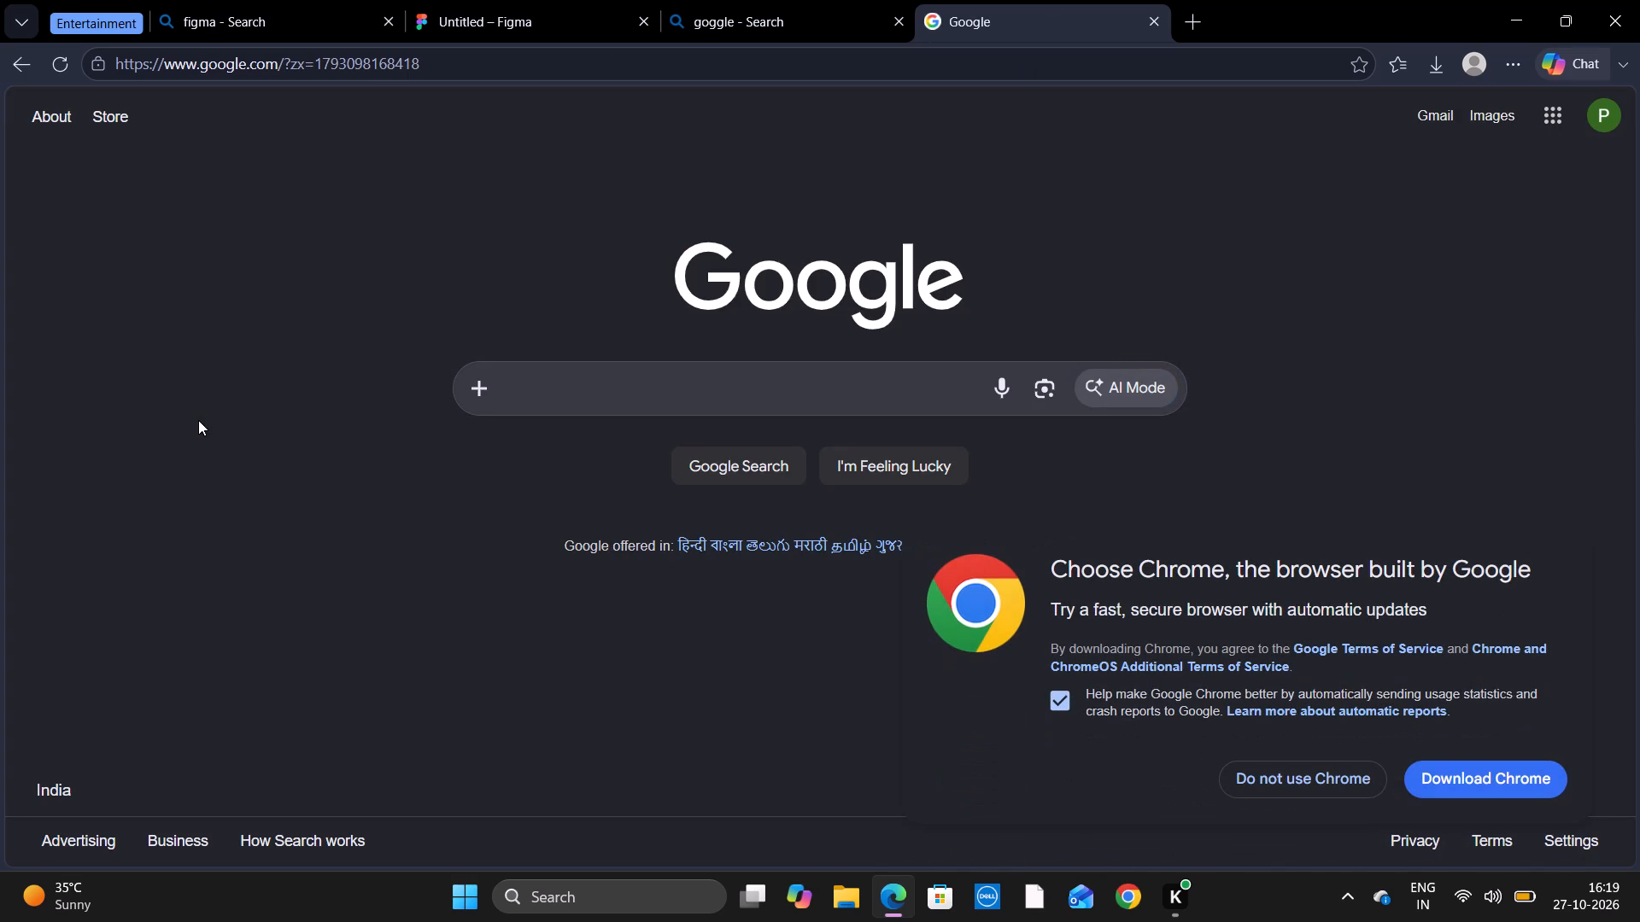
Search Google for "calander icon in black and white color".
{"action": "left_click", "coordinate": [510, 380]}
{"action": "type", "text": "calander"}
{"action": "key", "text": "space"}
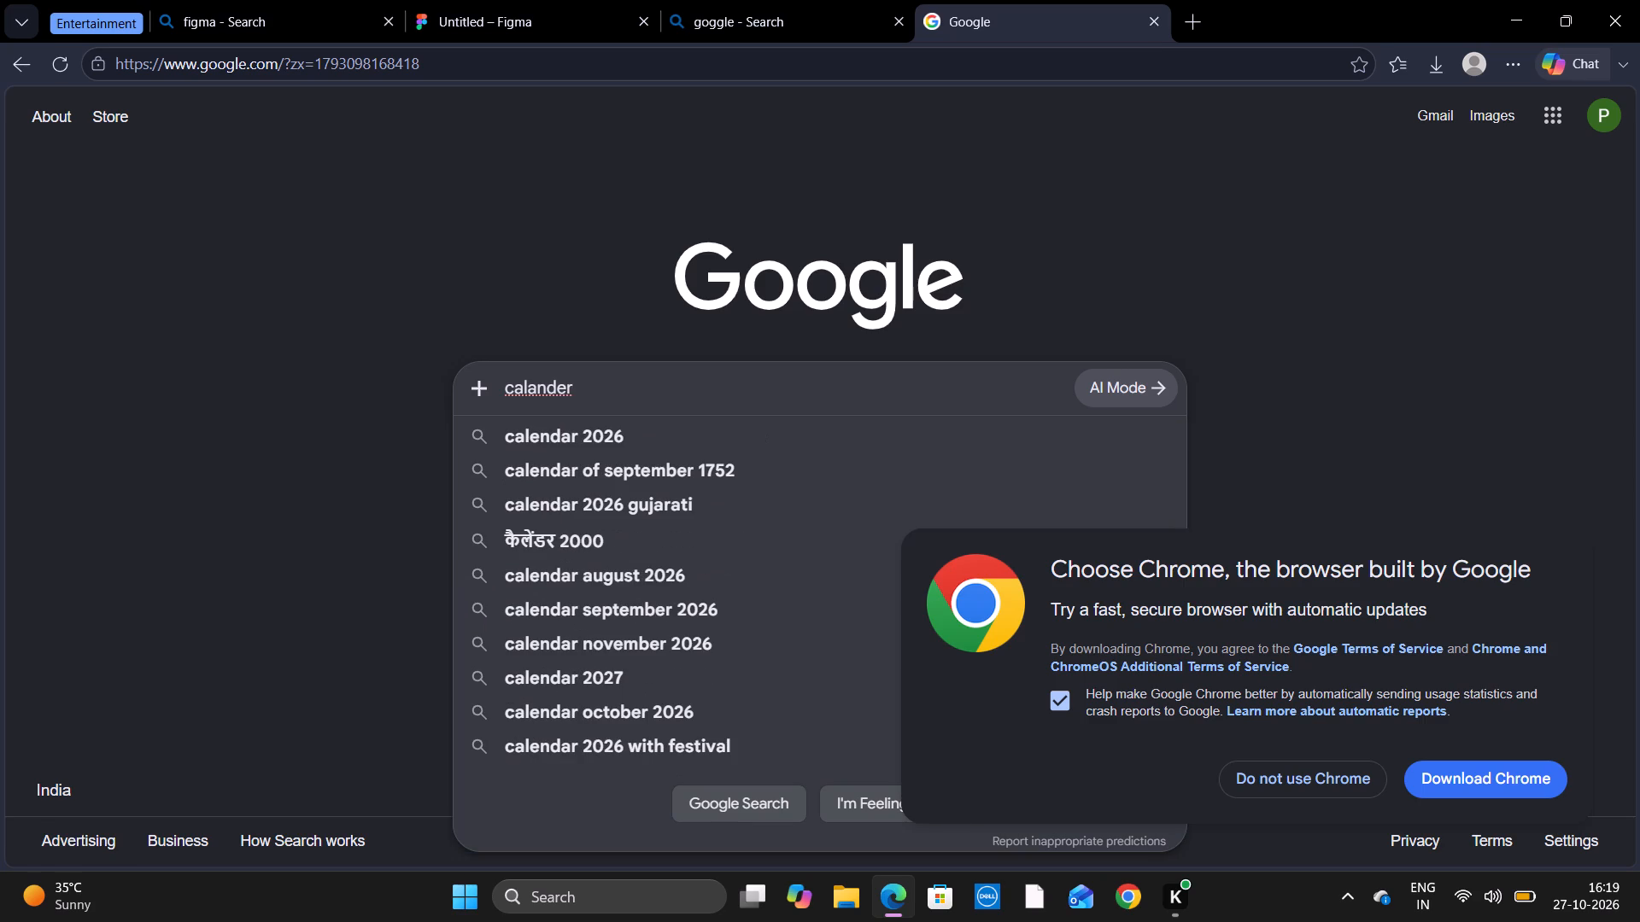
{"action": "type", "text": "icon in b;"}
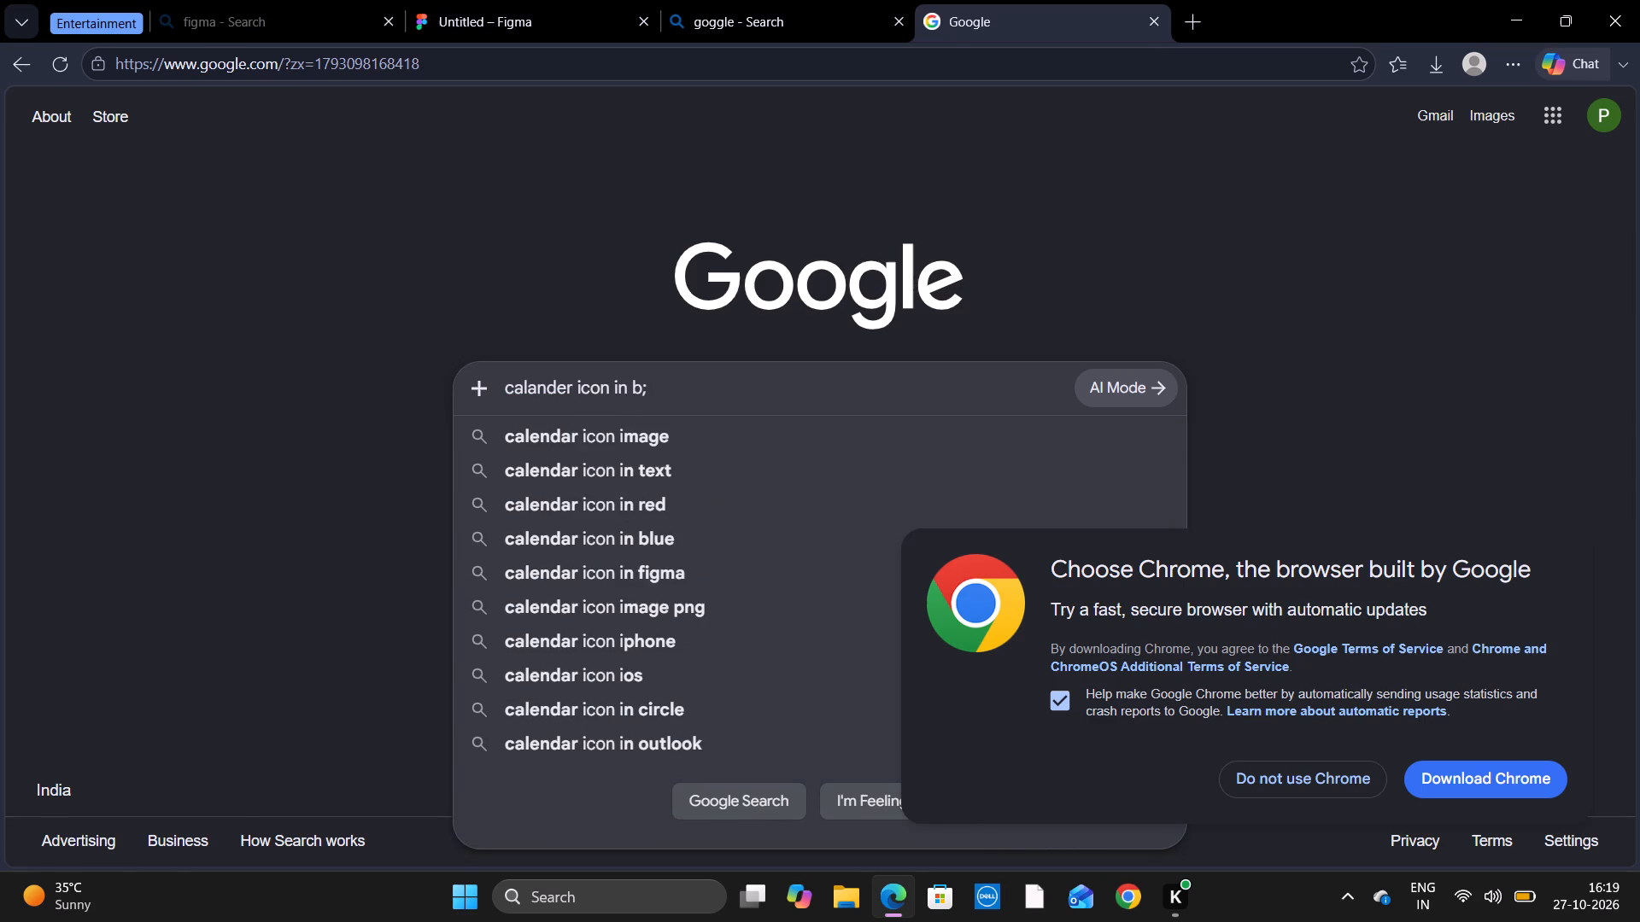
{"action": "key", "text": "BackSpace"}
{"action": "type", "text": "lack"}
{"action": "key", "text": "space"}
{"action": "type", "text": "and wh"}
{"action": "type", "text": "ite colort"}
{"action": "key", "text": "Return"}
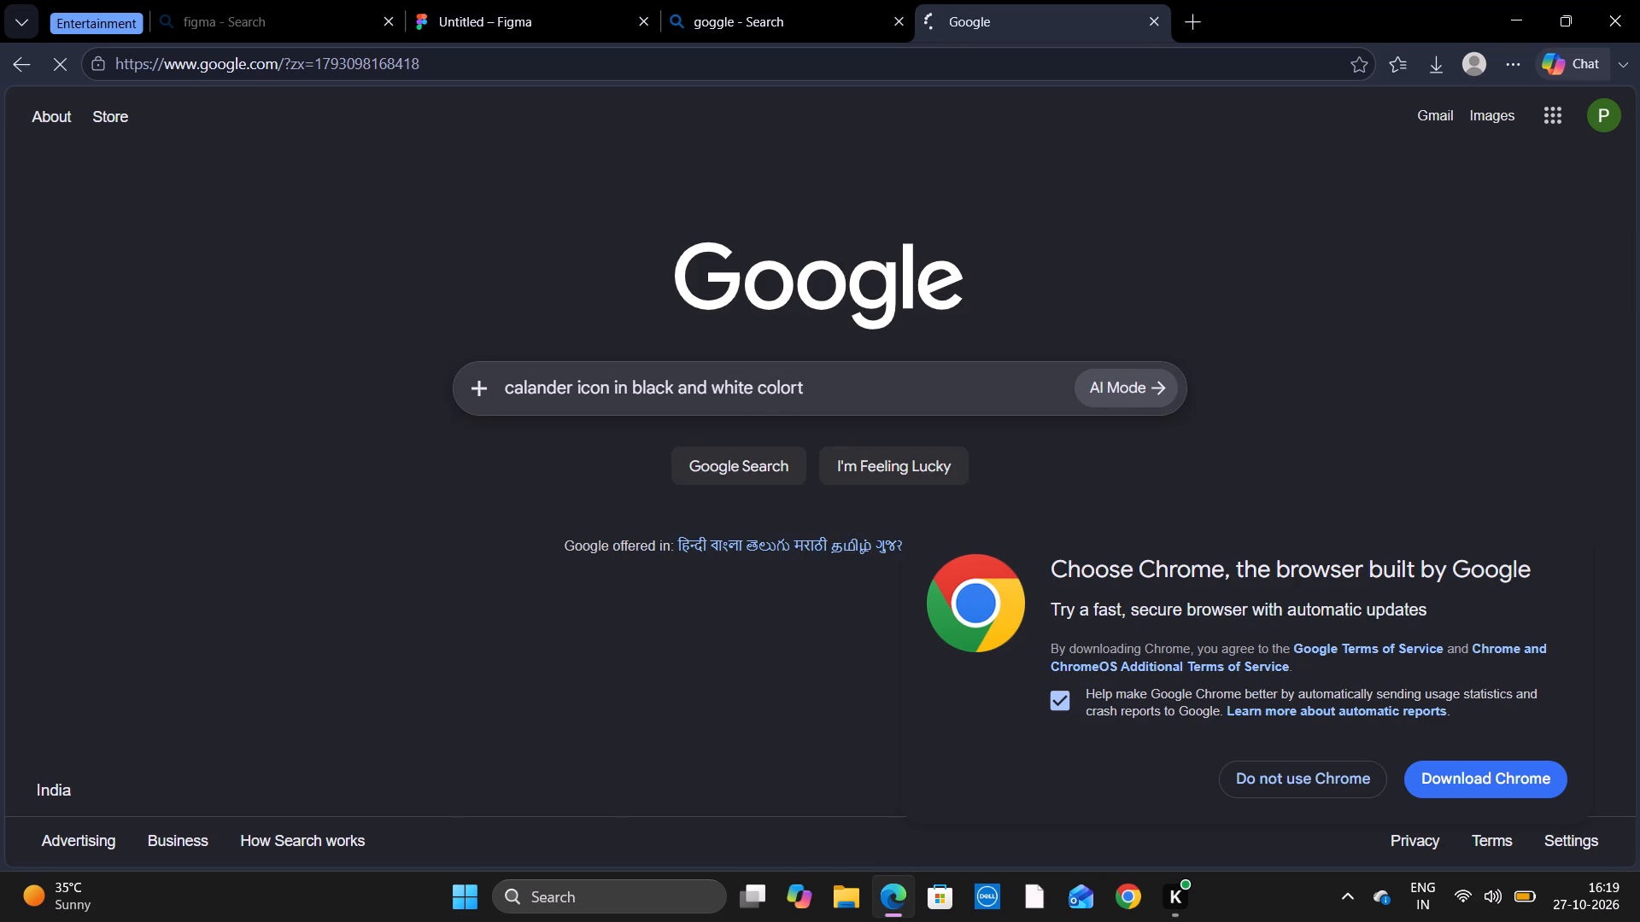
{"action": "key", "text": "BackSpace"}
{"action": "key", "text": "BackSpace"}
{"action": "key", "text": "r"}
{"action": "key", "text": "Return"}
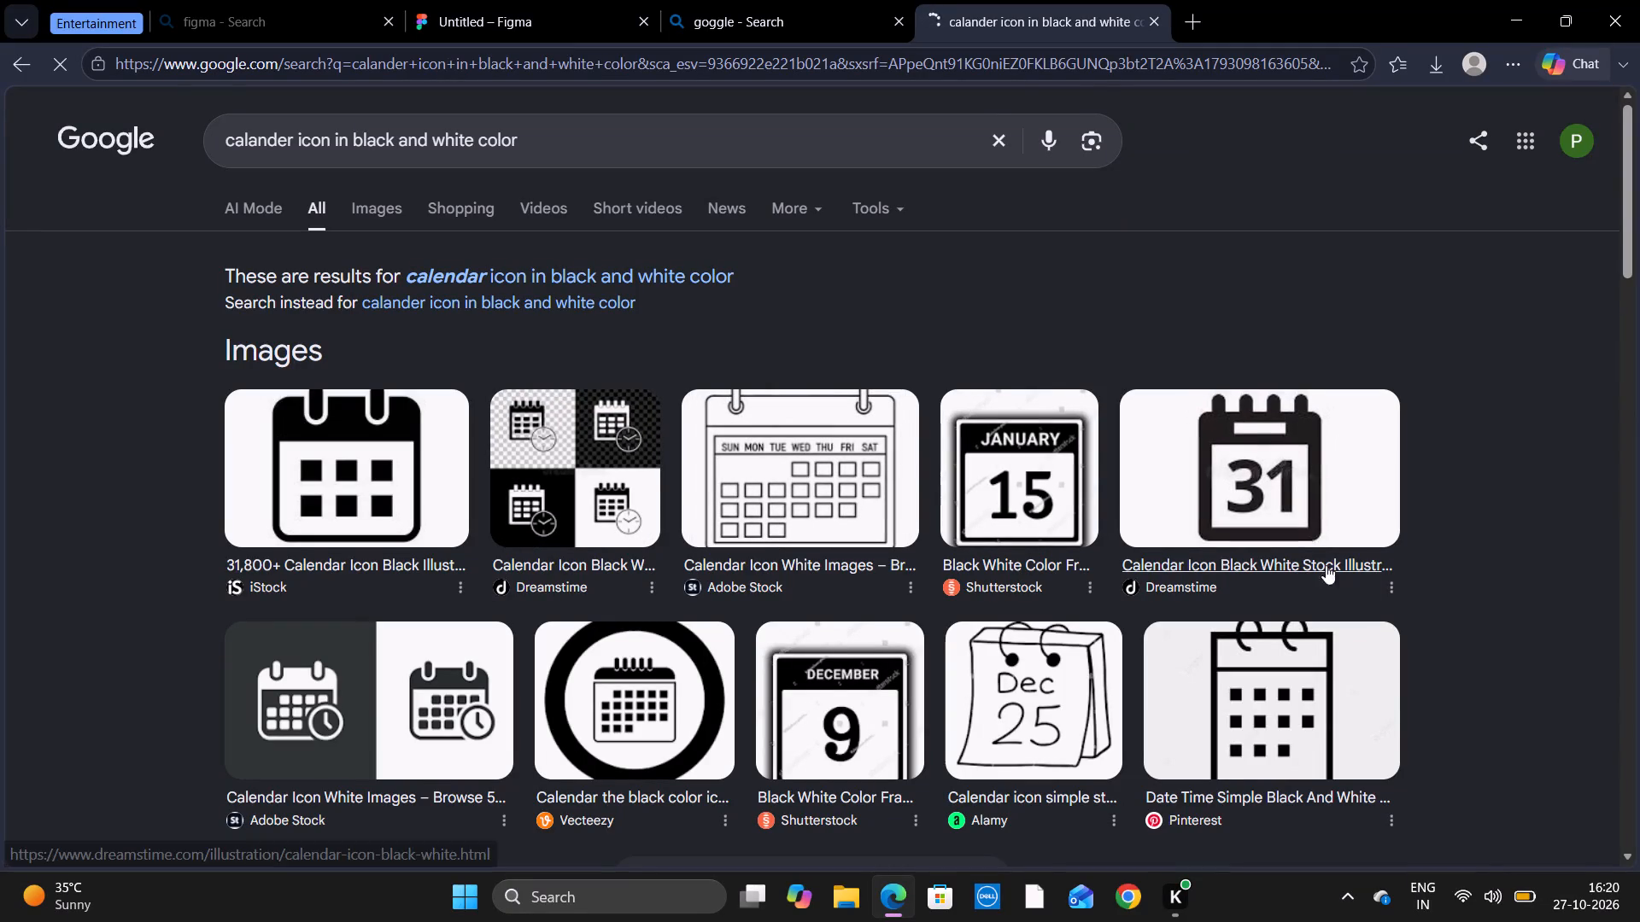
Copy the black calendar icon showing 31 from the image results and paste it onto the Figma canvas, uncropped.
{"action": "right_click", "coordinate": [1297, 499]}
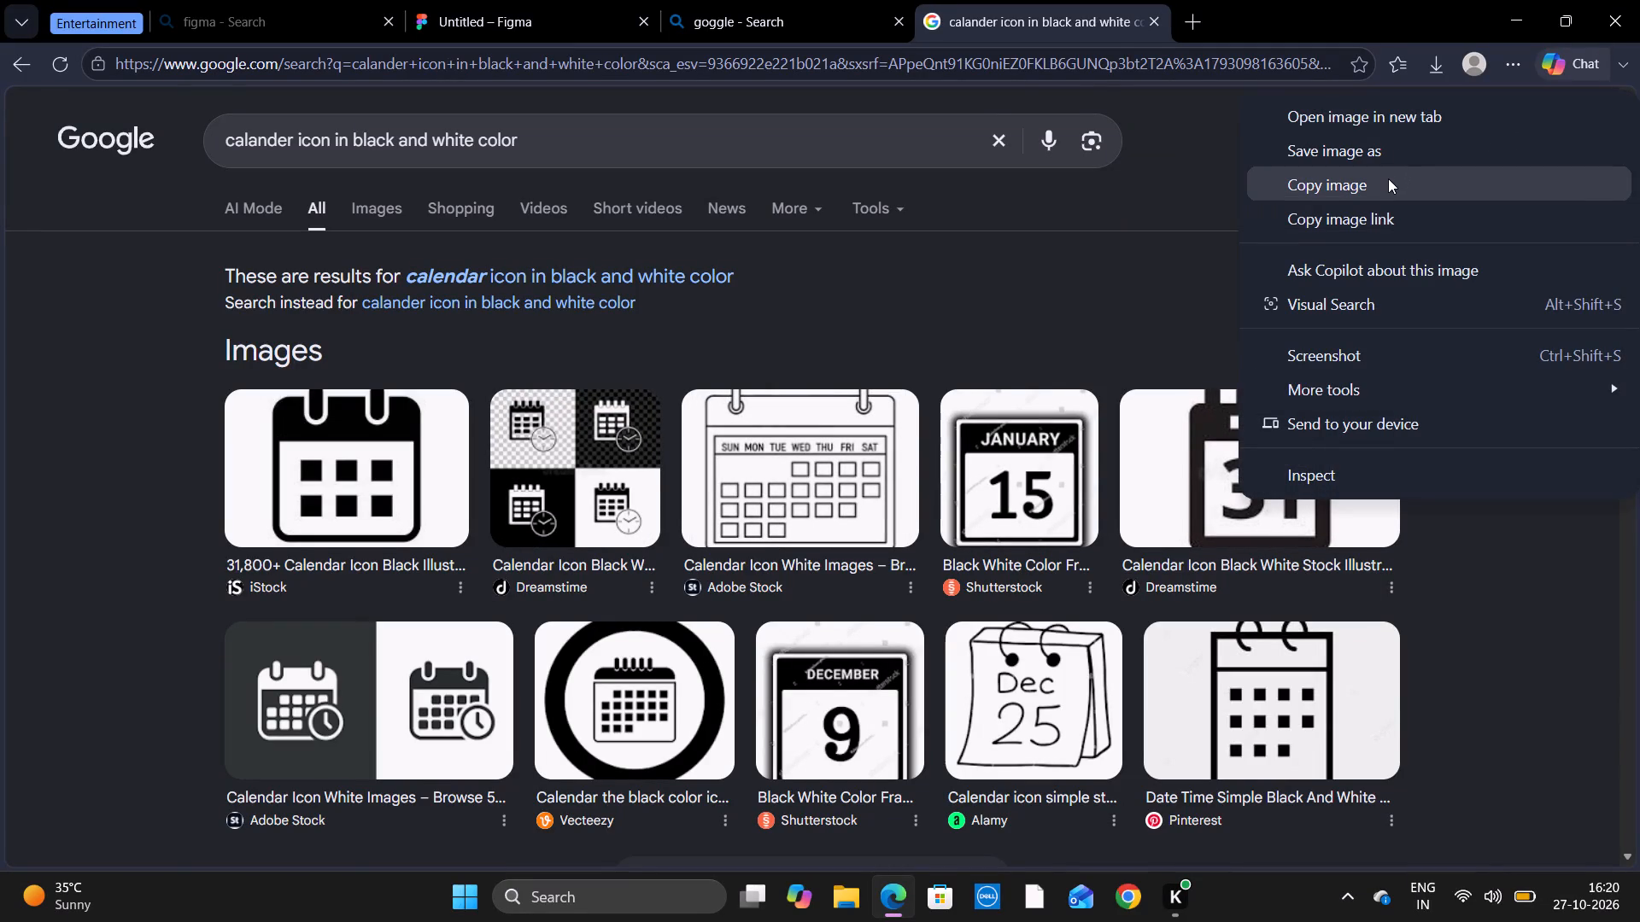
{"action": "left_click", "coordinate": [1388, 178]}
{"action": "left_click", "coordinate": [462, 39]}
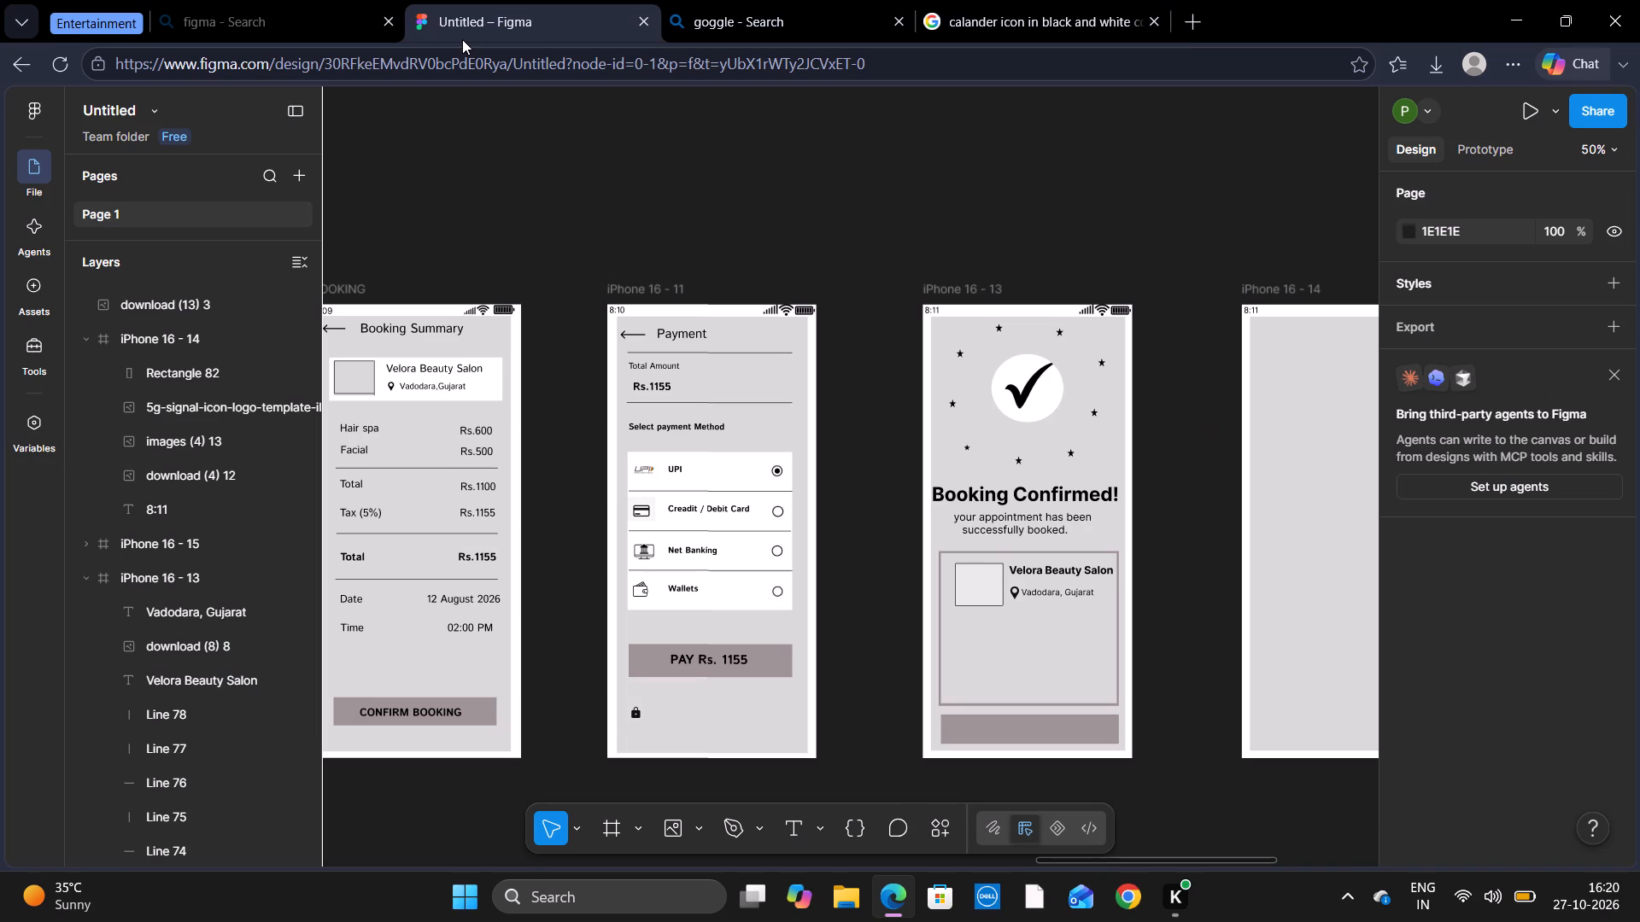
{"action": "left_click", "coordinate": [866, 178]}
{"action": "key", "text": "ctrl+v"}
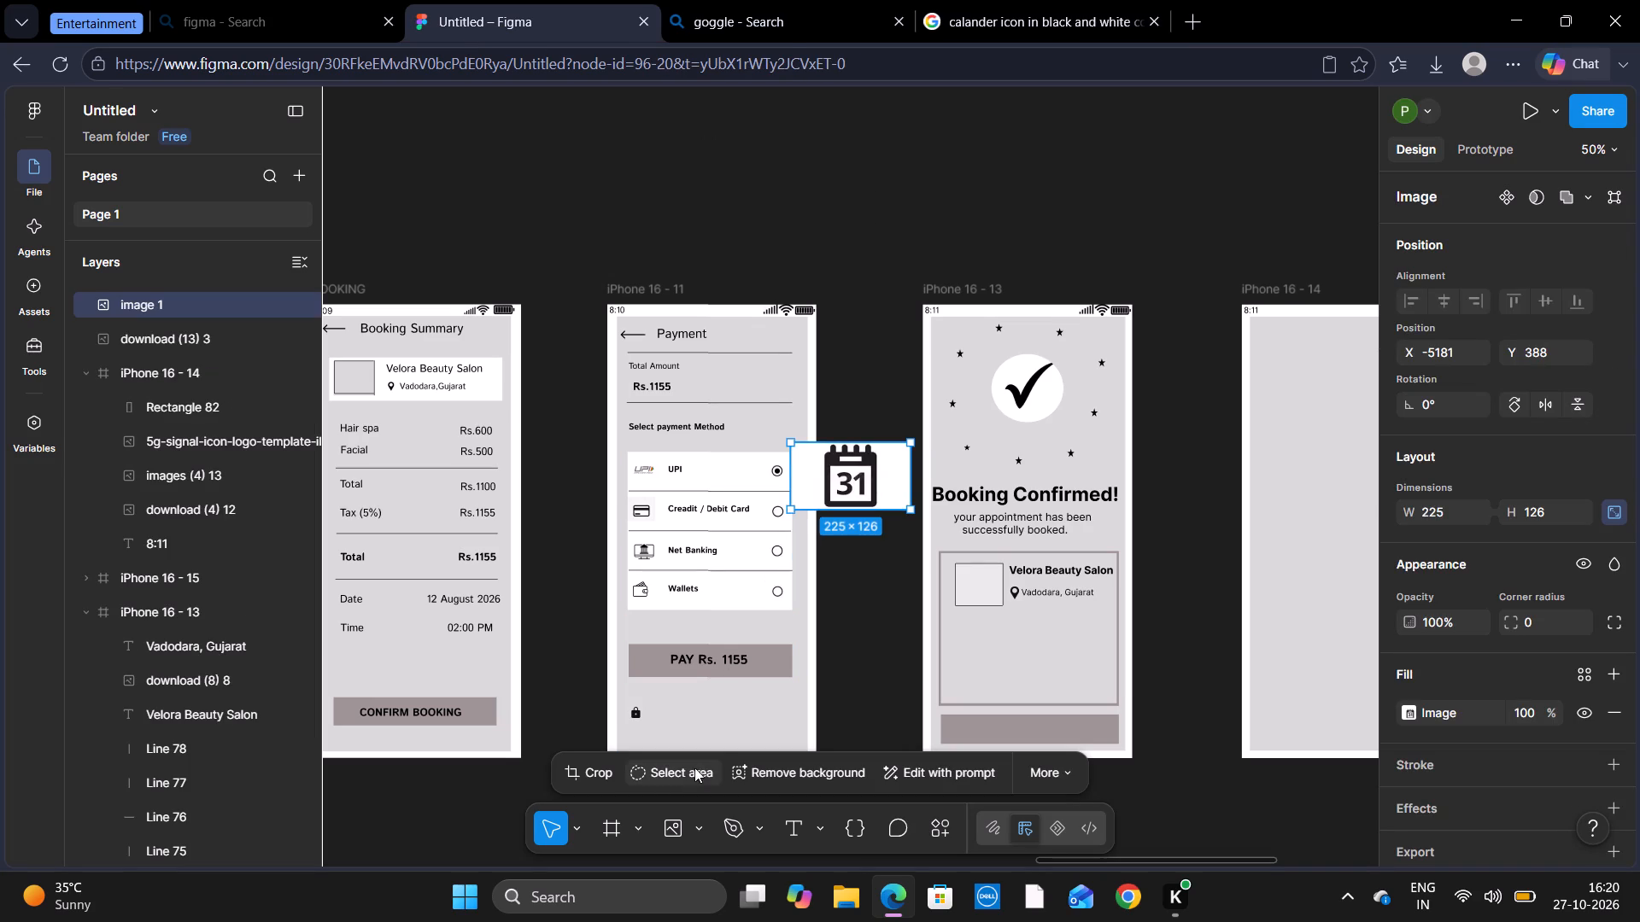
{"action": "left_click", "coordinate": [612, 772]}
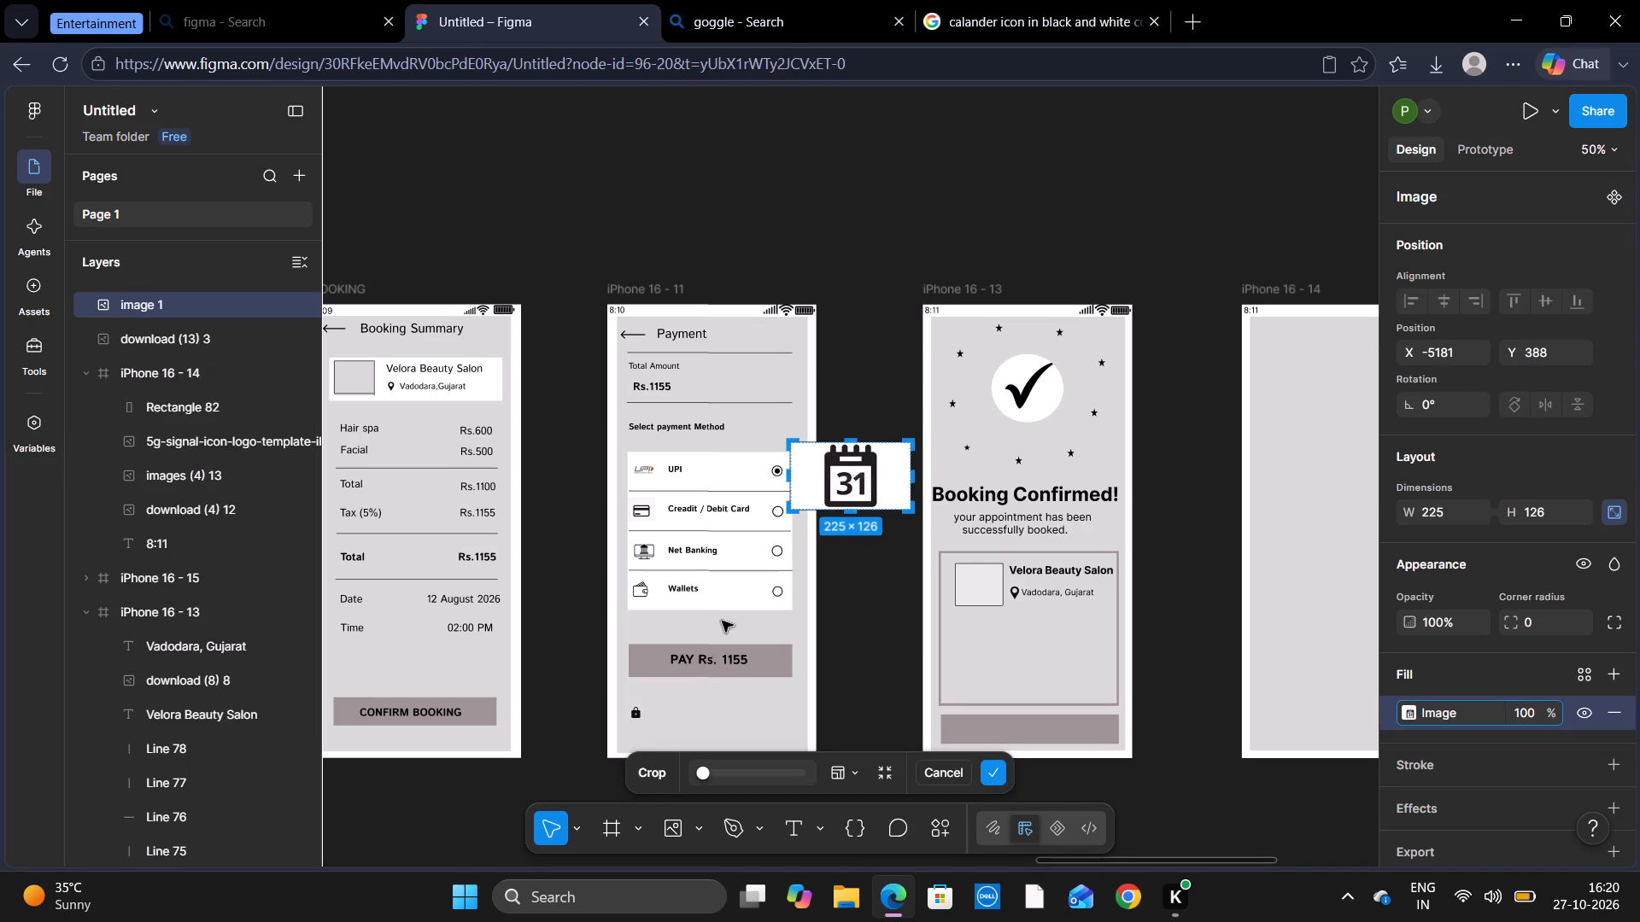
{"action": "left_click", "coordinate": [1013, 103]}
Move the calendar image into the details box of the Booking Confirmed screen, to about X 50, Y 579.
{"action": "scroll", "coordinate": [1013, 103], "scroll_direction": "left", "scroll_amount": 2}
{"action": "scroll", "coordinate": [1013, 103], "scroll_direction": "down", "scroll_amount": 1}
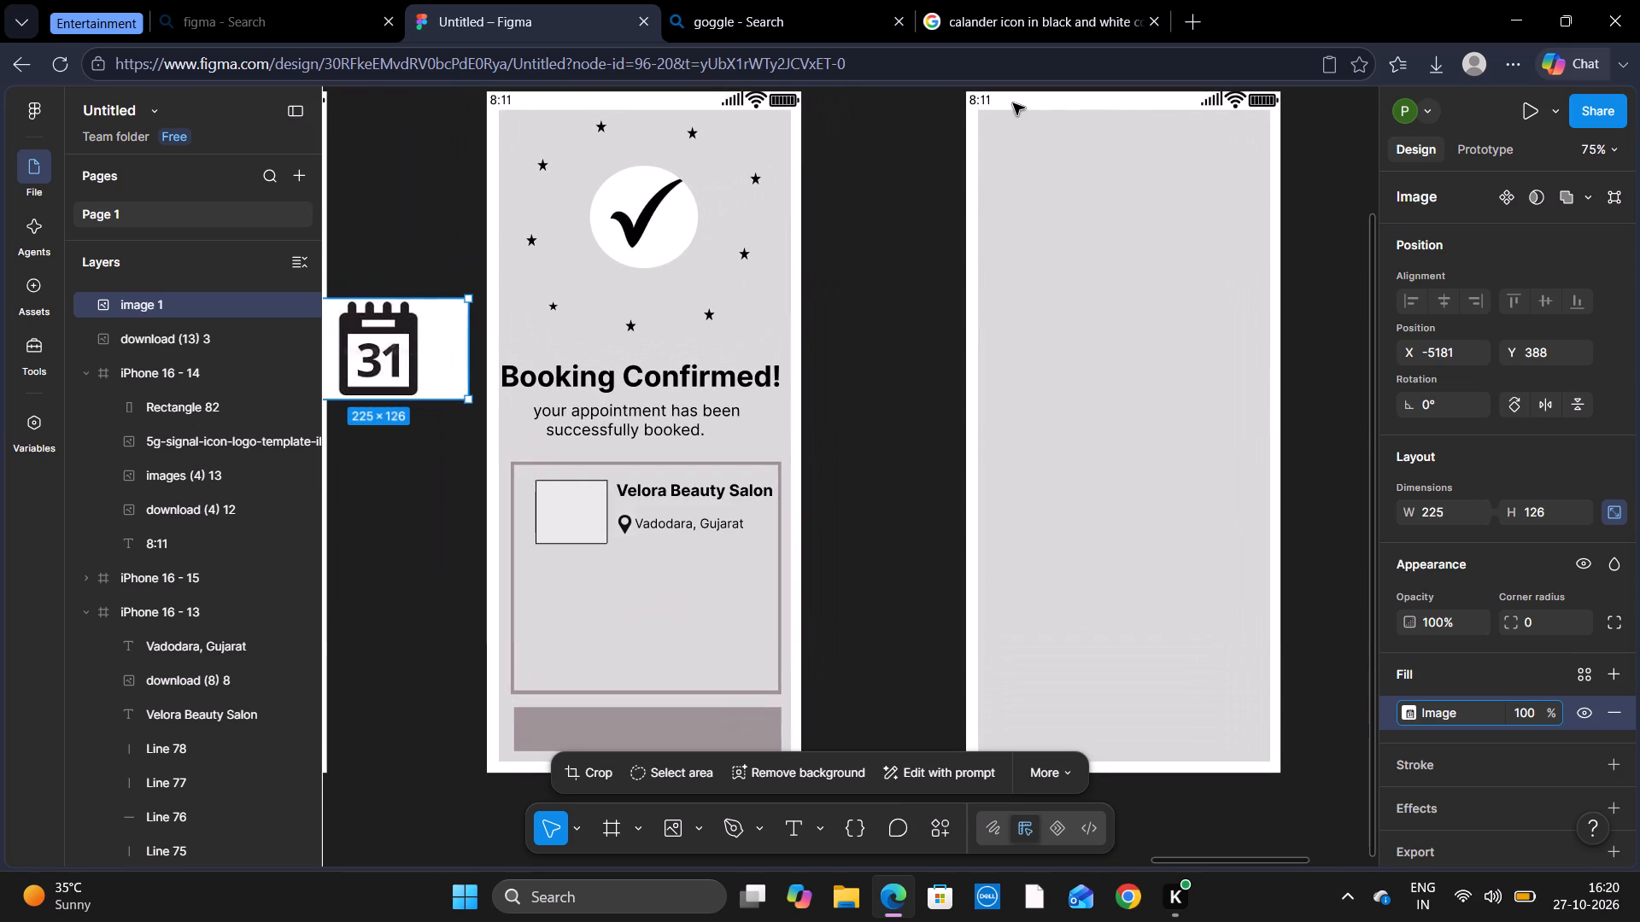
{"action": "left_click_drag", "start_coordinate": [374, 348], "coordinate": [568, 582]}
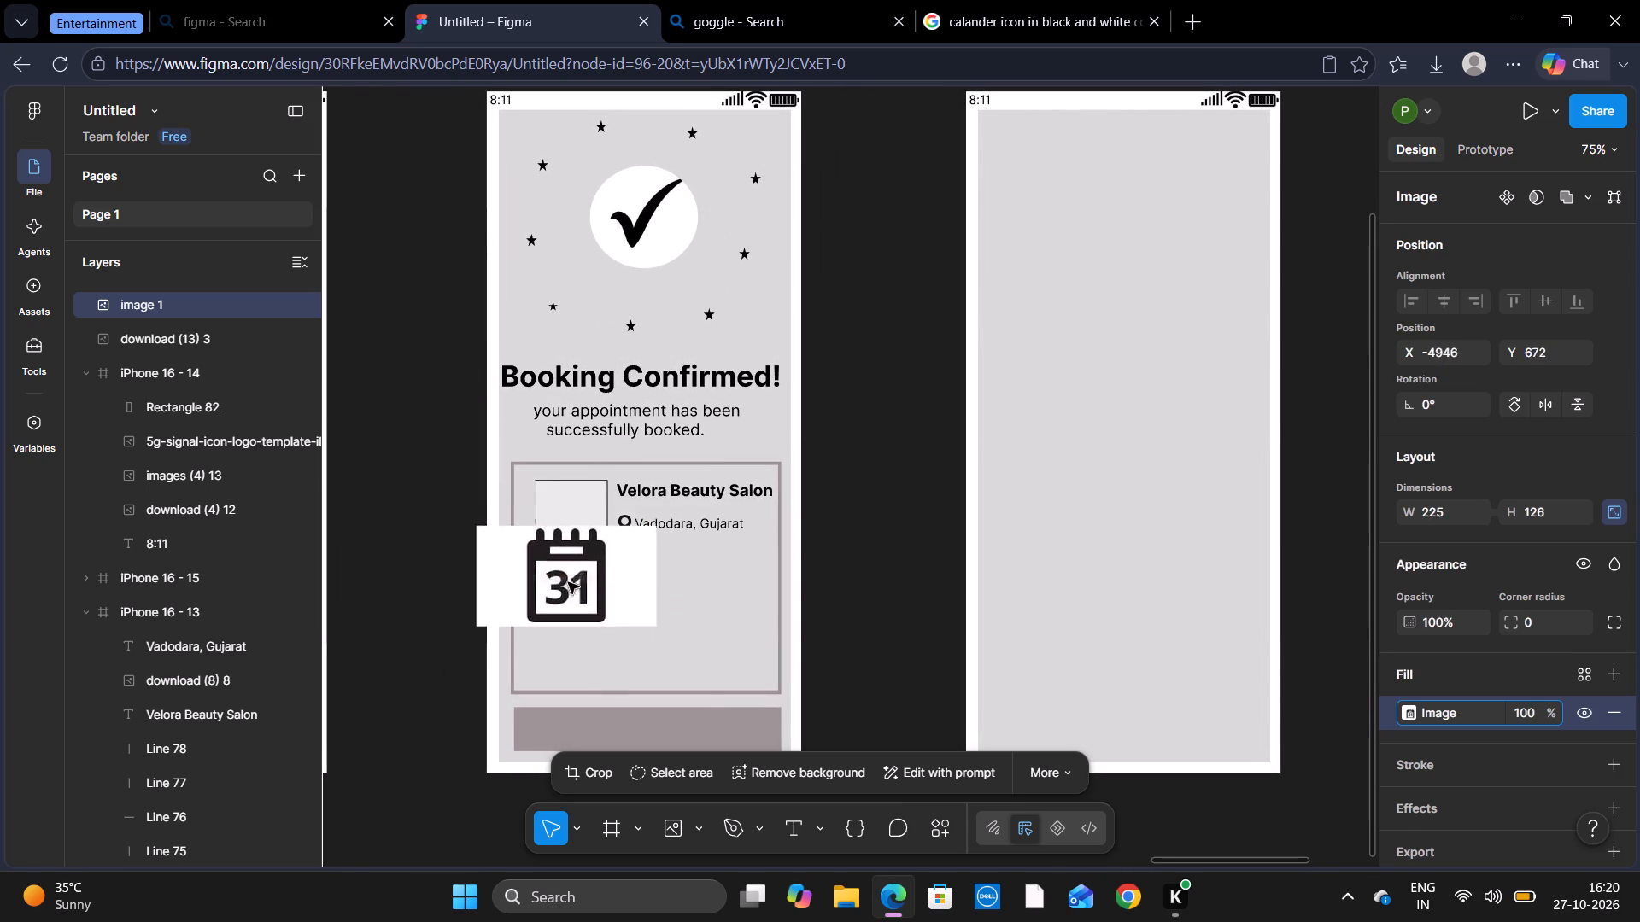
{"action": "left_click_drag", "start_coordinate": [568, 582], "coordinate": [612, 604]}
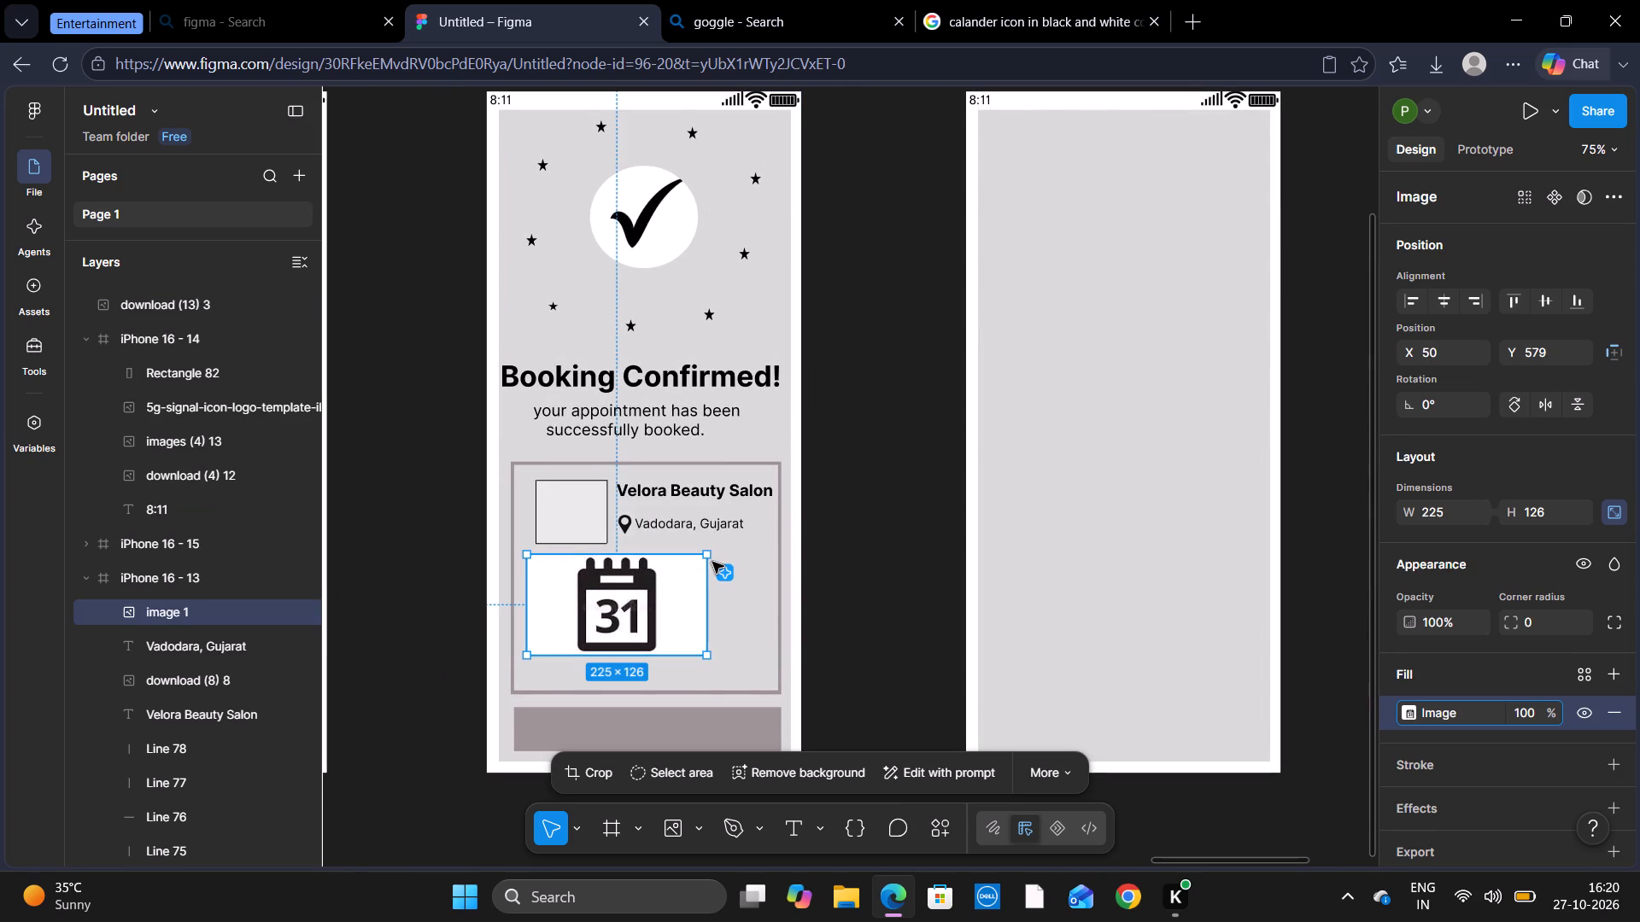
Scale the calendar image down to about 48 × 27.
{"action": "left_click_drag", "start_coordinate": [704, 560], "coordinate": [619, 563]}
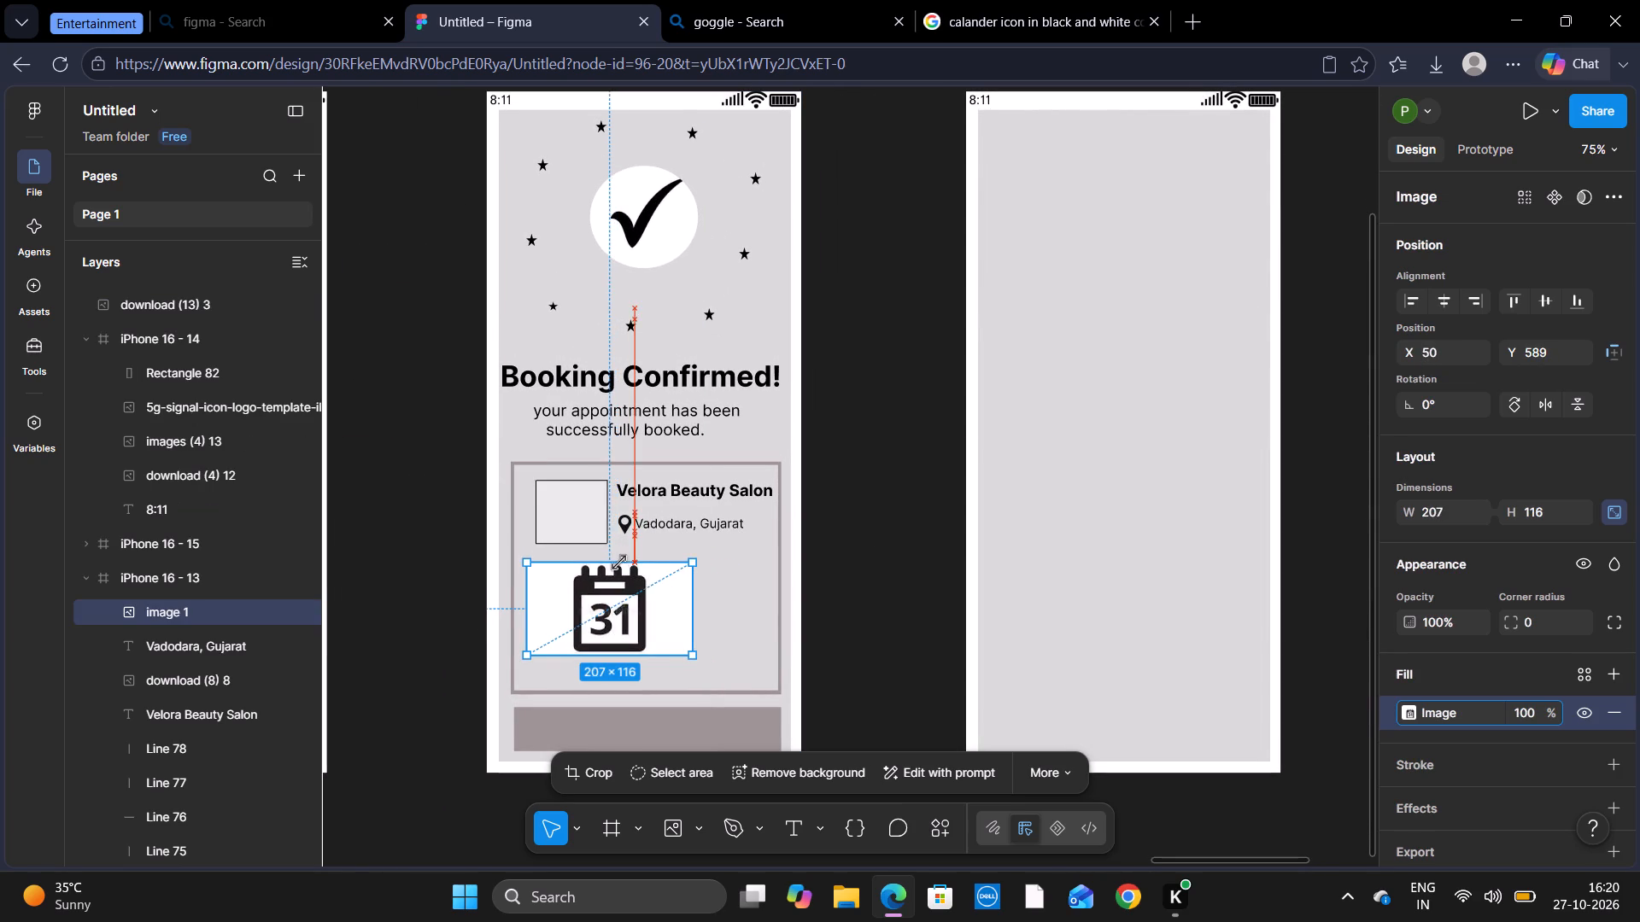
{"action": "left_click_drag", "start_coordinate": [619, 563], "coordinate": [530, 627]}
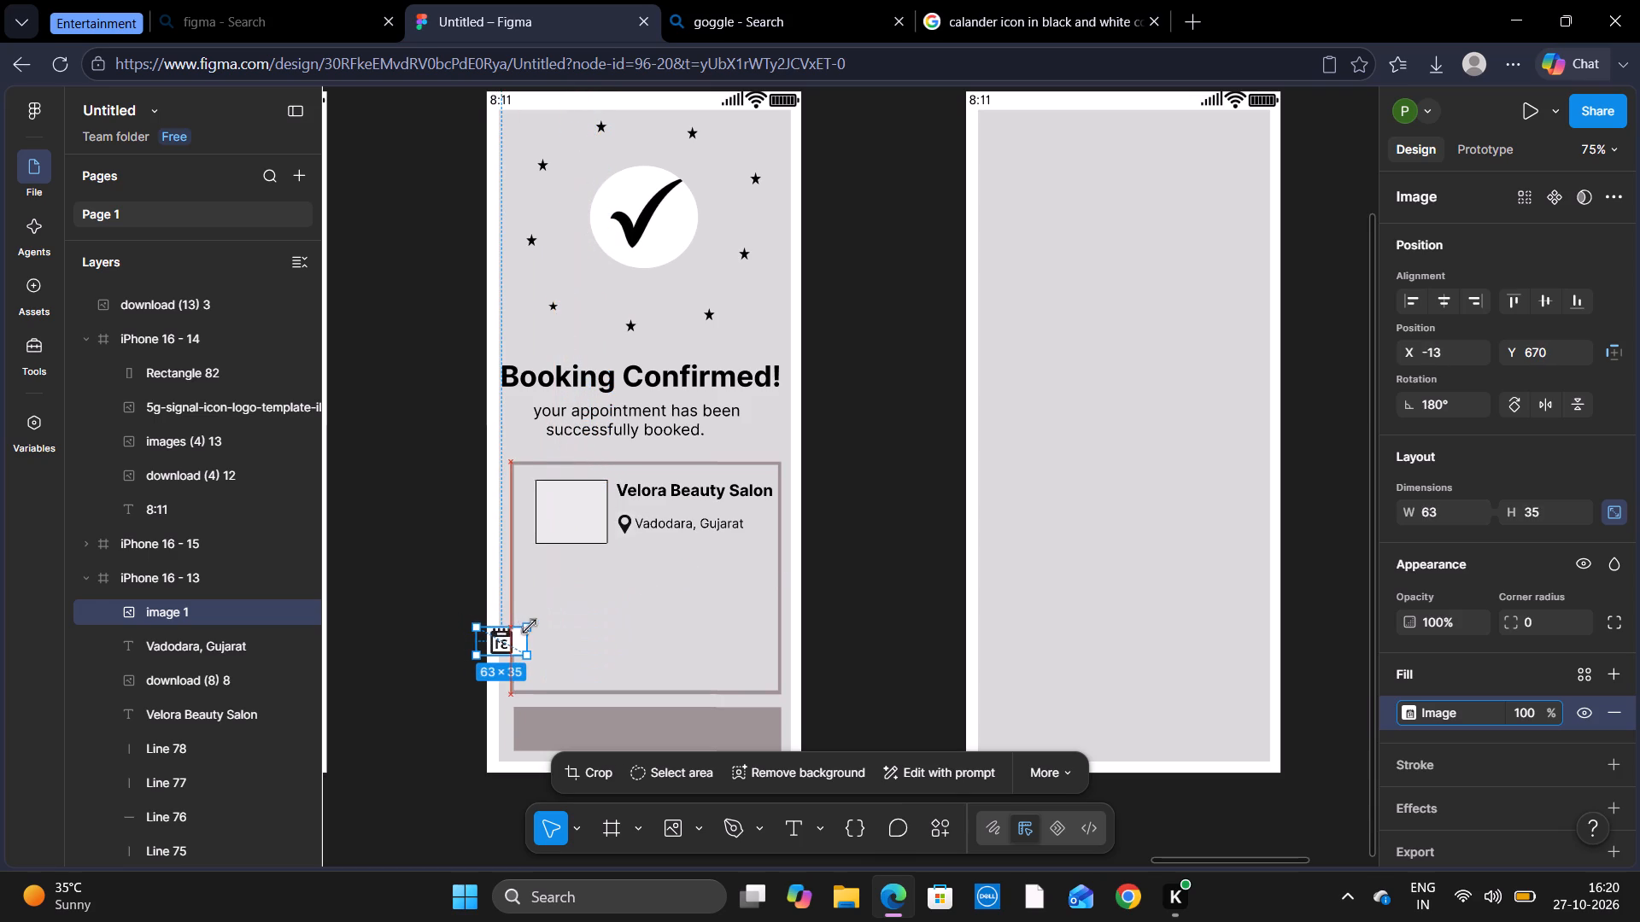
{"action": "left_click_drag", "start_coordinate": [530, 627], "coordinate": [538, 626]}
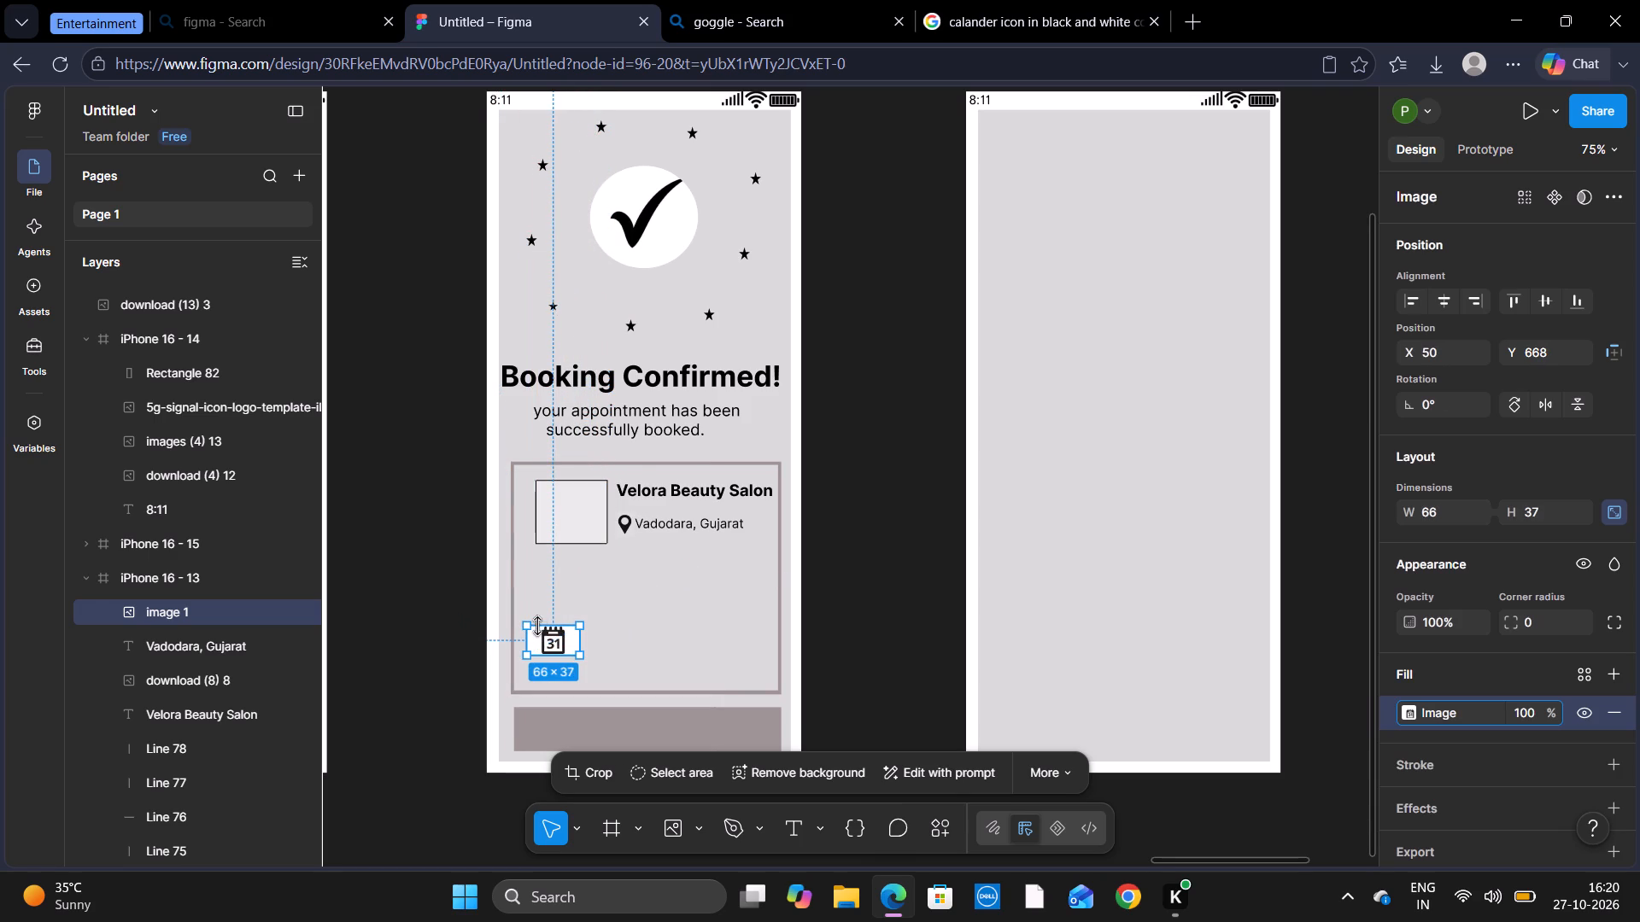
{"action": "left_click_drag", "start_coordinate": [576, 628], "coordinate": [571, 632]}
{"action": "left_click_drag", "start_coordinate": [571, 632], "coordinate": [561, 634]}
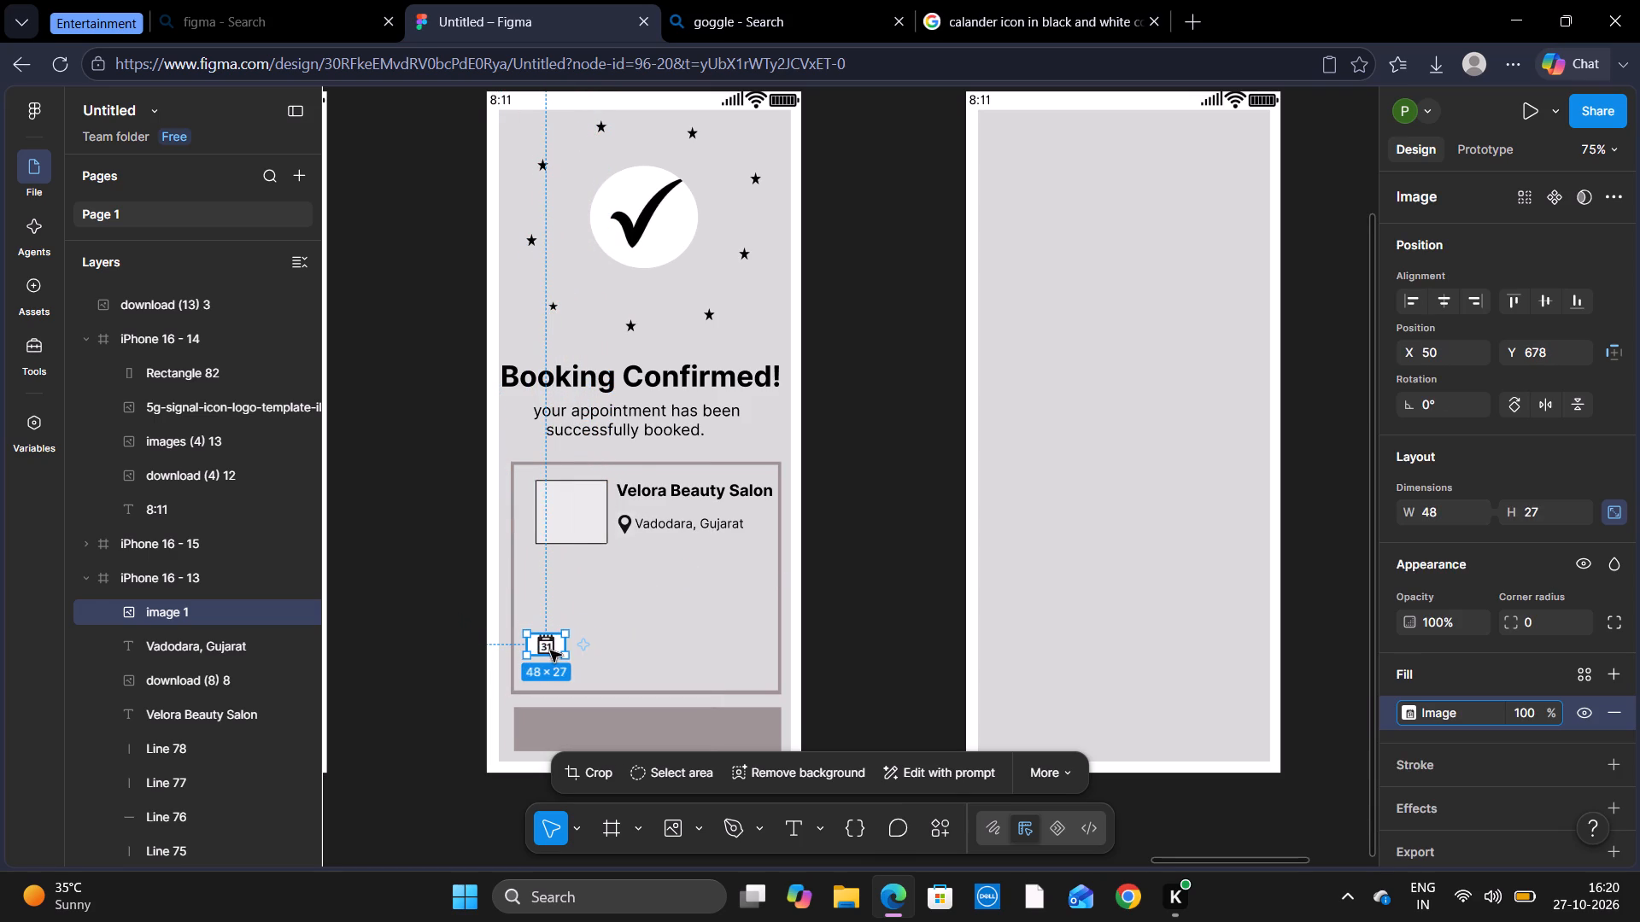
Move the calendar image up beneath the salon picture placeholder in the details box, to about X 61, Y 595.
{"action": "left_click_drag", "start_coordinate": [550, 646], "coordinate": [555, 588]}
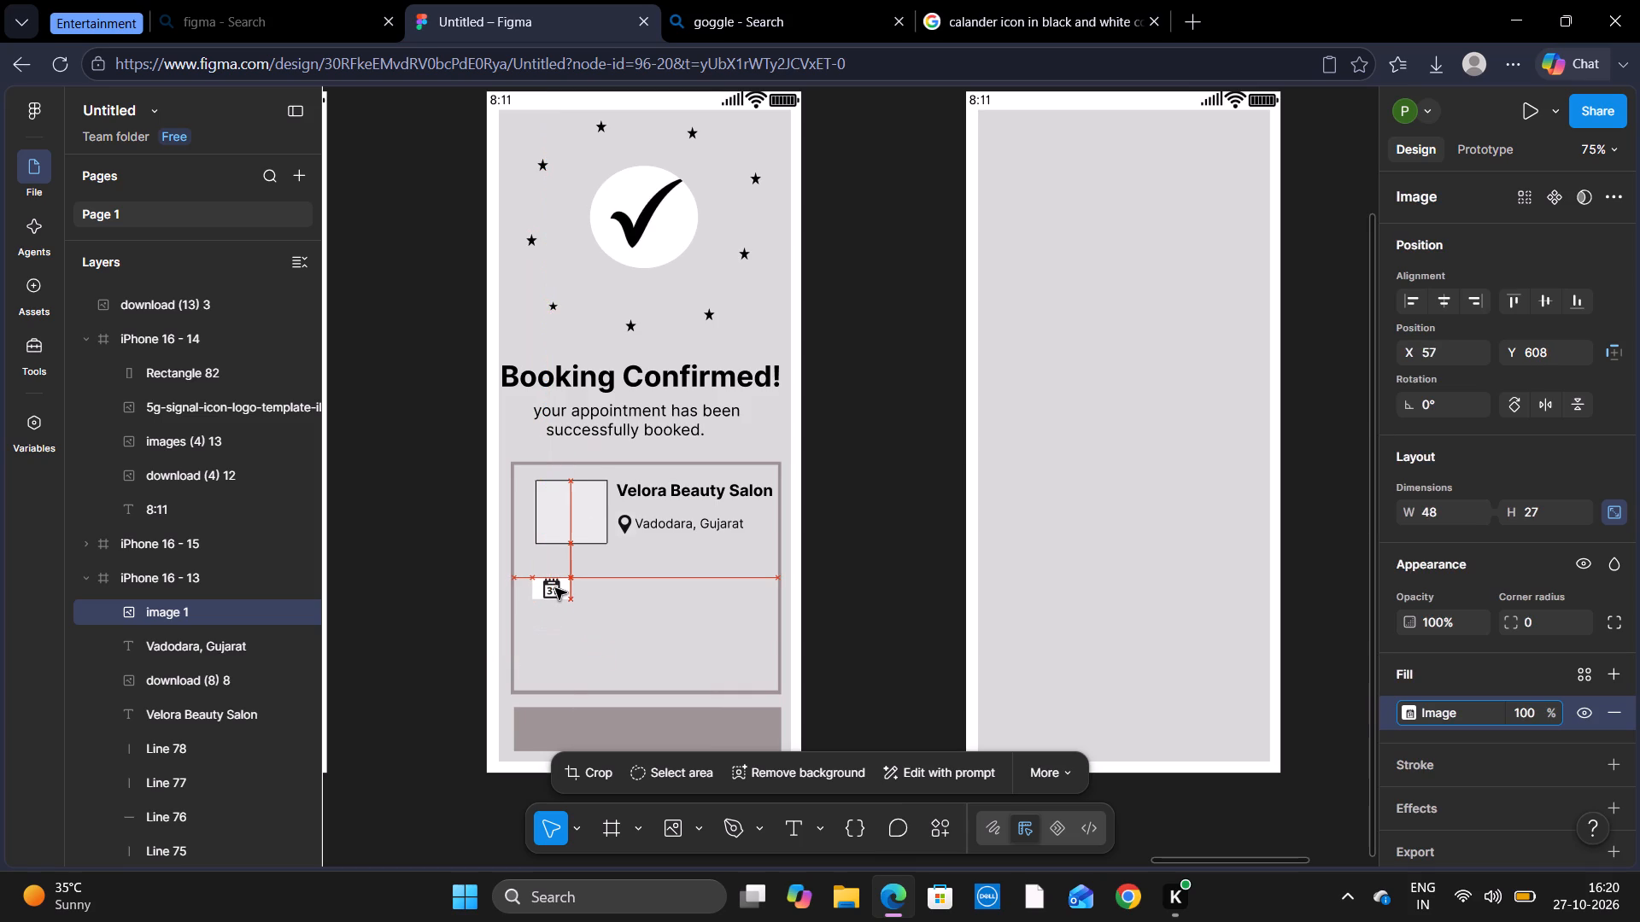
{"action": "left_click_drag", "start_coordinate": [555, 588], "coordinate": [556, 581]}
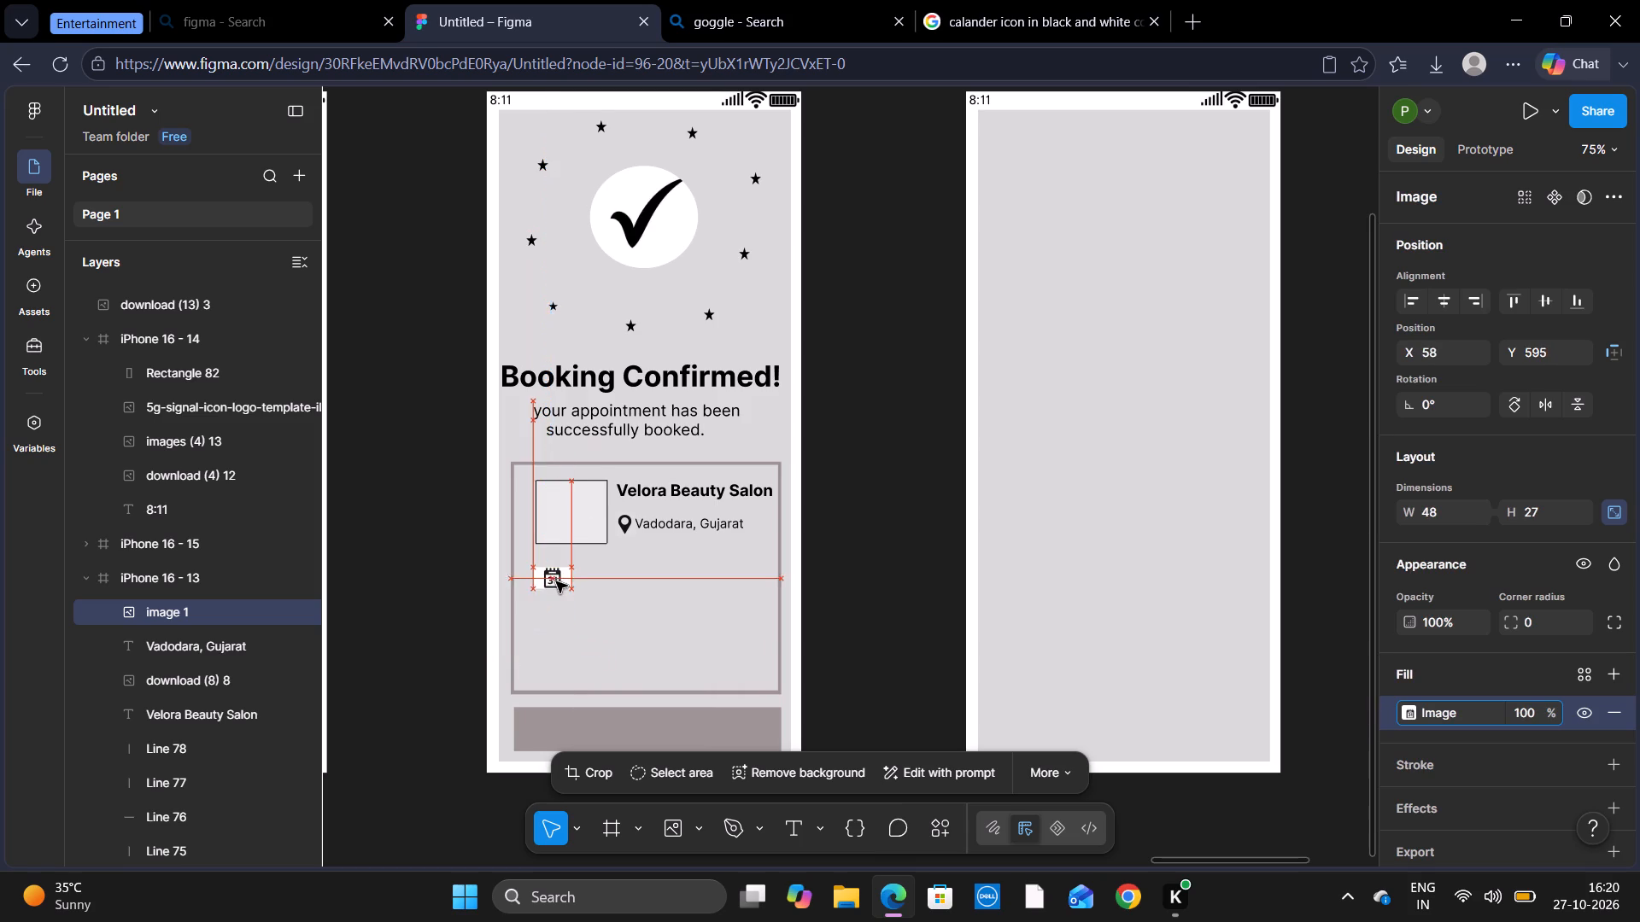
{"action": "left_click_drag", "start_coordinate": [556, 581], "coordinate": [559, 581]}
Lower the calendar image's contrast to near minimum so its white background blends into the grey screen.
{"action": "left_click", "coordinate": [1412, 706]}
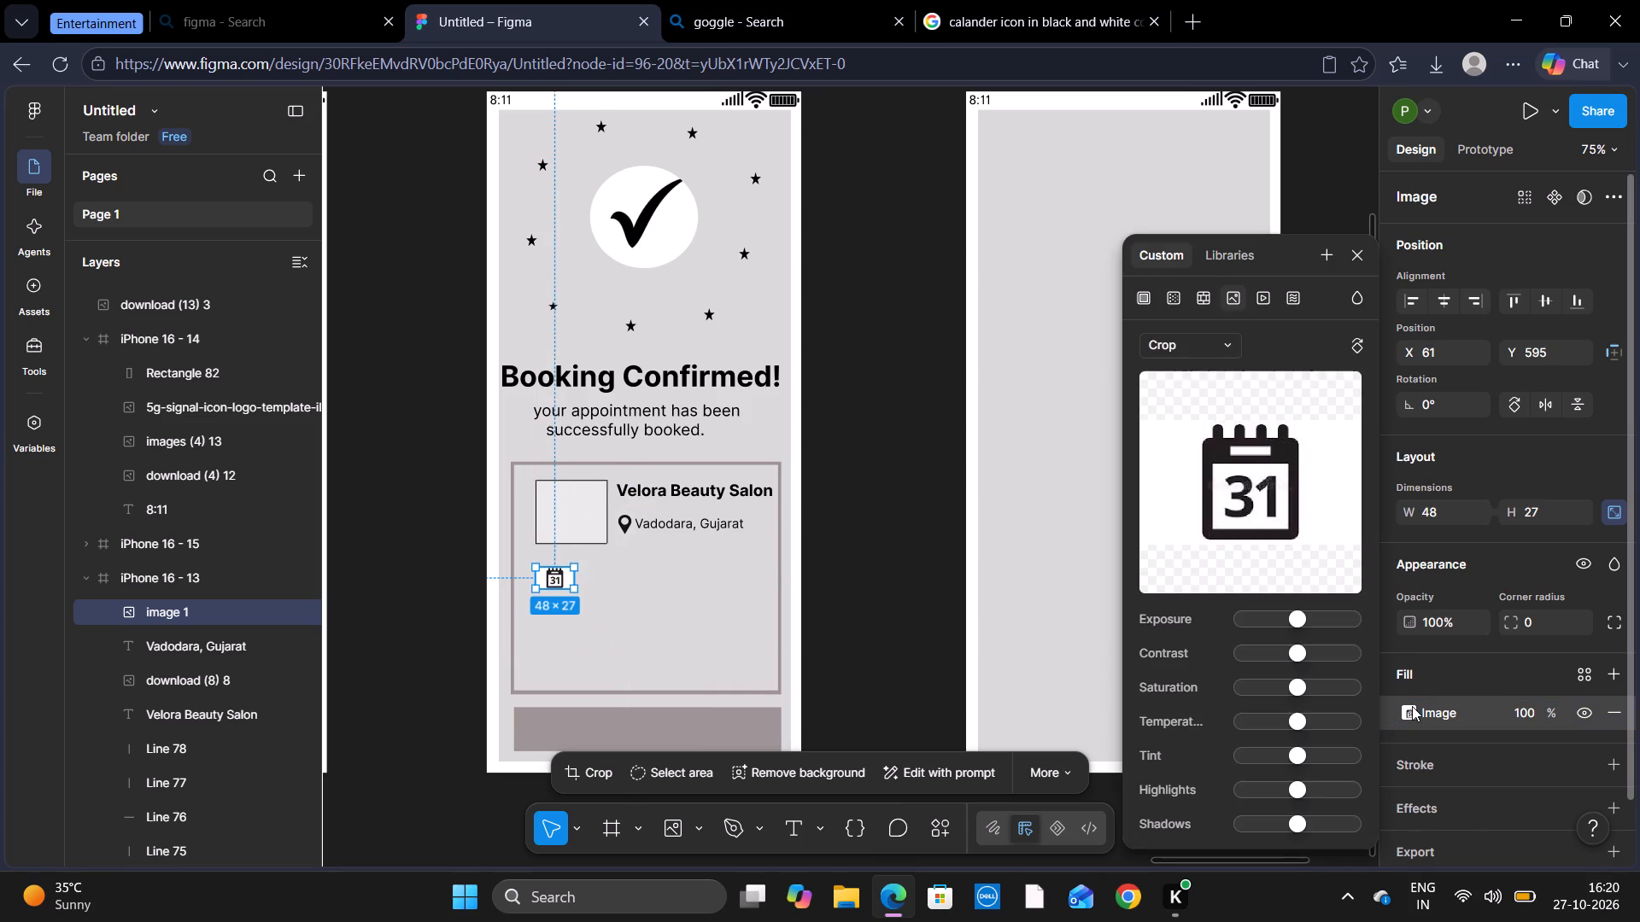
{"action": "left_click", "coordinate": [1247, 649]}
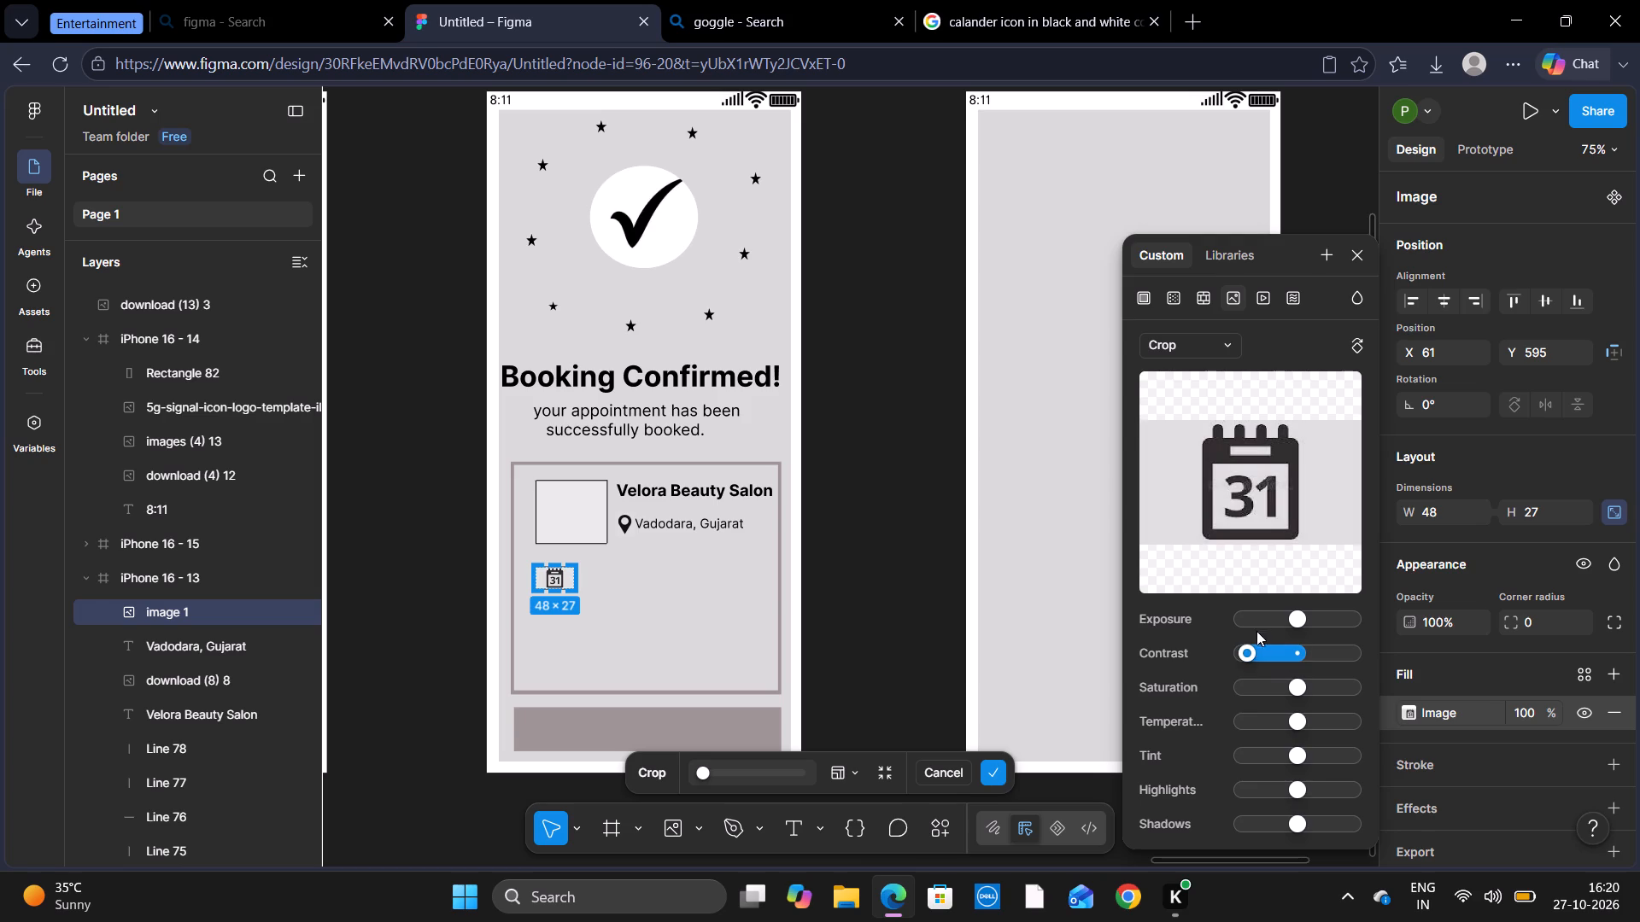
{"action": "left_click", "coordinate": [1353, 243]}
{"action": "left_click", "coordinate": [915, 410]}
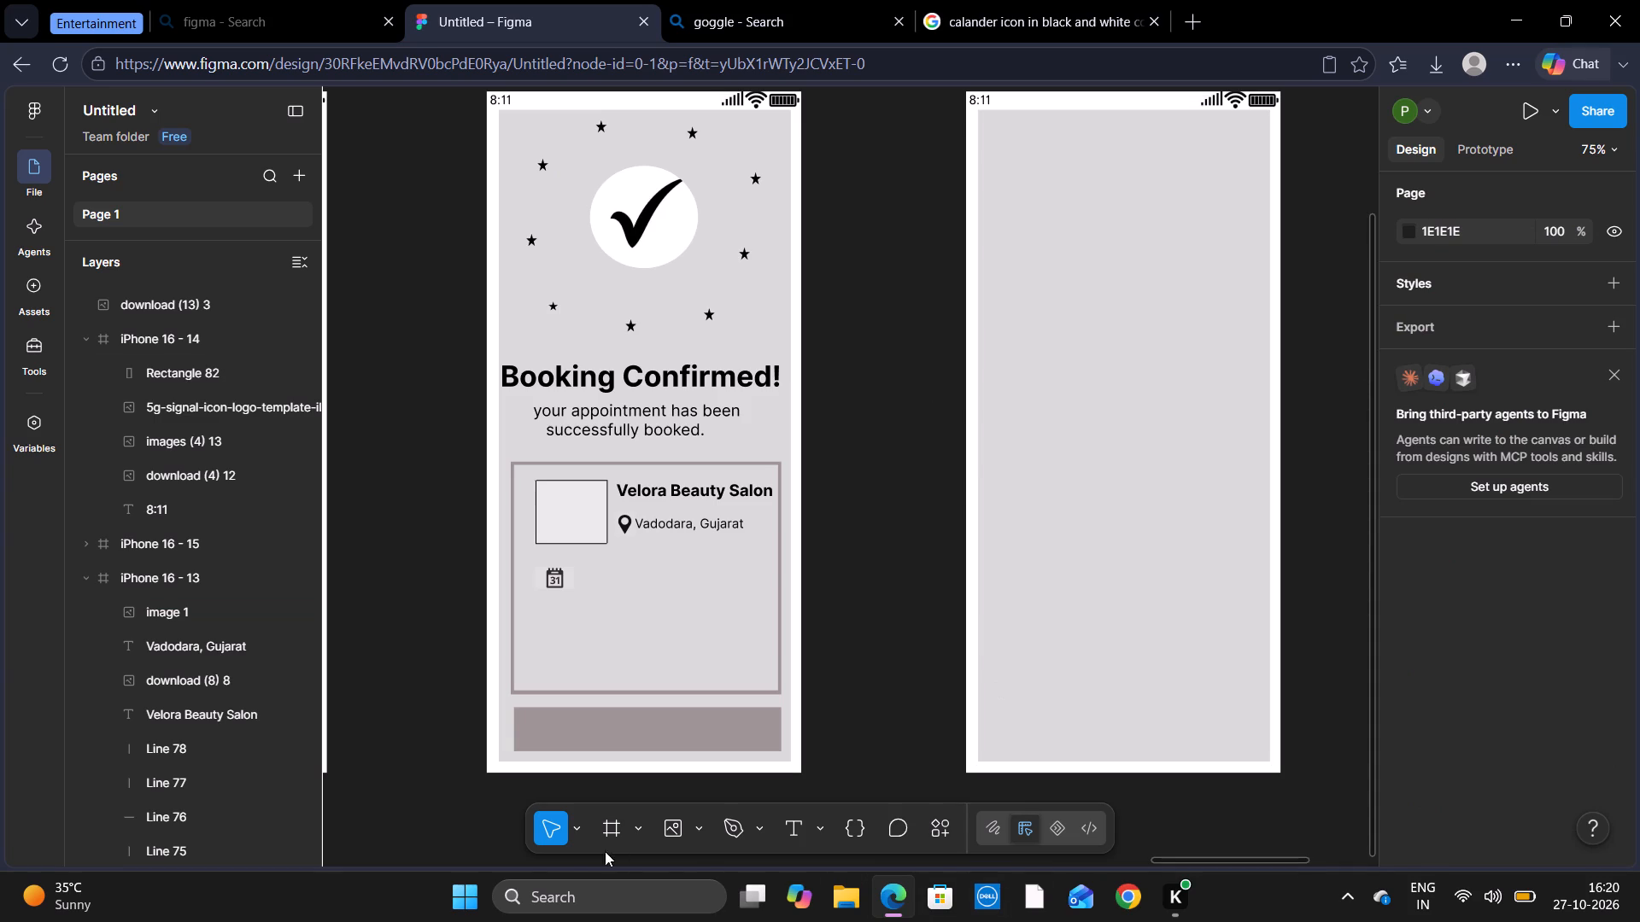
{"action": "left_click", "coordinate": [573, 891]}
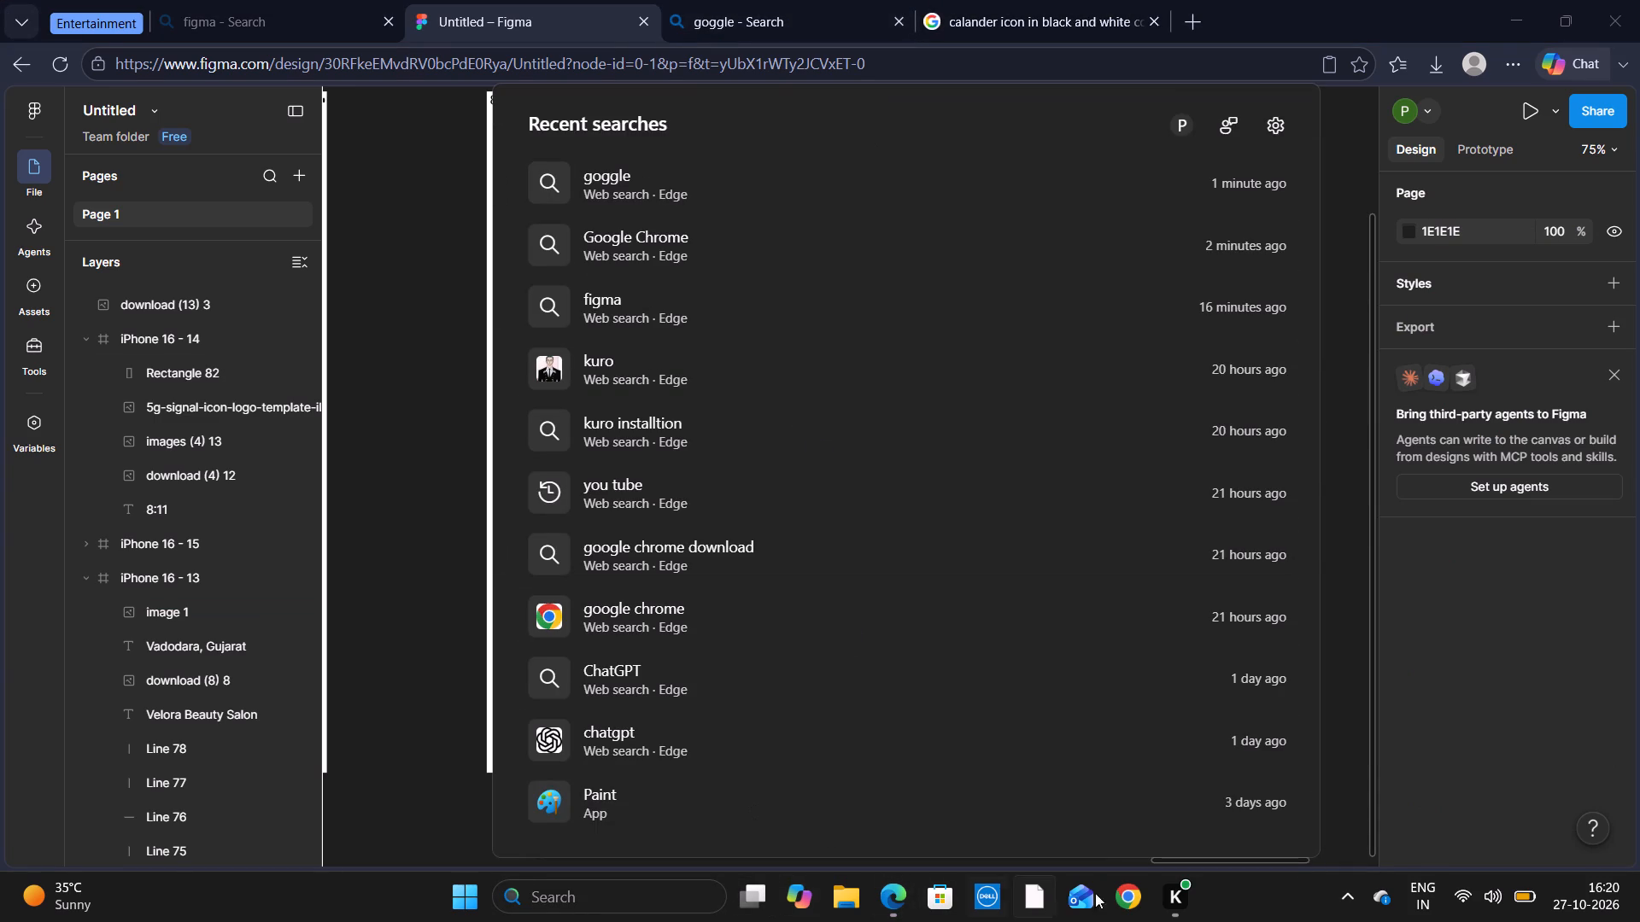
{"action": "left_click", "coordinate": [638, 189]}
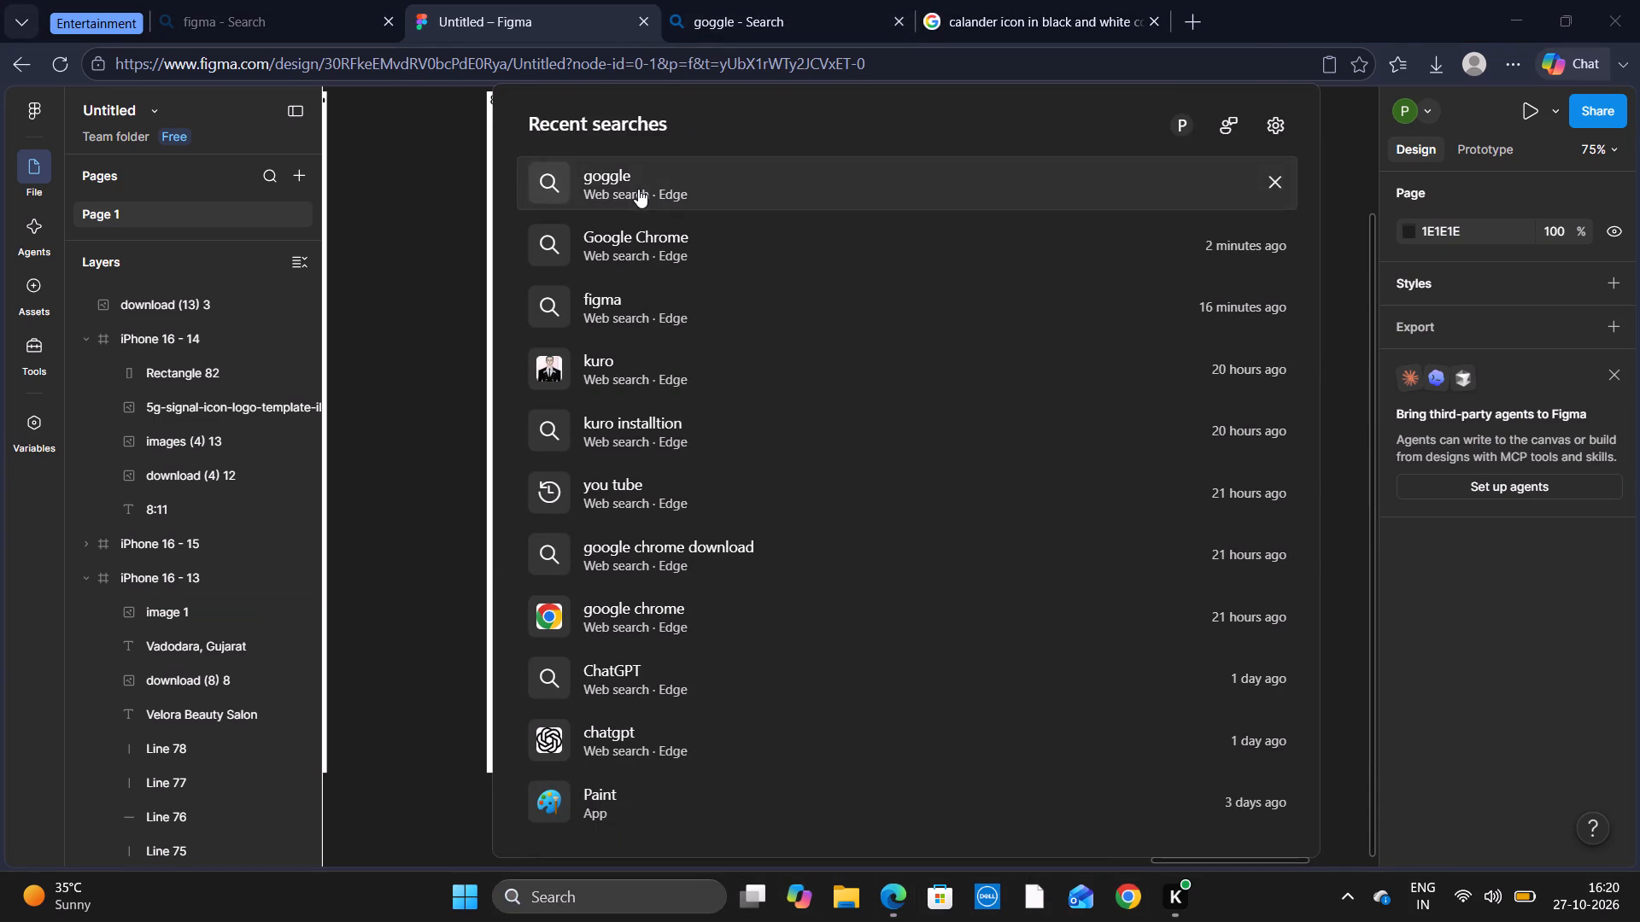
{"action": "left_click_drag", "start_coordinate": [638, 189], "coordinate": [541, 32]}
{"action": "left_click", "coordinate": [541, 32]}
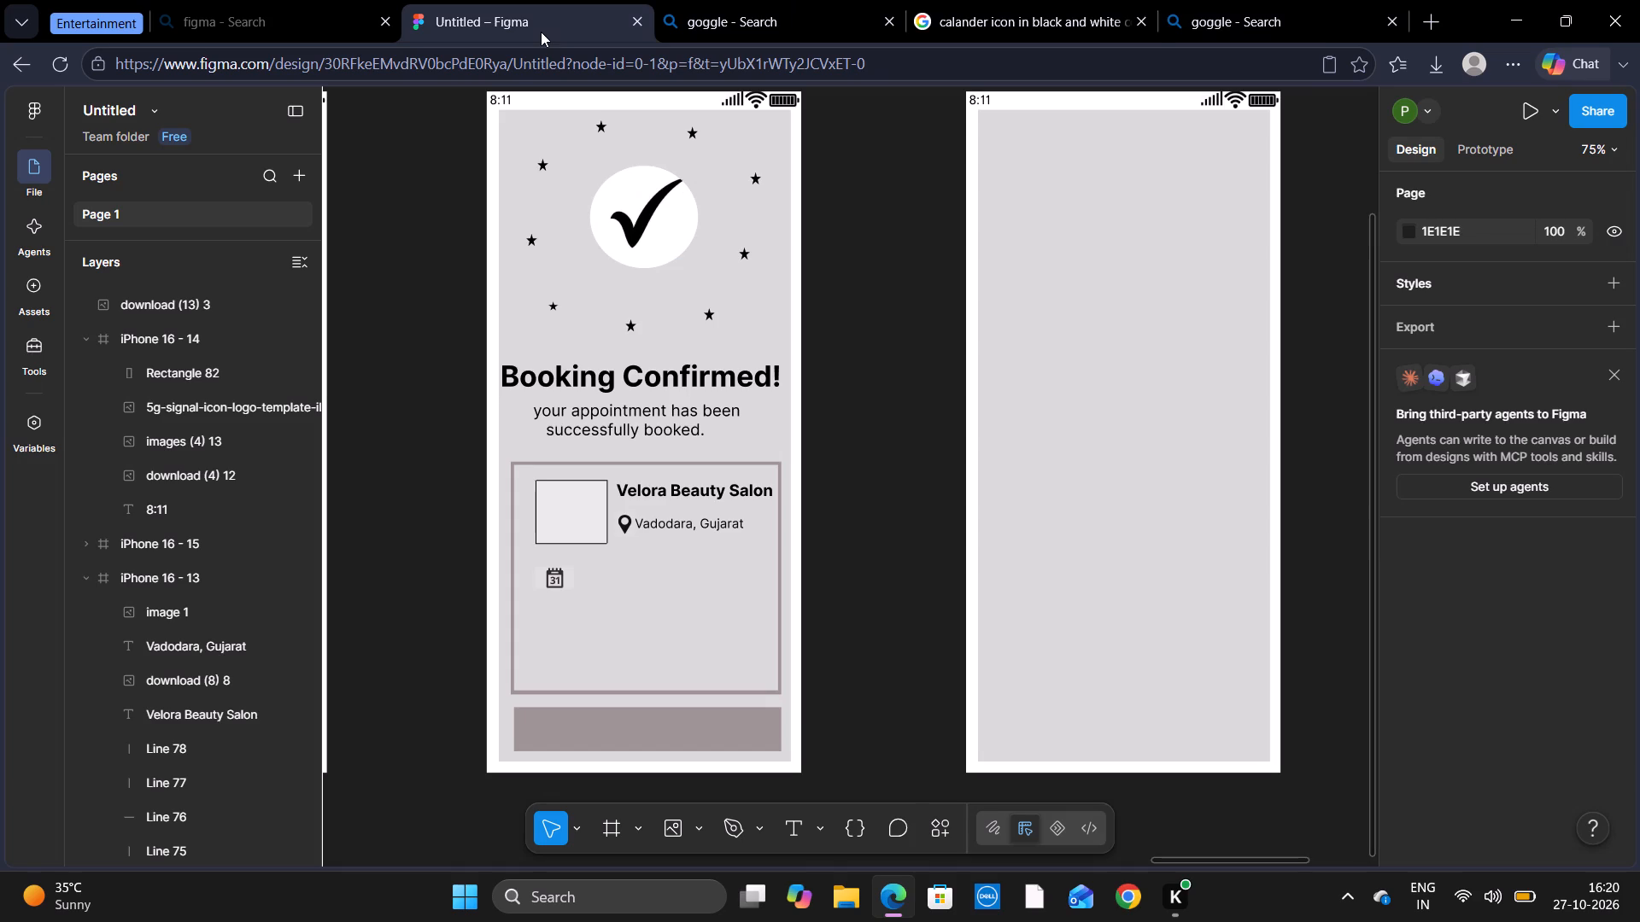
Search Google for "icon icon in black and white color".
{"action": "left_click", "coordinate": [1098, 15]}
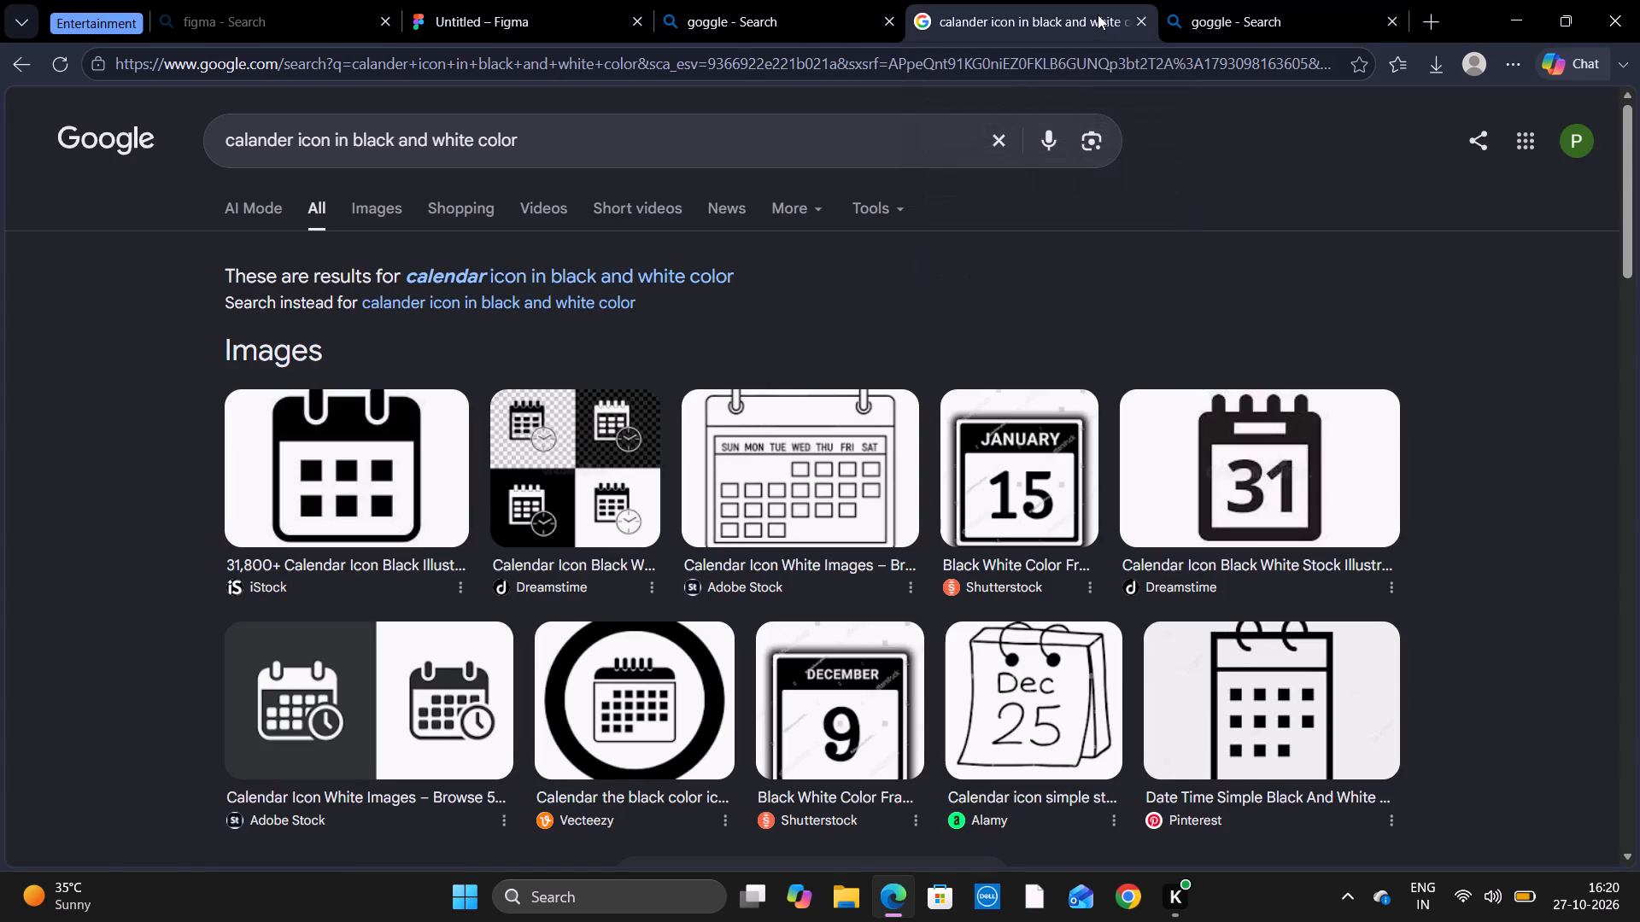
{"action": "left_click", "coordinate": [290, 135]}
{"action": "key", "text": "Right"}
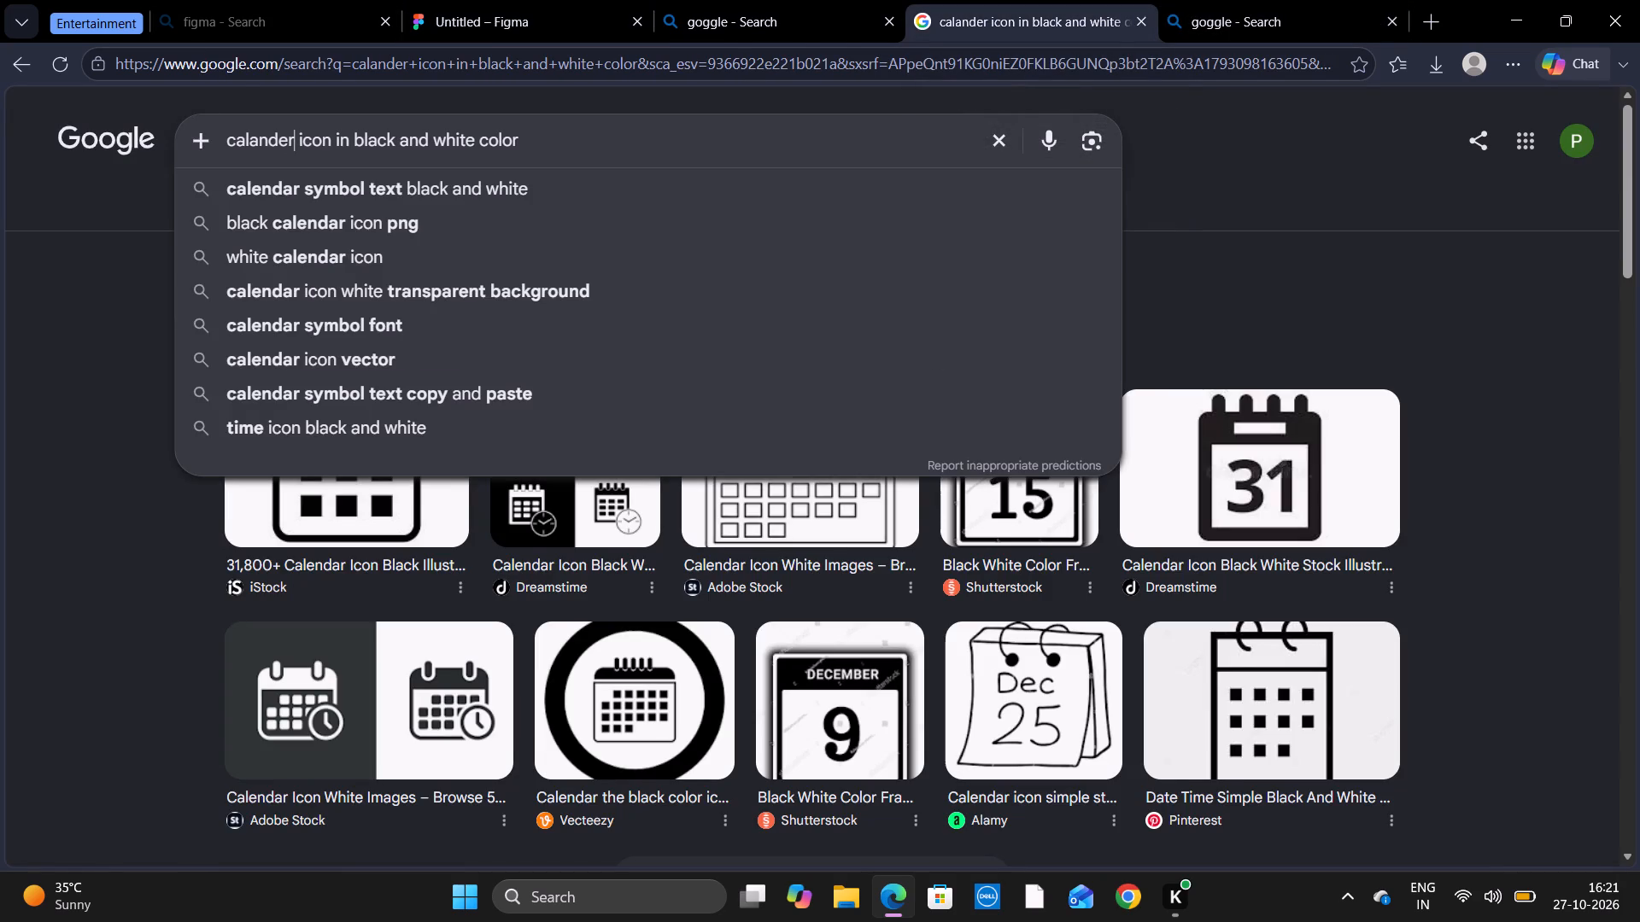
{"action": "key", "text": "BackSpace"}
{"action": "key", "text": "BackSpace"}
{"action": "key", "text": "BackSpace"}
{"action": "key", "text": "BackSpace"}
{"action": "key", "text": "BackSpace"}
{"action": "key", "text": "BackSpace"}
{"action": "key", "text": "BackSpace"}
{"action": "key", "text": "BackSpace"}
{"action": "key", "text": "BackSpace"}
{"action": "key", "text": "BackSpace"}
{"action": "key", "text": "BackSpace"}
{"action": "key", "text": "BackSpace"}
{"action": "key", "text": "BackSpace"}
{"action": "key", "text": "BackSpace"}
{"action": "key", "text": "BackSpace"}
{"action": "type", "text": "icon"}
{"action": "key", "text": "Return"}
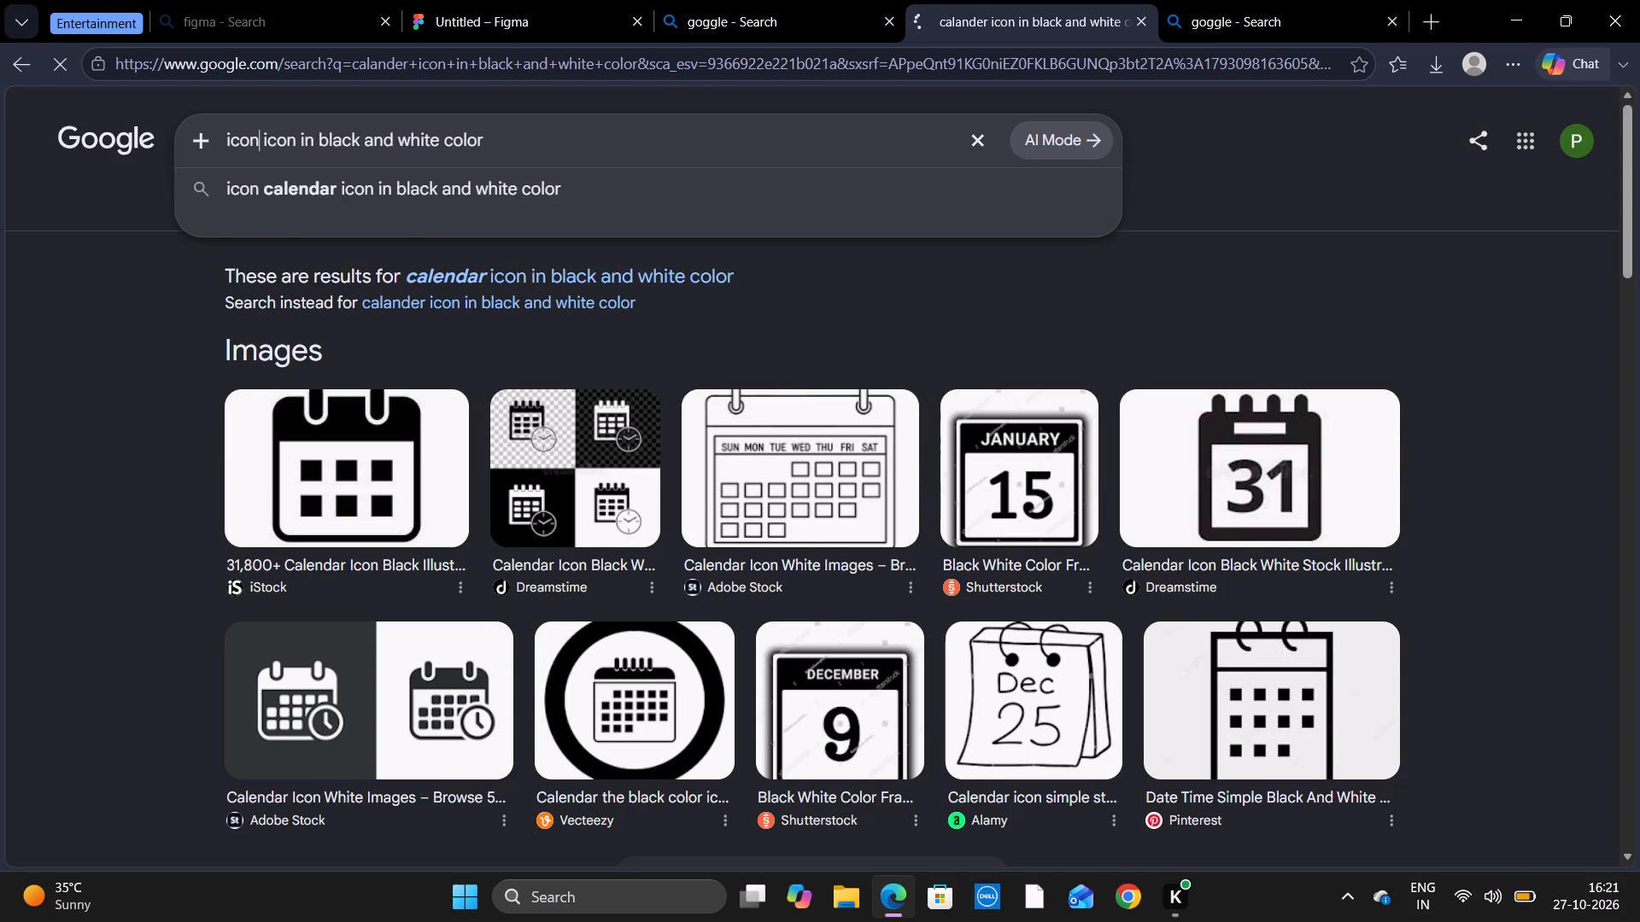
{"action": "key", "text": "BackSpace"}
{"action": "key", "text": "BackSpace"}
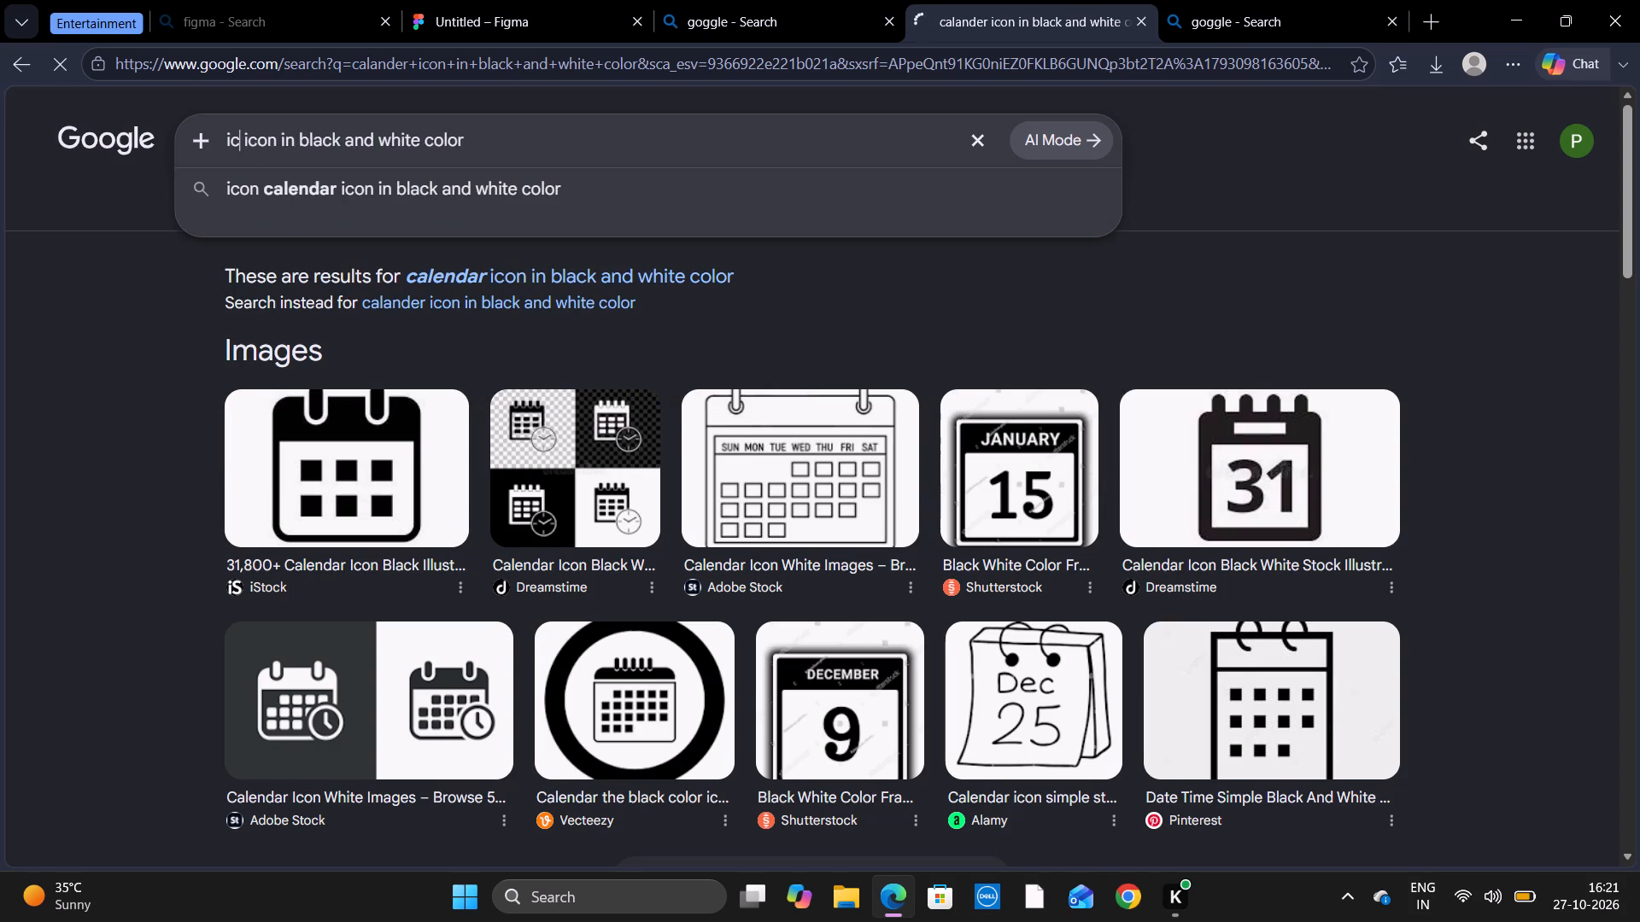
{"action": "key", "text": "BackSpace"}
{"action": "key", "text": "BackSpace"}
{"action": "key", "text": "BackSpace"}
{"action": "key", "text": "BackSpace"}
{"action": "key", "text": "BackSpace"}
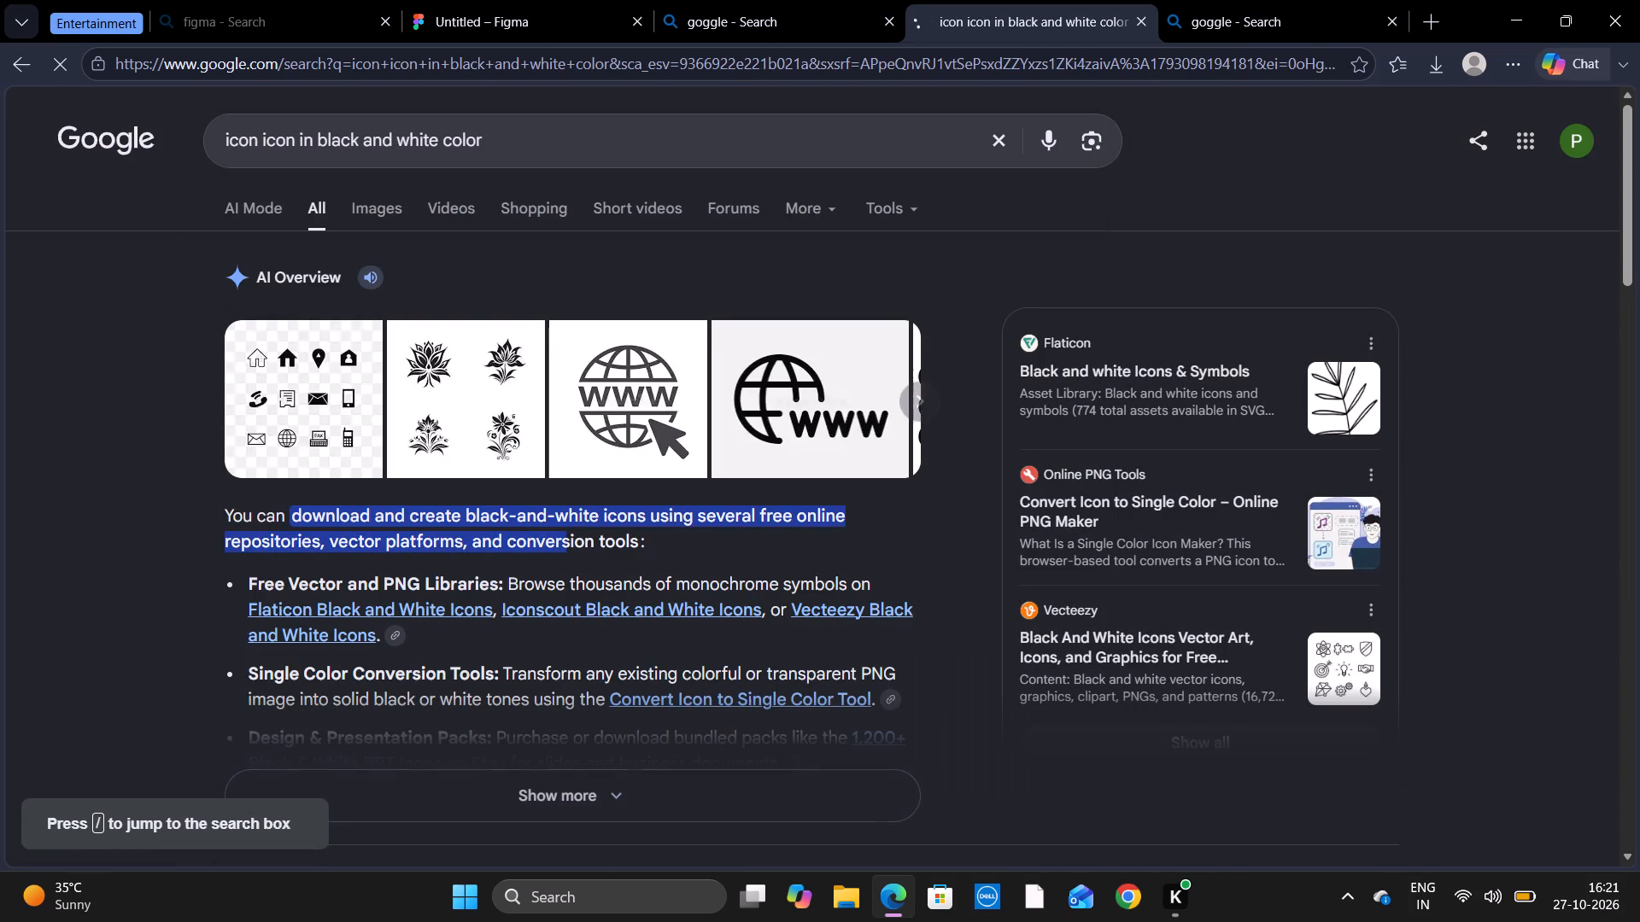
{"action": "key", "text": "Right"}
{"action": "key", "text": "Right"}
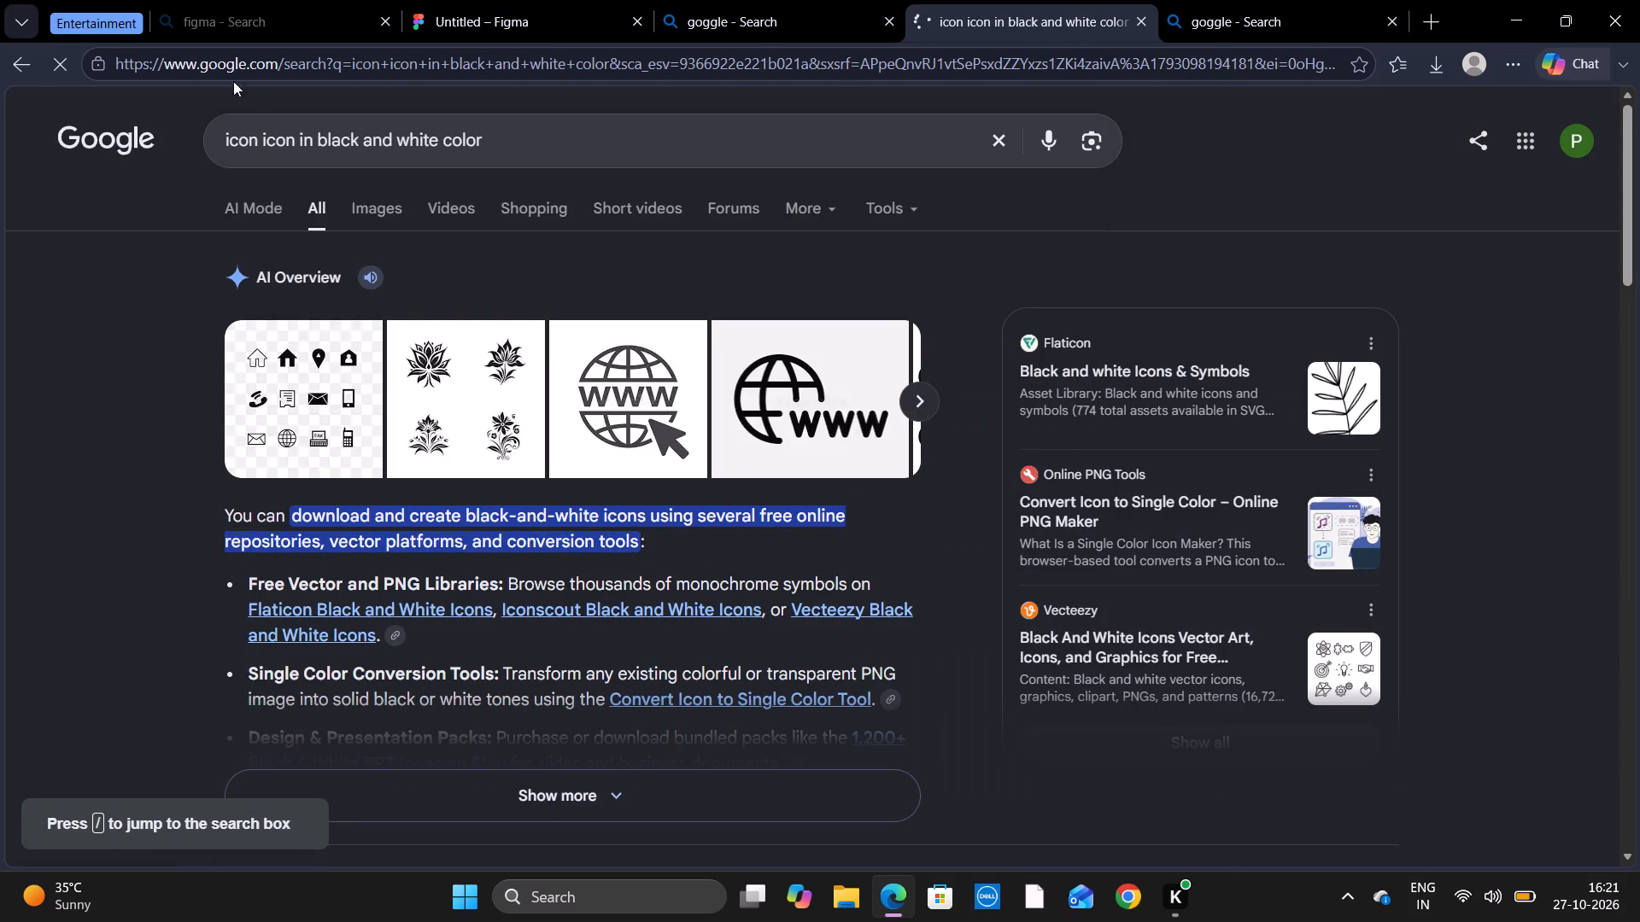
Search Google for "time icon in black and white color".
{"action": "left_click", "coordinate": [259, 135]}
{"action": "key", "text": "BackSpace"}
{"action": "key", "text": "BackSpace"}
{"action": "key", "text": "BackSpace"}
{"action": "key", "text": "BackSpace"}
{"action": "key", "text": "BackSpace"}
{"action": "key", "text": "BackSpace"}
{"action": "key", "text": "BackSpace"}
{"action": "key", "text": "BackSpace"}
{"action": "key", "text": "BackSpace"}
{"action": "key", "text": "BackSpace"}
{"action": "key", "text": "BackSpace"}
{"action": "key", "text": "BackSpace"}
{"action": "key", "text": "BackSpace"}
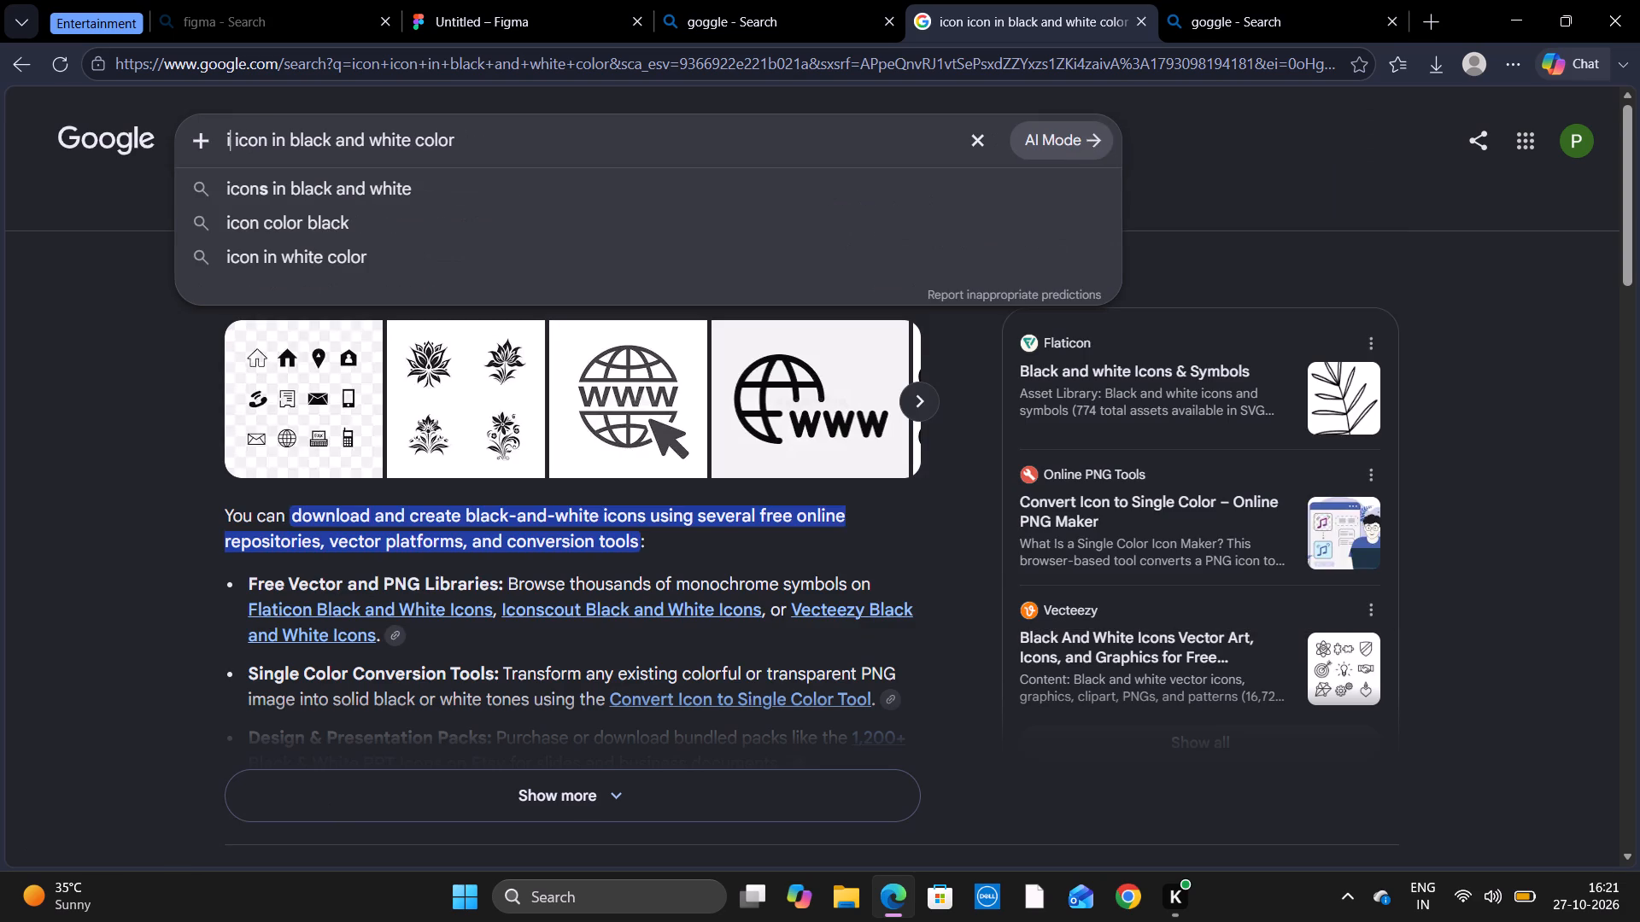
{"action": "type", "text": "time"}
{"action": "key", "text": "Return"}
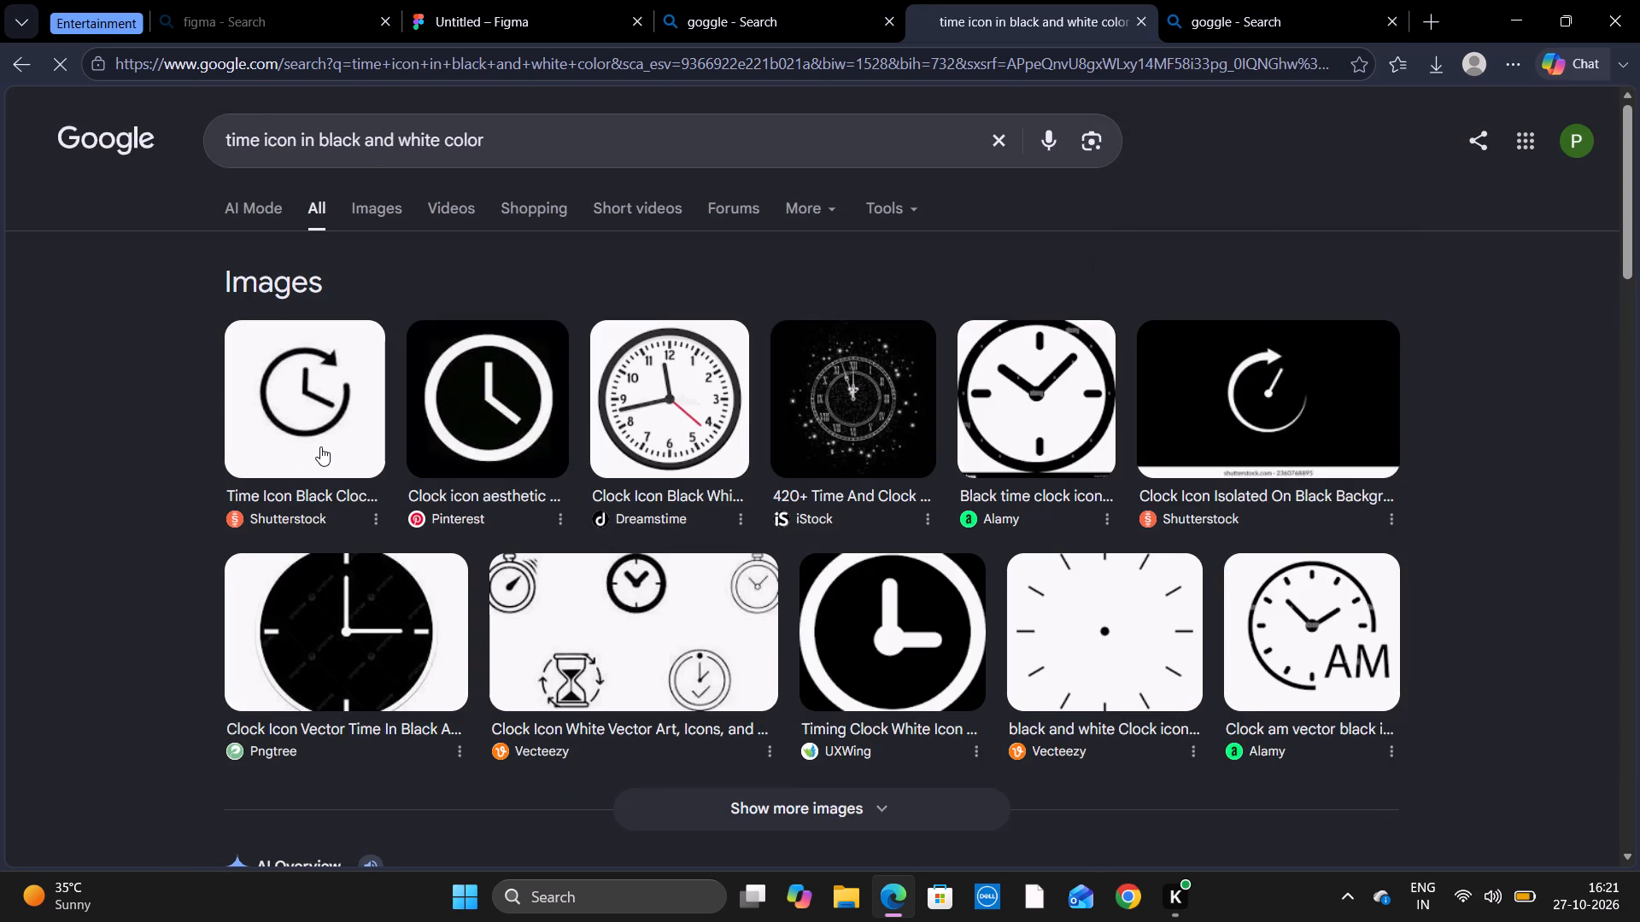
Copy the black clock icon with a circular arrow from the image results and paste it onto the Figma canvas.
{"action": "right_click", "coordinate": [320, 445]}
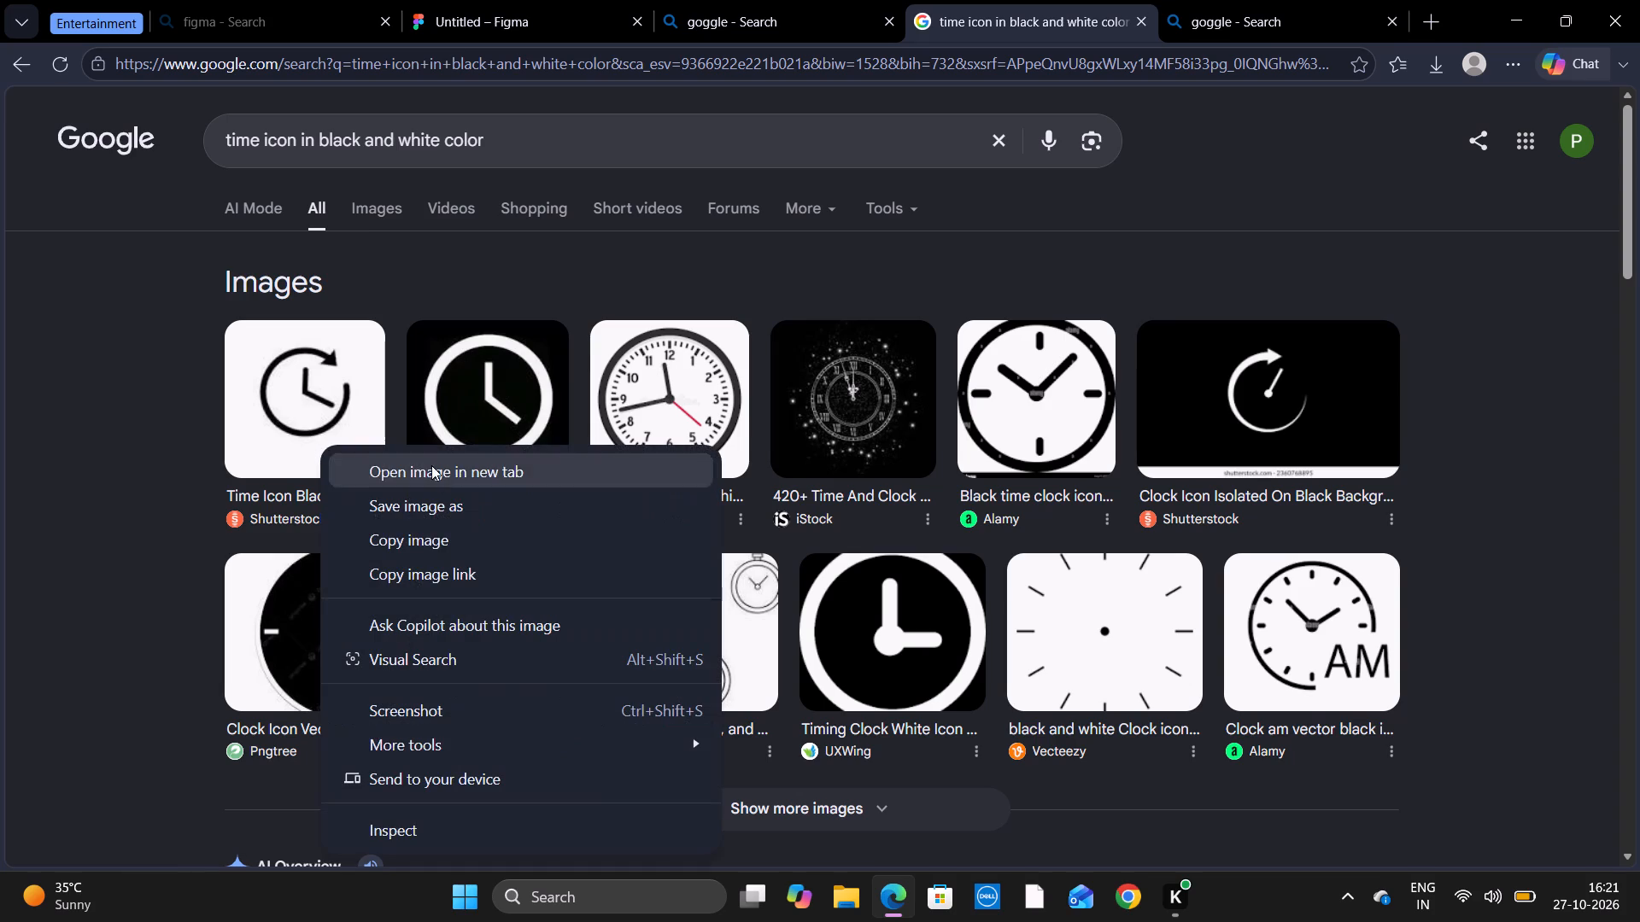
{"action": "left_click", "coordinate": [433, 545]}
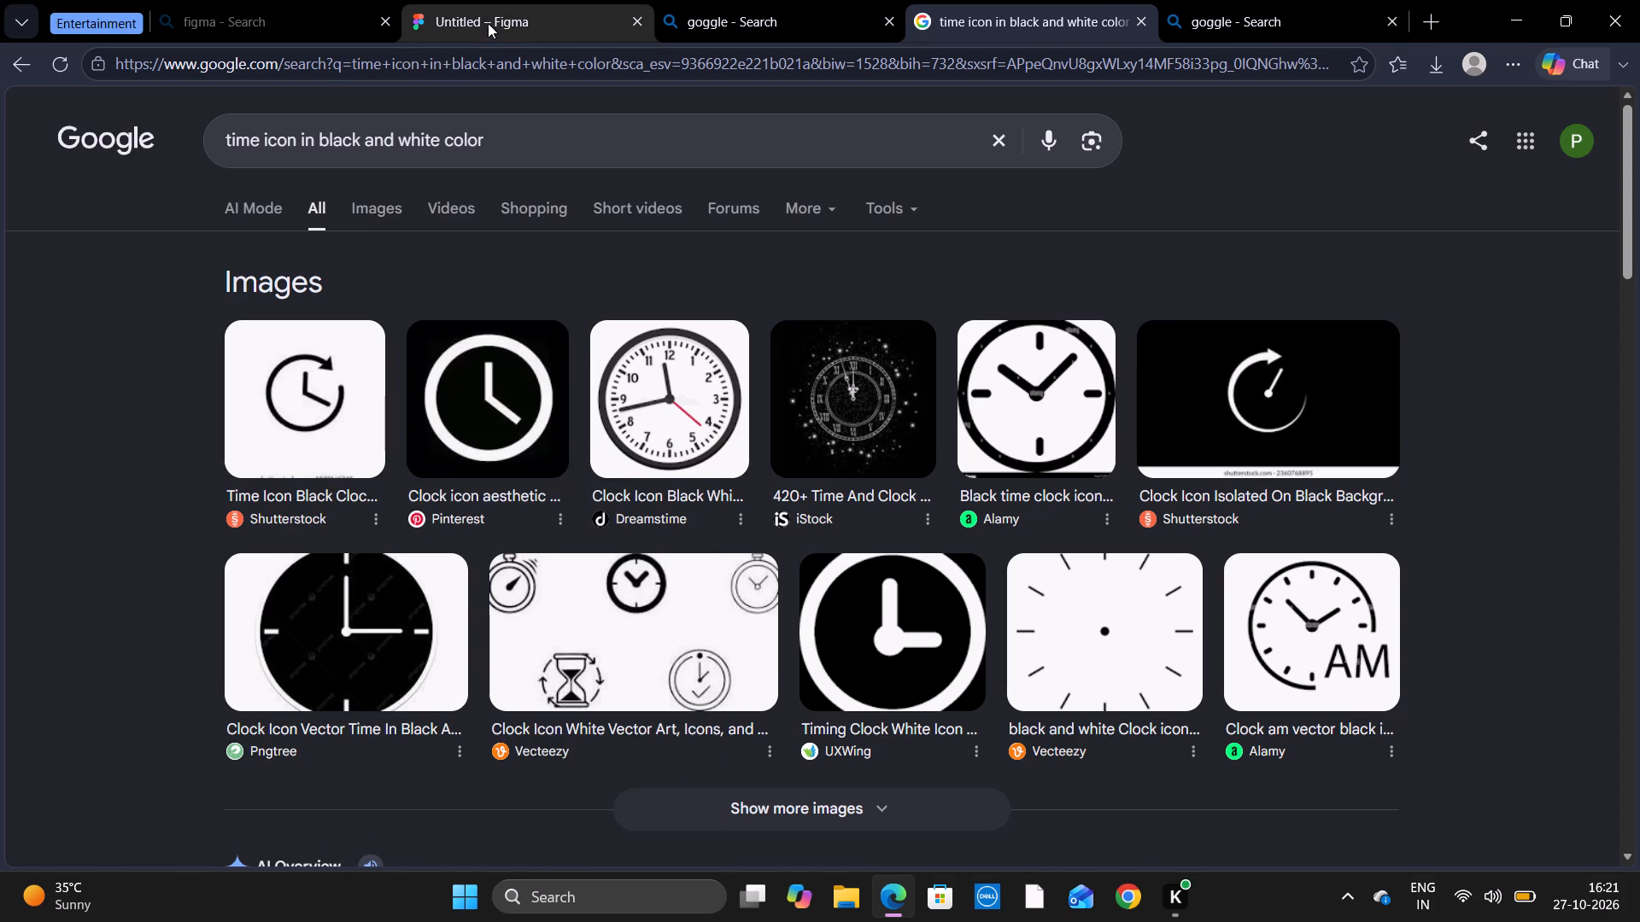
{"action": "left_click", "coordinate": [488, 23]}
{"action": "left_click", "coordinate": [944, 359]}
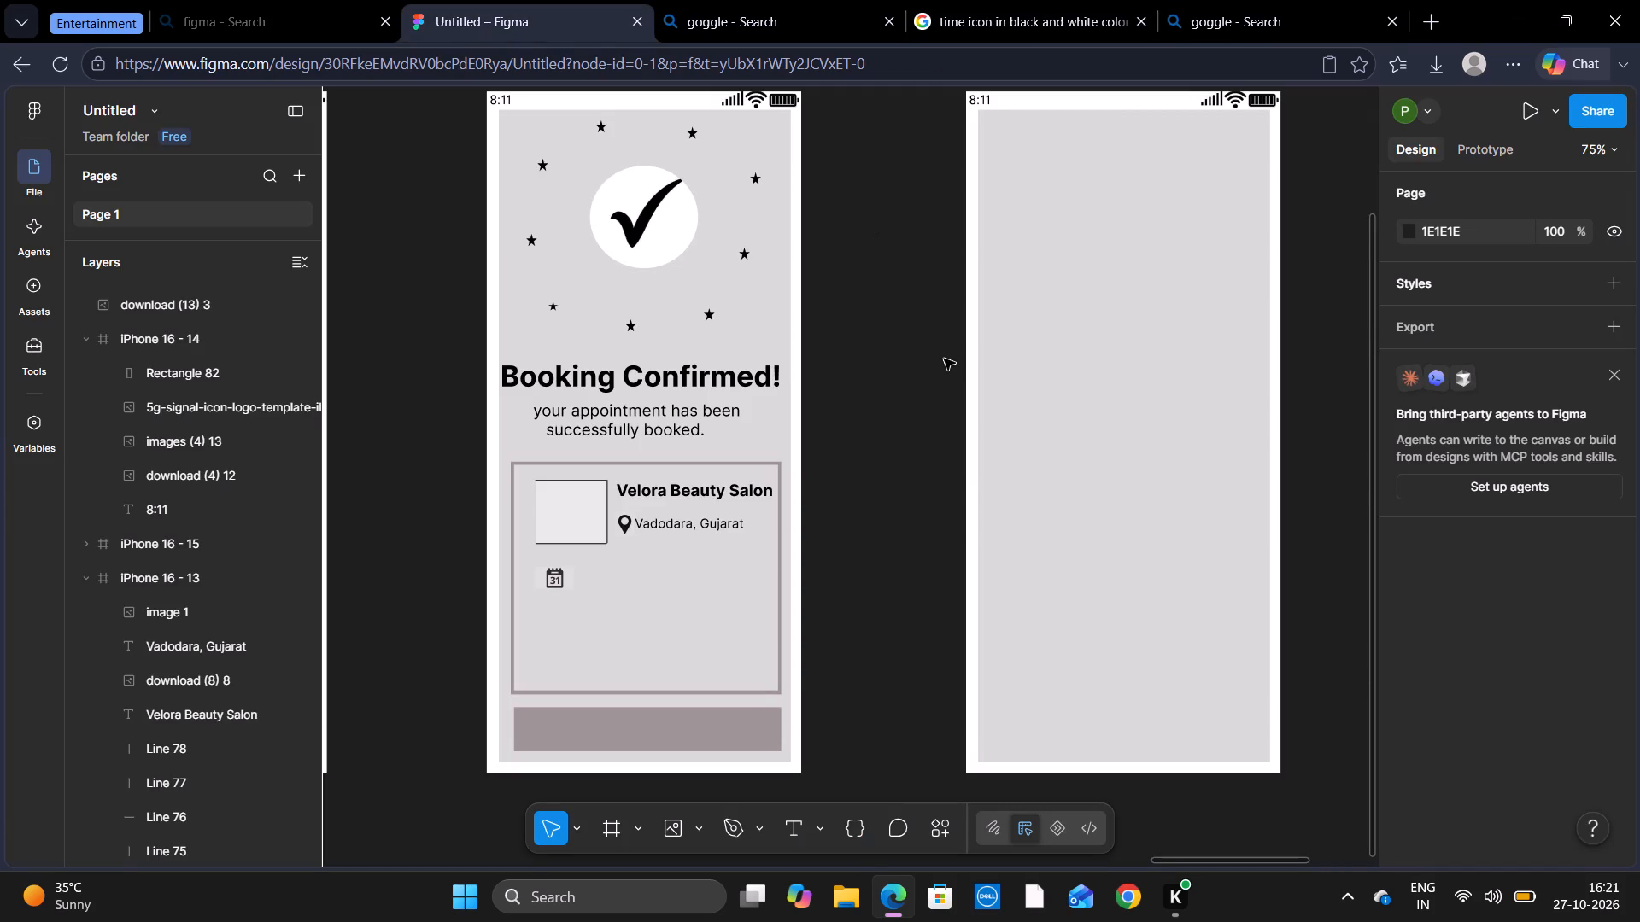
{"action": "key", "text": "ctrl+v"}
Move the clock image into the details box below the calendar icon and scale it down to about 39 × 39.
{"action": "left_click_drag", "start_coordinate": [847, 468], "coordinate": [586, 616]}
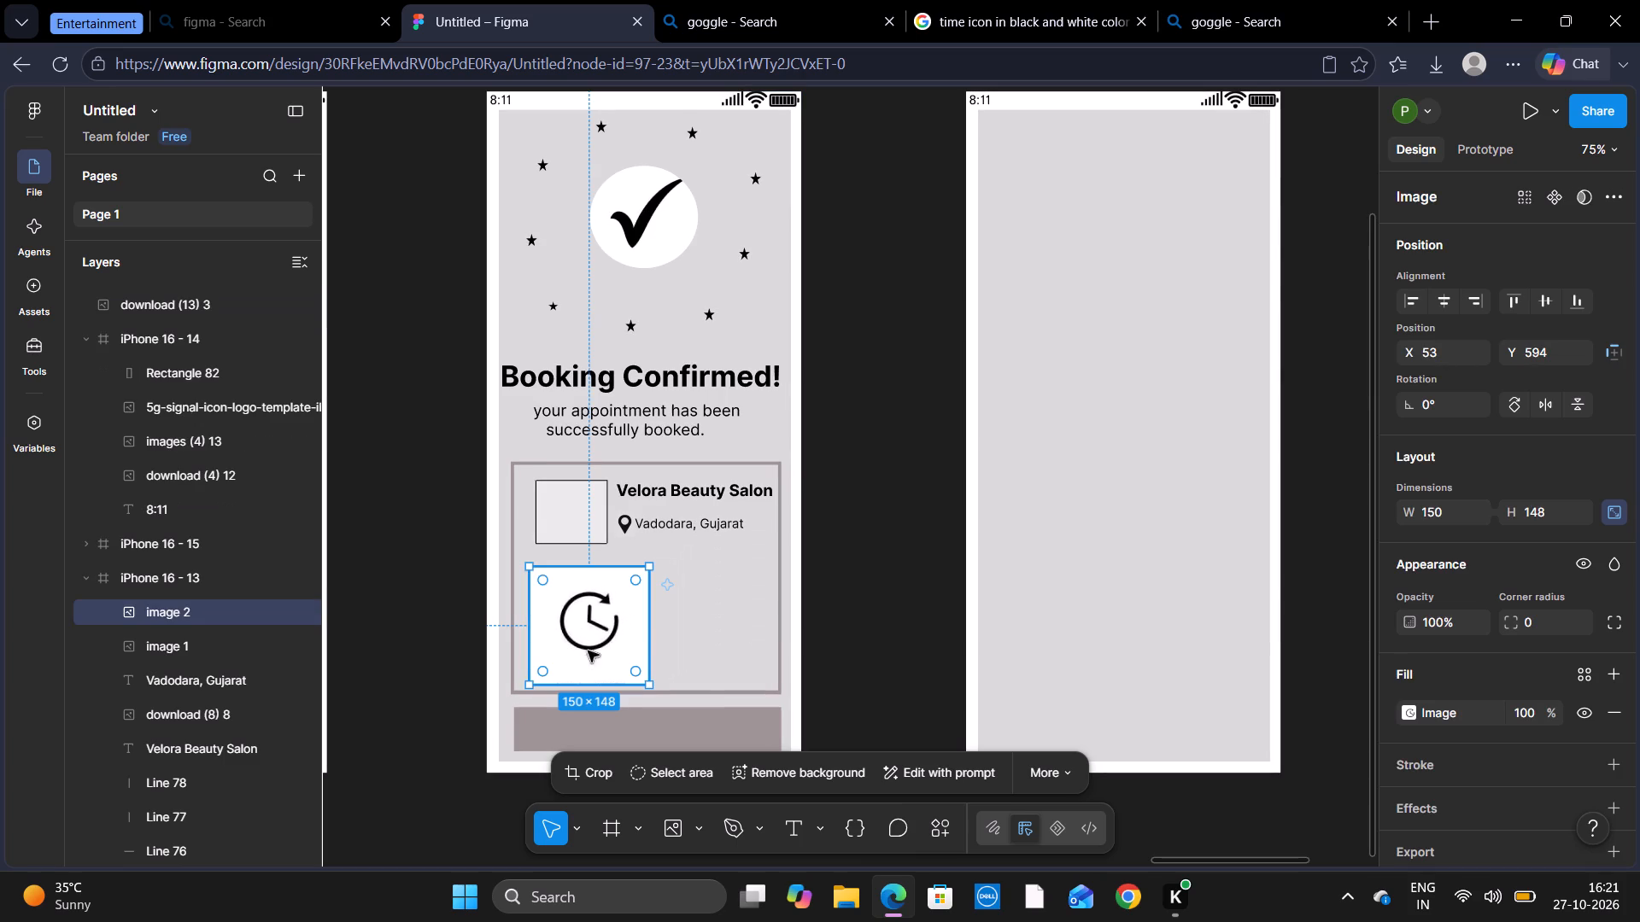
{"action": "left_click_drag", "start_coordinate": [650, 684], "coordinate": [576, 639]}
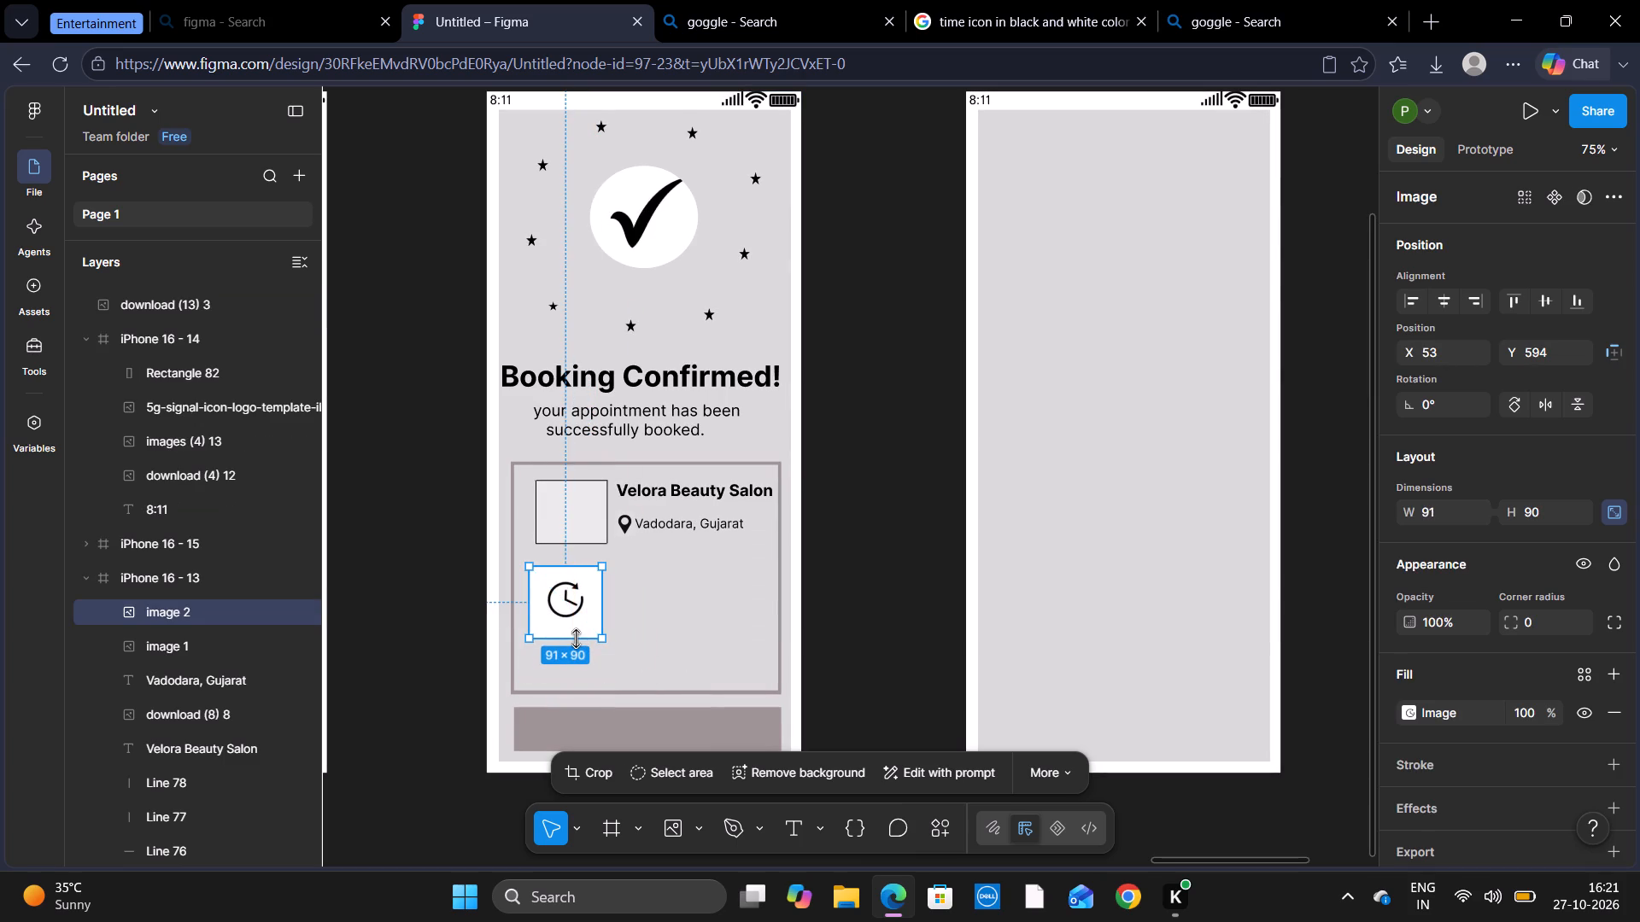
{"action": "left_click", "coordinate": [576, 639]}
{"action": "left_click_drag", "start_coordinate": [529, 563], "coordinate": [577, 616]}
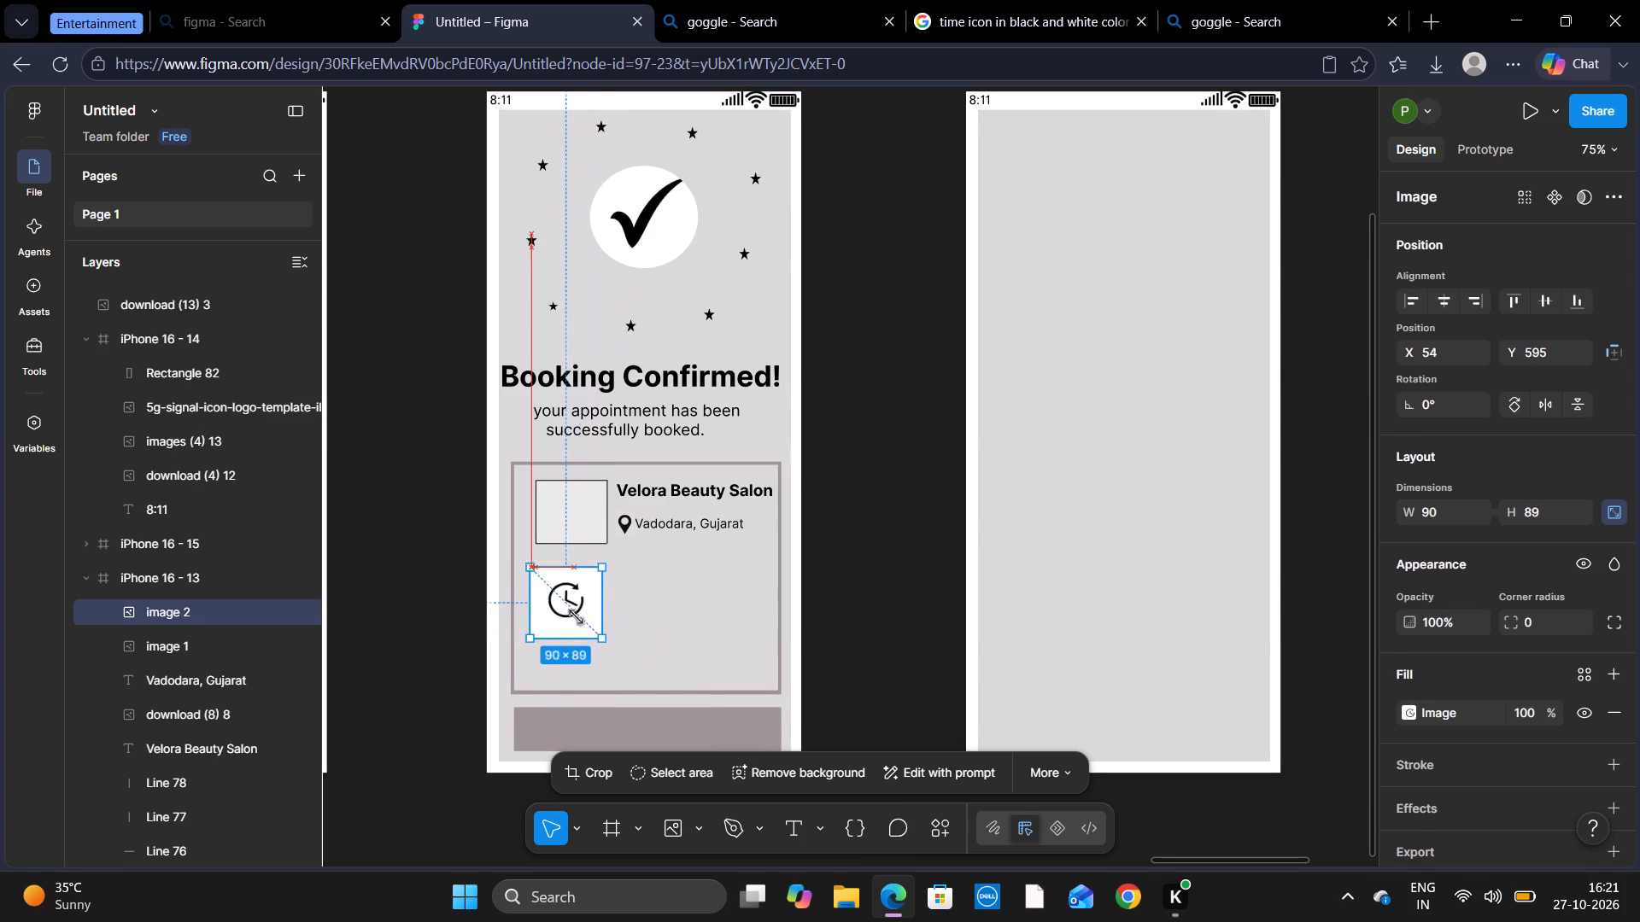
{"action": "left_click_drag", "start_coordinate": [577, 616], "coordinate": [582, 627]}
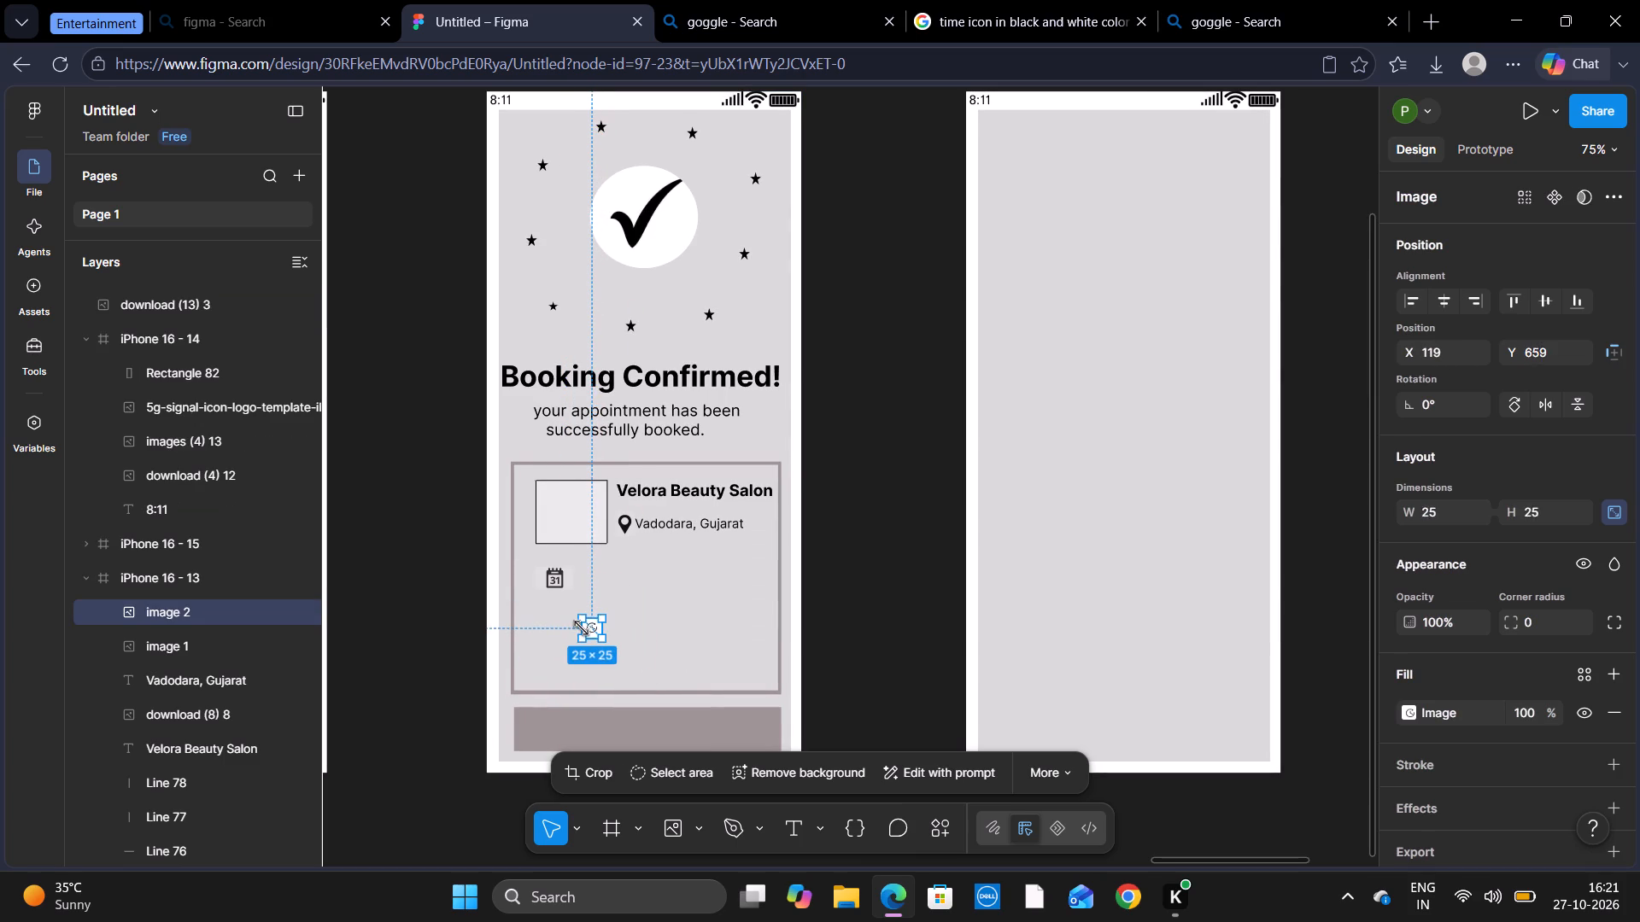
{"action": "left_click_drag", "start_coordinate": [582, 627], "coordinate": [571, 624]}
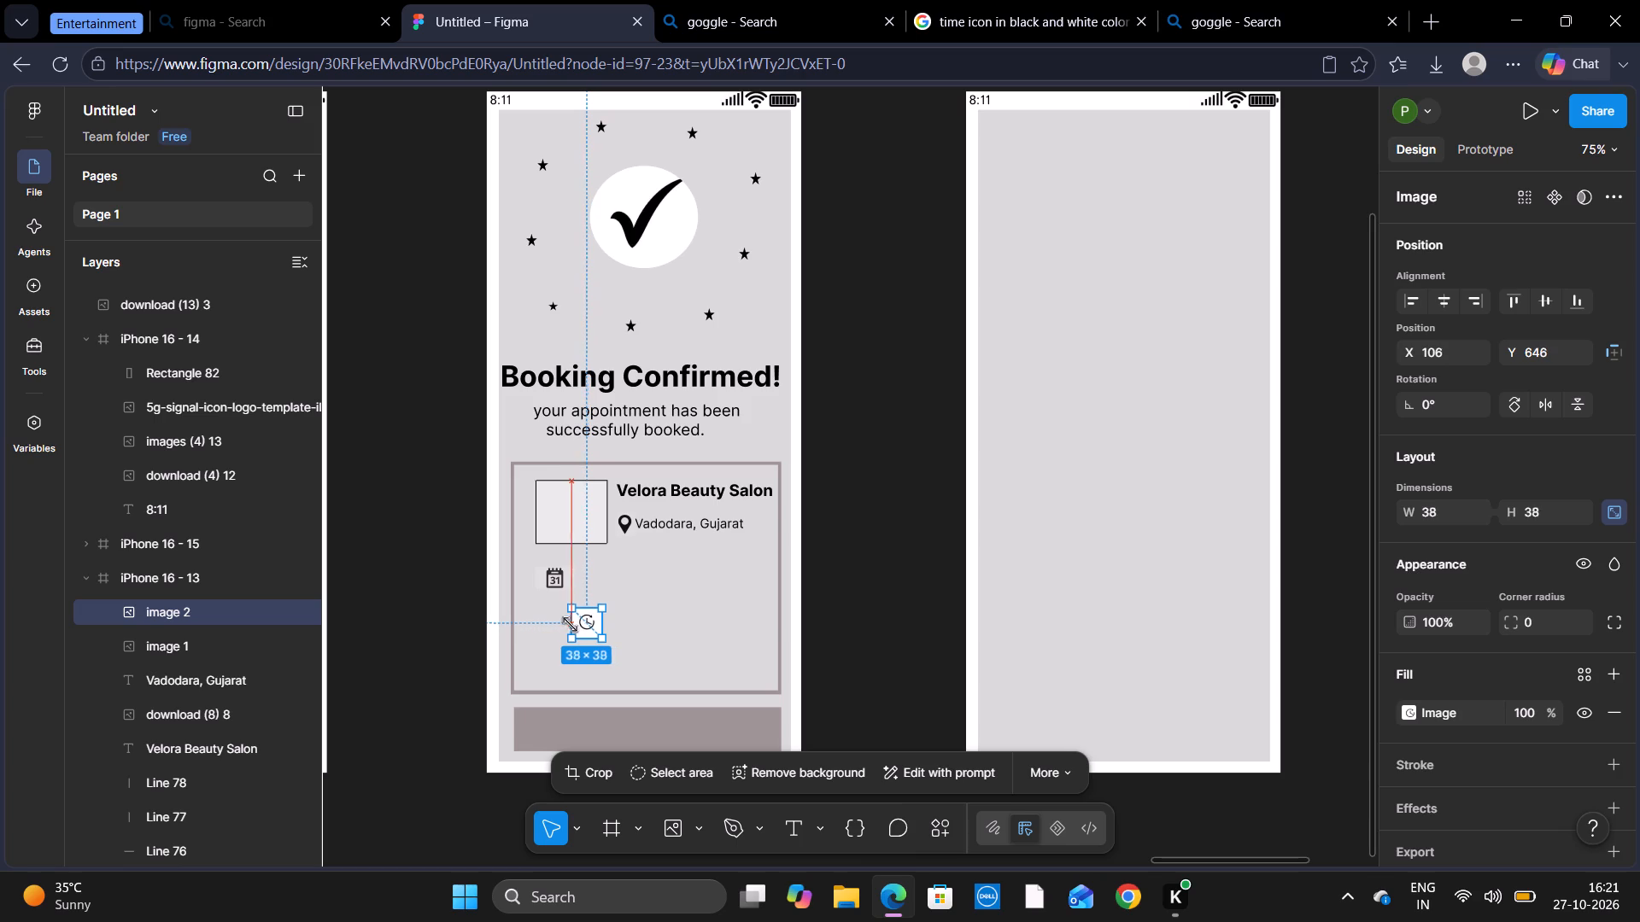
{"action": "left_click_drag", "start_coordinate": [571, 624], "coordinate": [570, 622]}
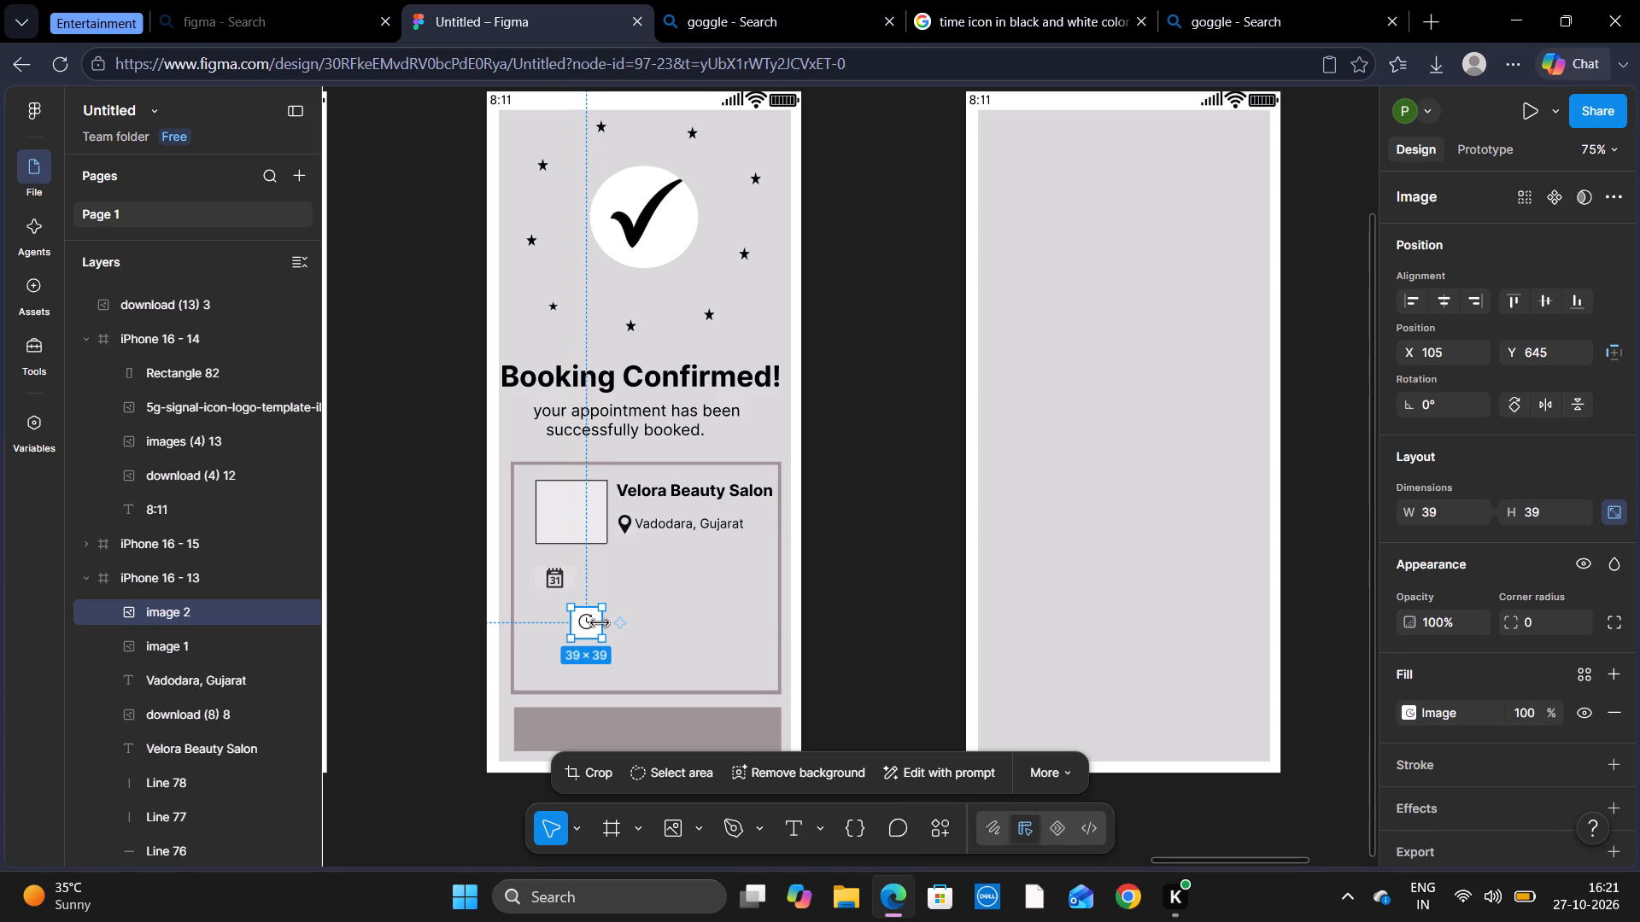
Lower the clock image's contrast to near minimum so its white background blends into the details box.
{"action": "left_click", "coordinate": [1404, 711]}
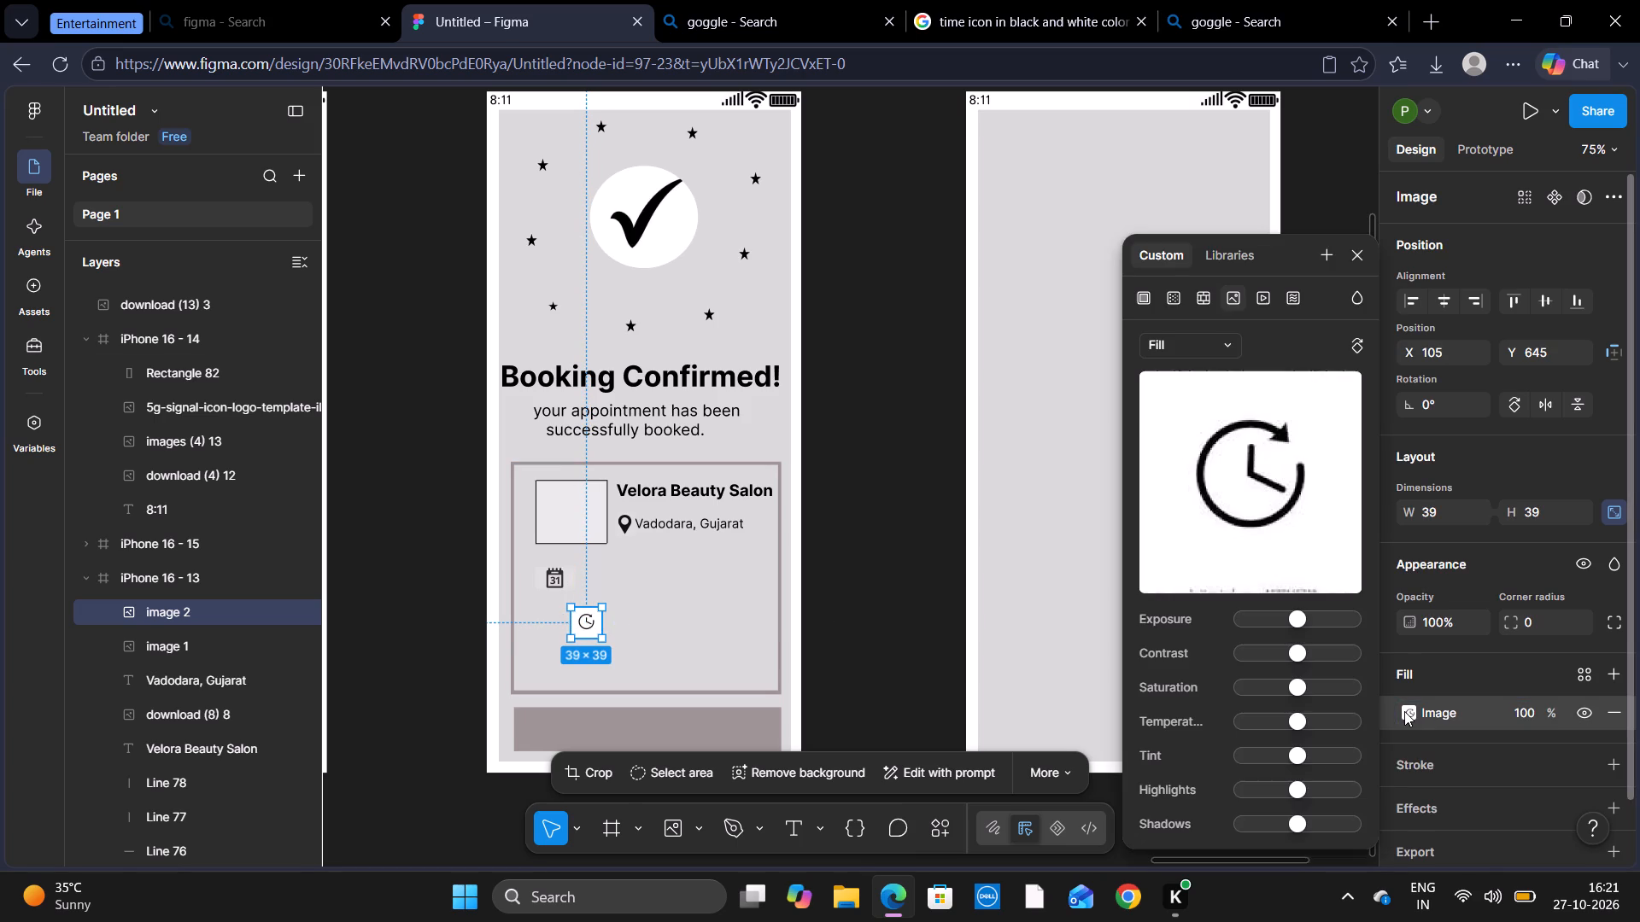
{"action": "left_click", "coordinate": [1239, 653]}
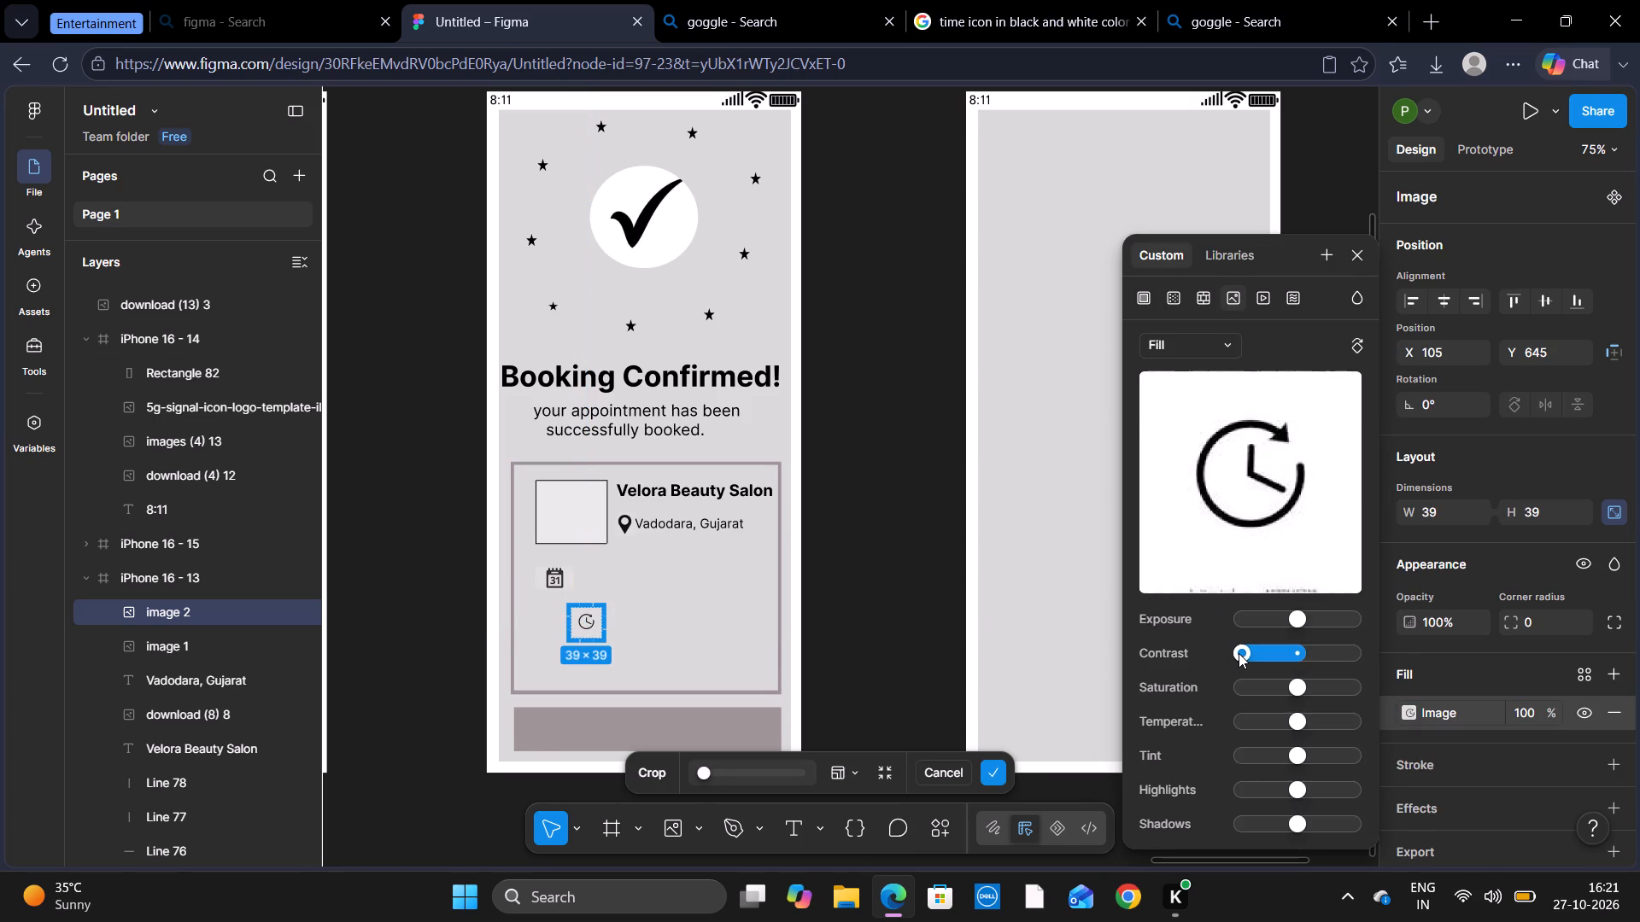
{"action": "left_click", "coordinate": [1362, 240]}
{"action": "left_click", "coordinate": [1358, 248]}
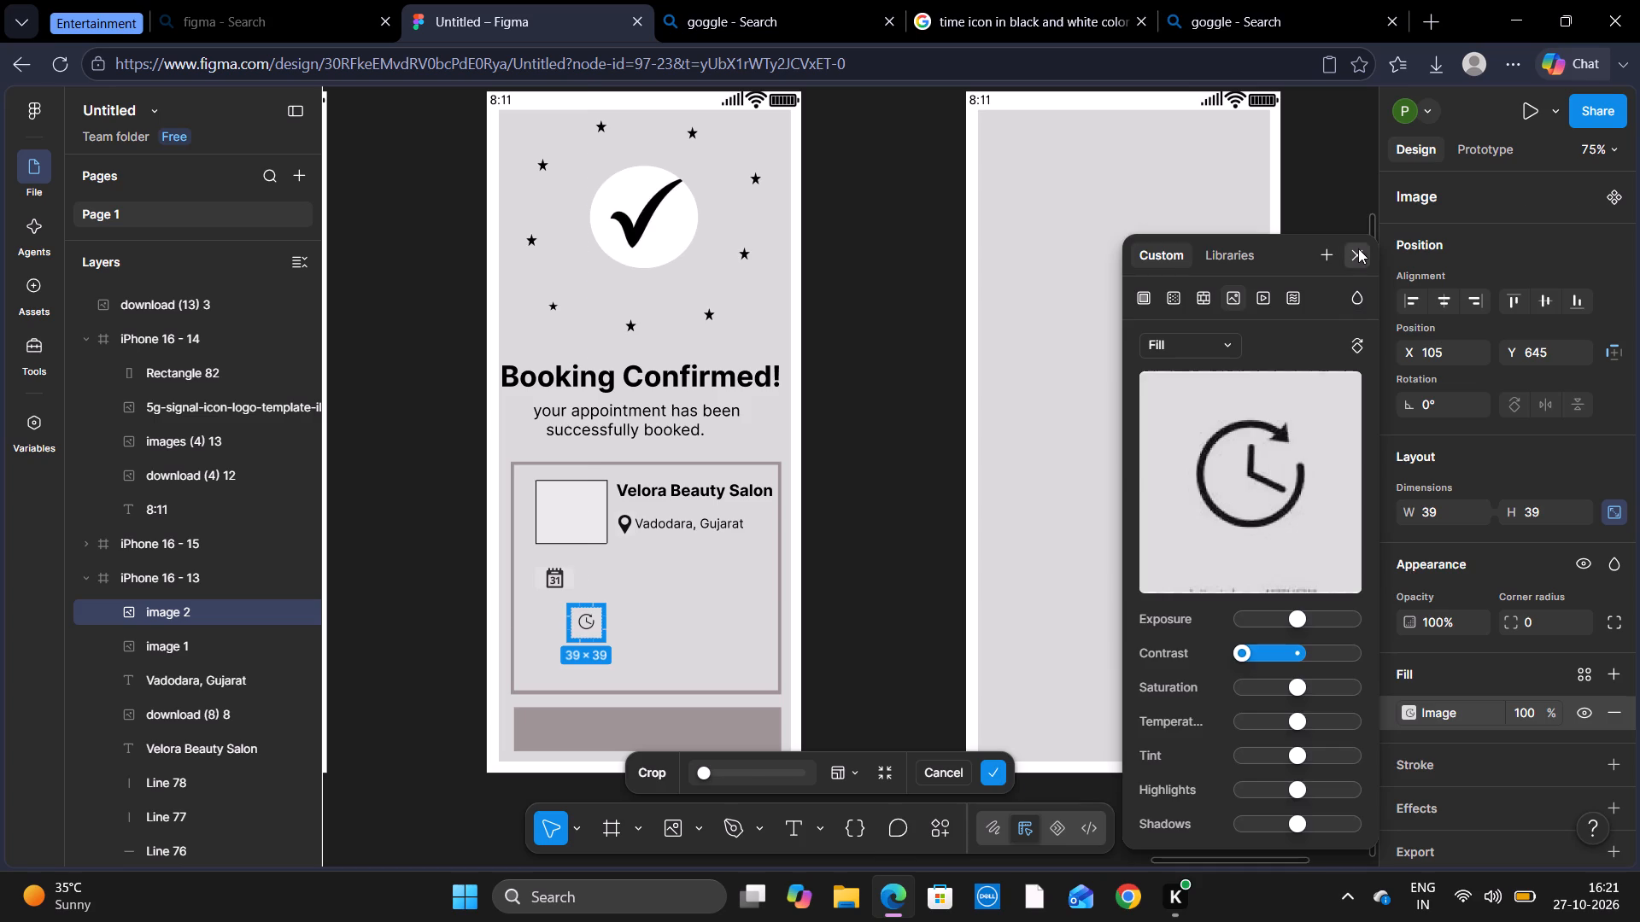
Move the clock image directly beneath the calendar icon, aligned with it.
{"action": "left_click_drag", "start_coordinate": [589, 624], "coordinate": [581, 622]}
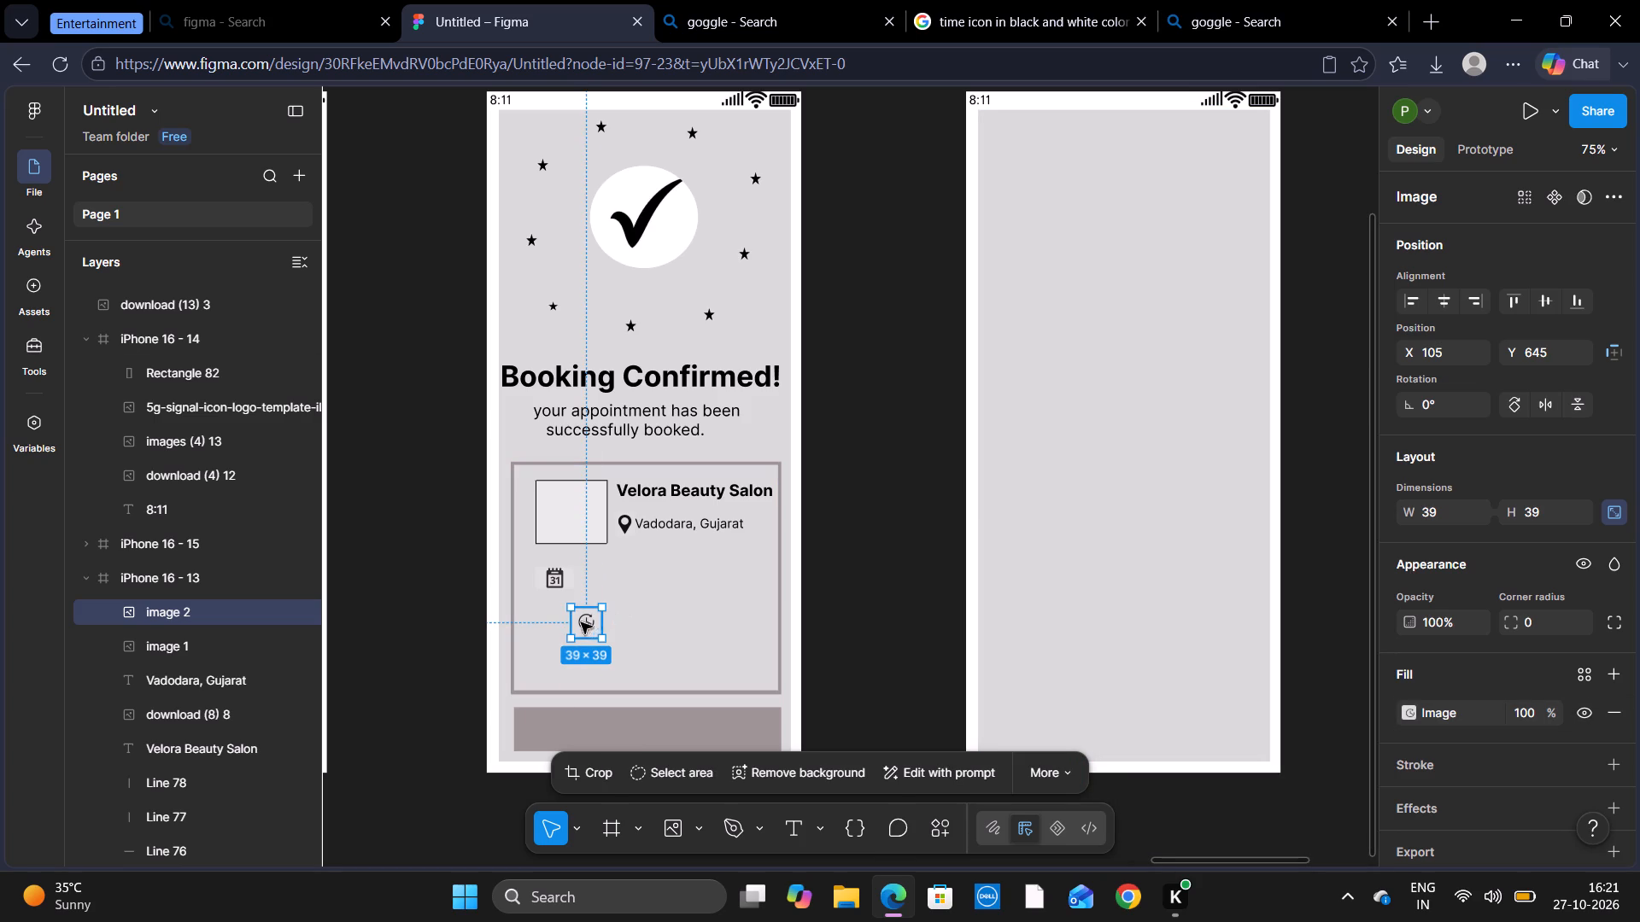
{"action": "left_click_drag", "start_coordinate": [581, 622], "coordinate": [557, 614]}
{"action": "left_click", "coordinate": [846, 604]}
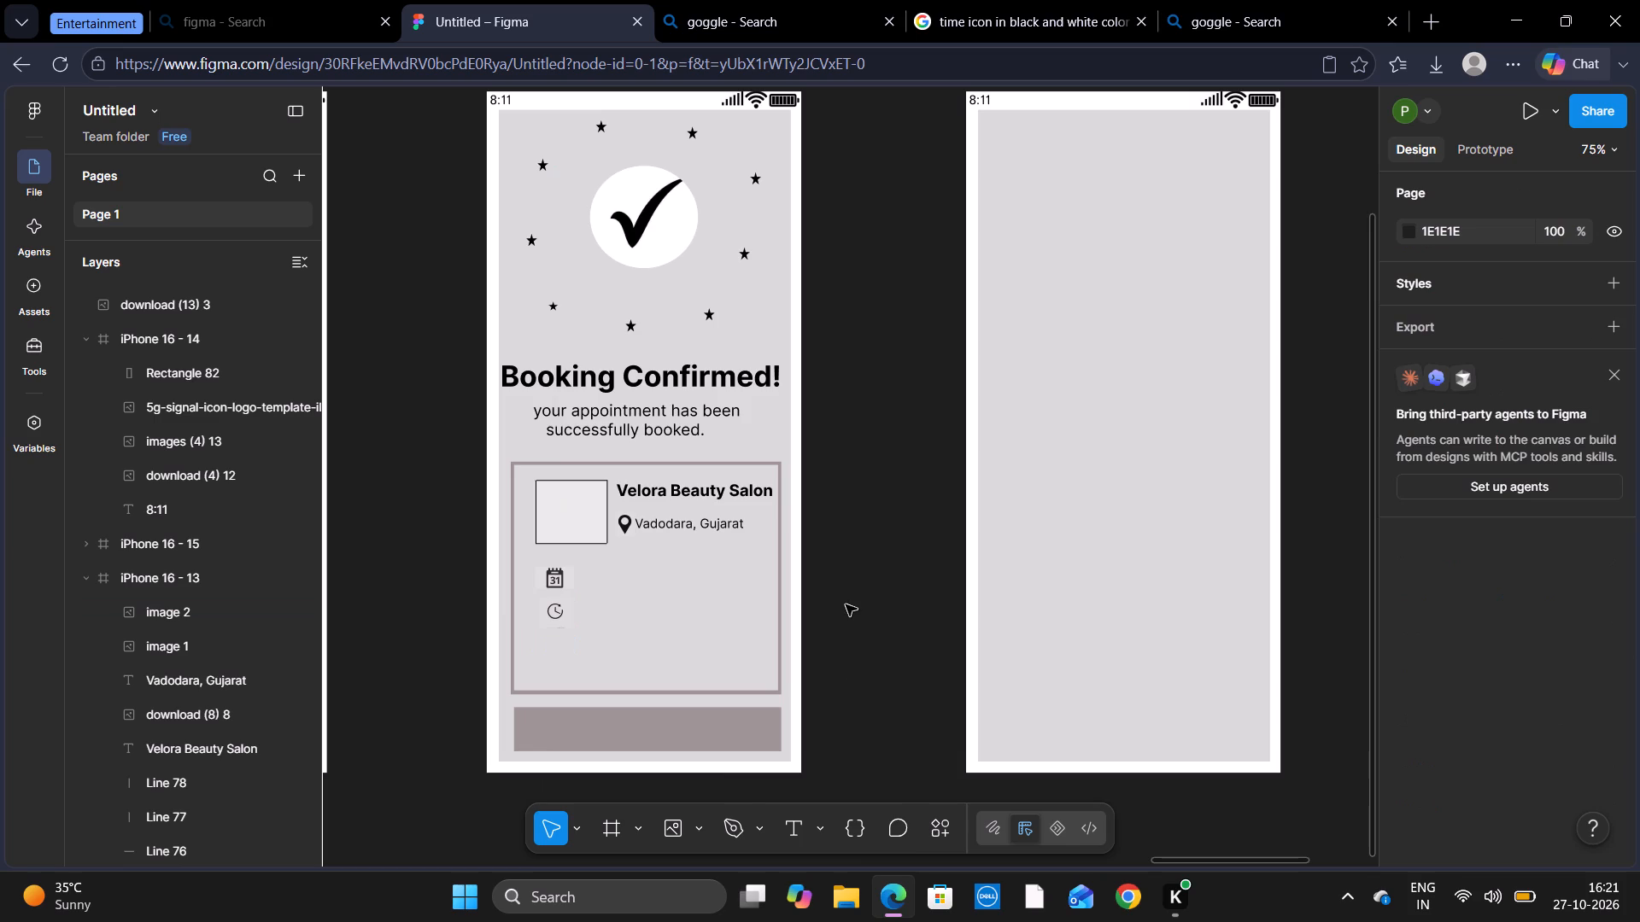
Add the text "12 August 2026" in the details box and place it beside the calendar icon, level with it.
{"action": "left_click", "coordinate": [792, 828]}
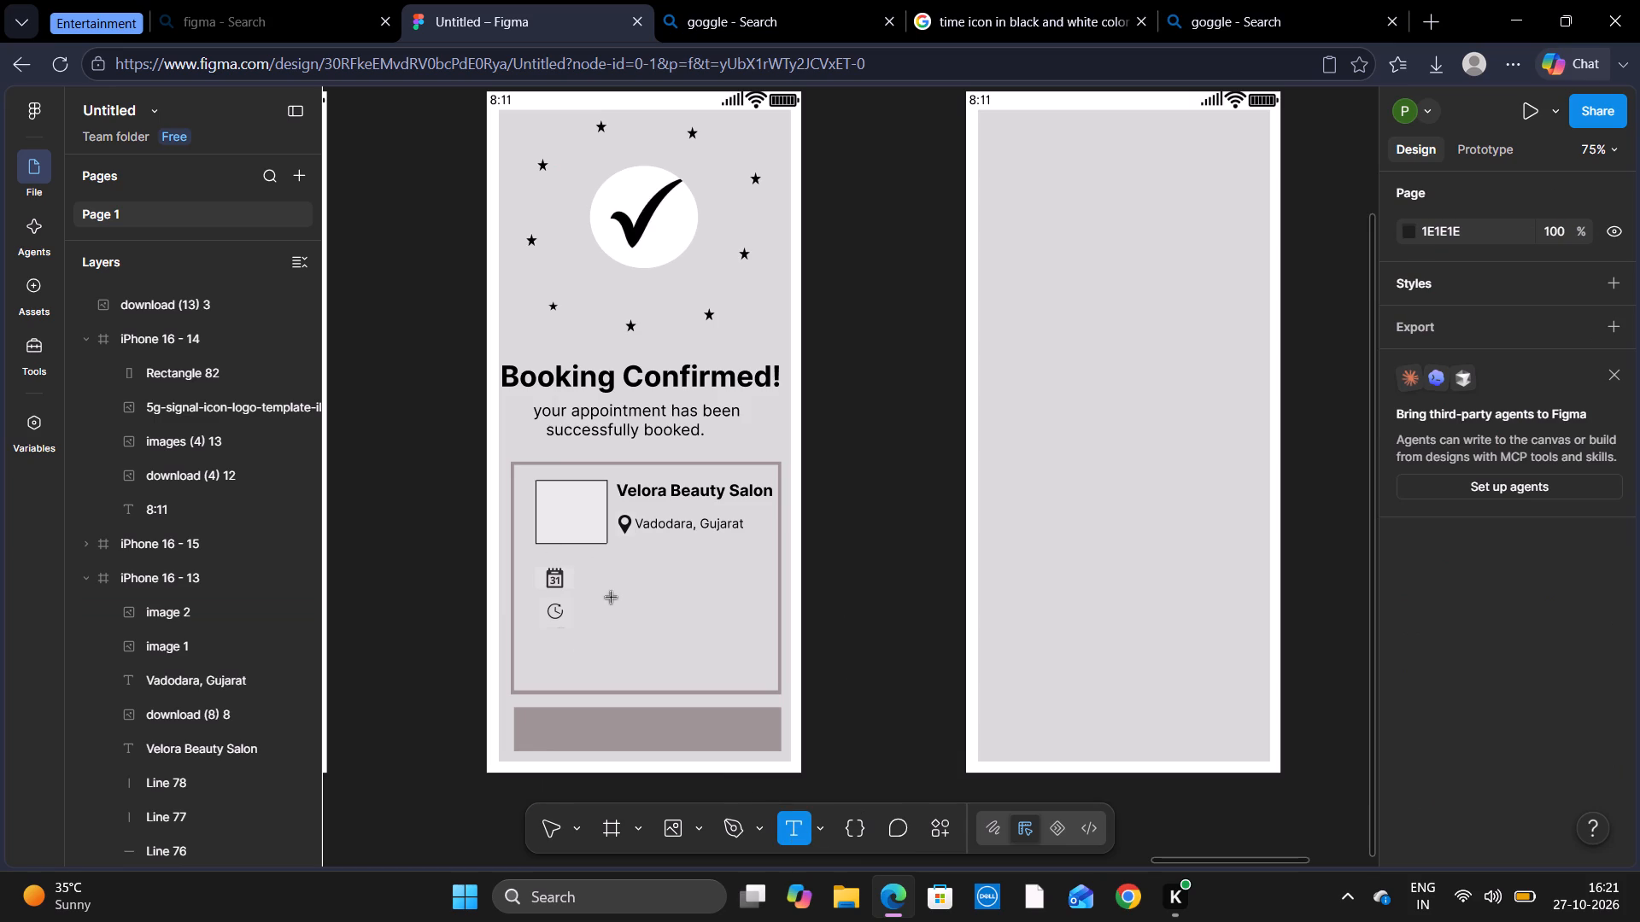
{"action": "left_click", "coordinate": [613, 570]}
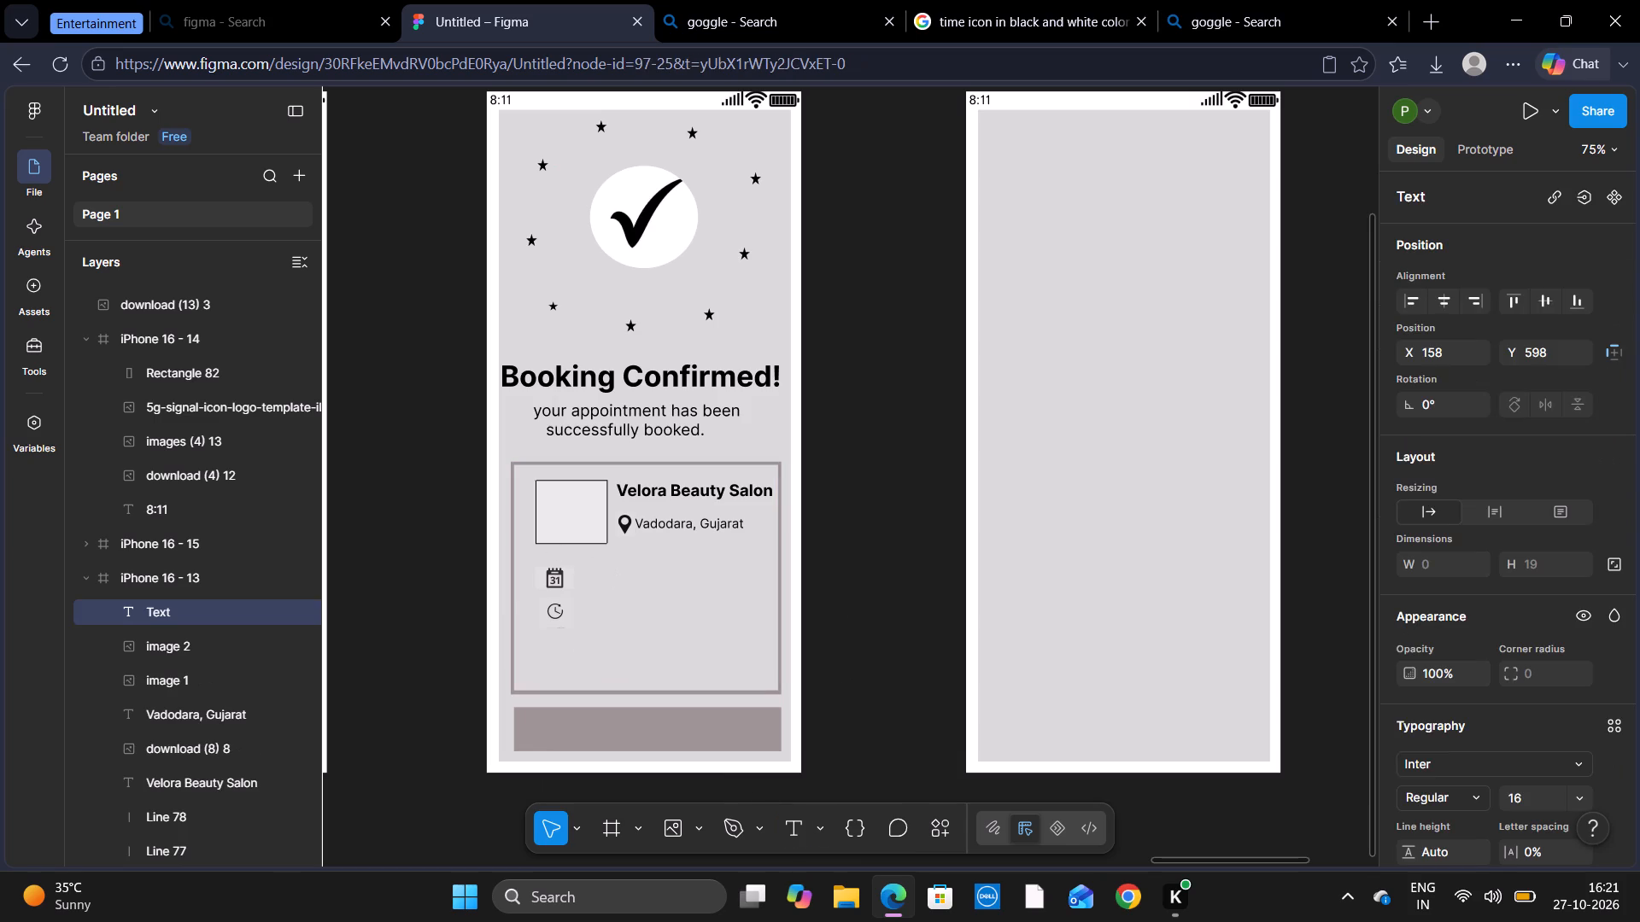
{"action": "type", "text": "12w"}
{"action": "key", "text": "BackSpace"}
{"action": "key", "text": "space"}
{"action": "type", "text": "A"}
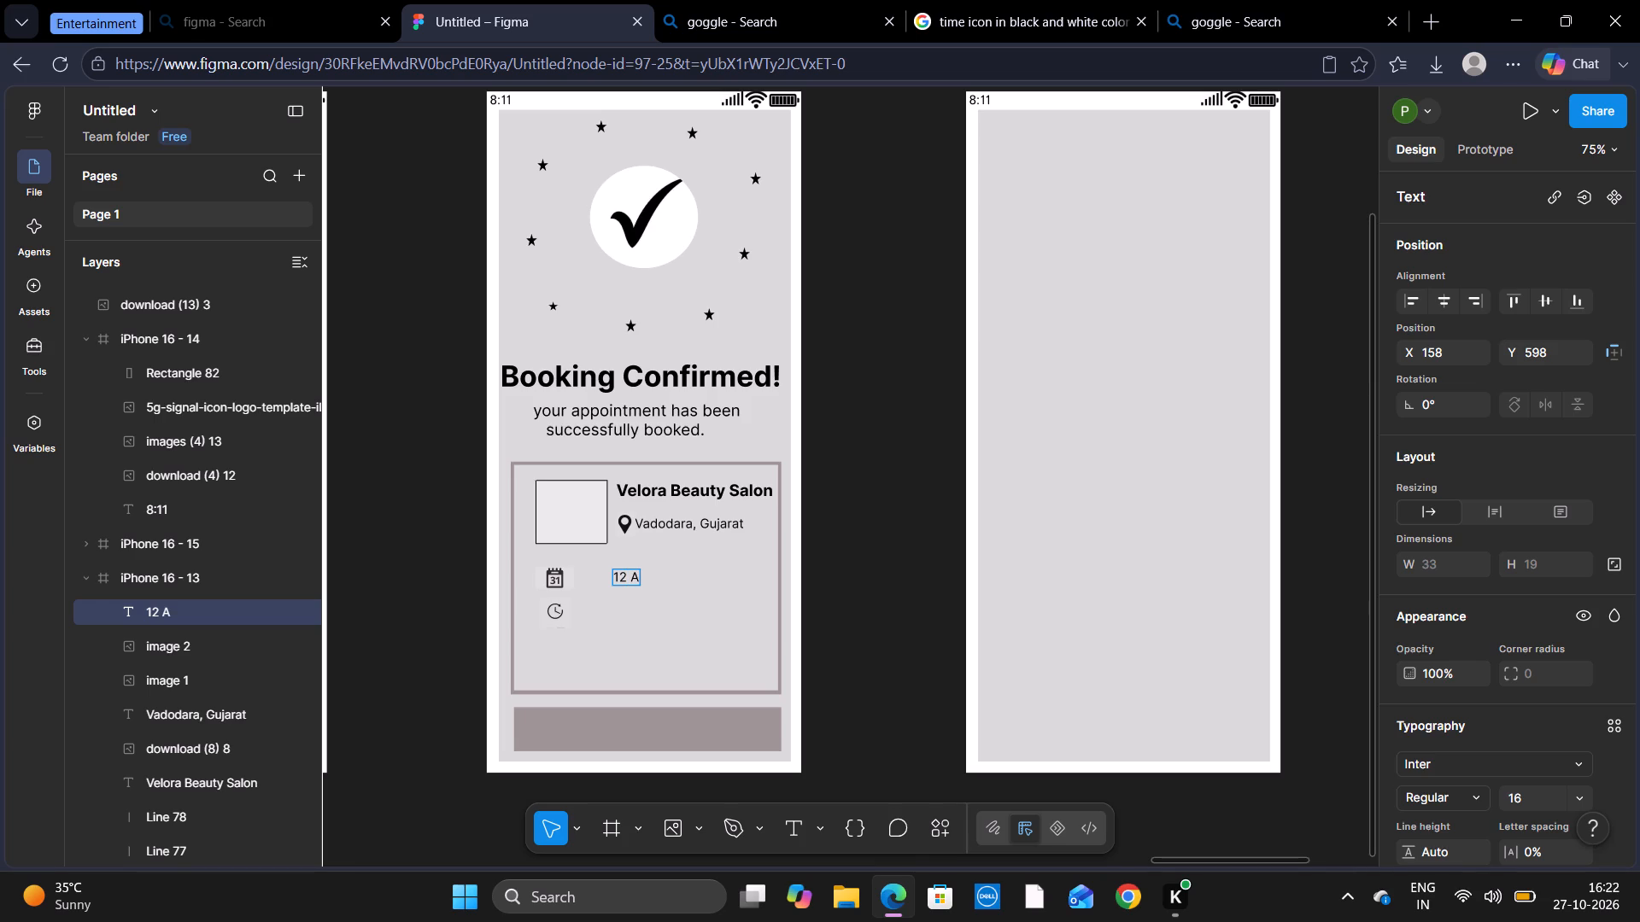
{"action": "key", "text": "u"}
{"action": "type", "text": "gust"}
{"action": "key", "text": "space"}
{"action": "type", "text": "2026"}
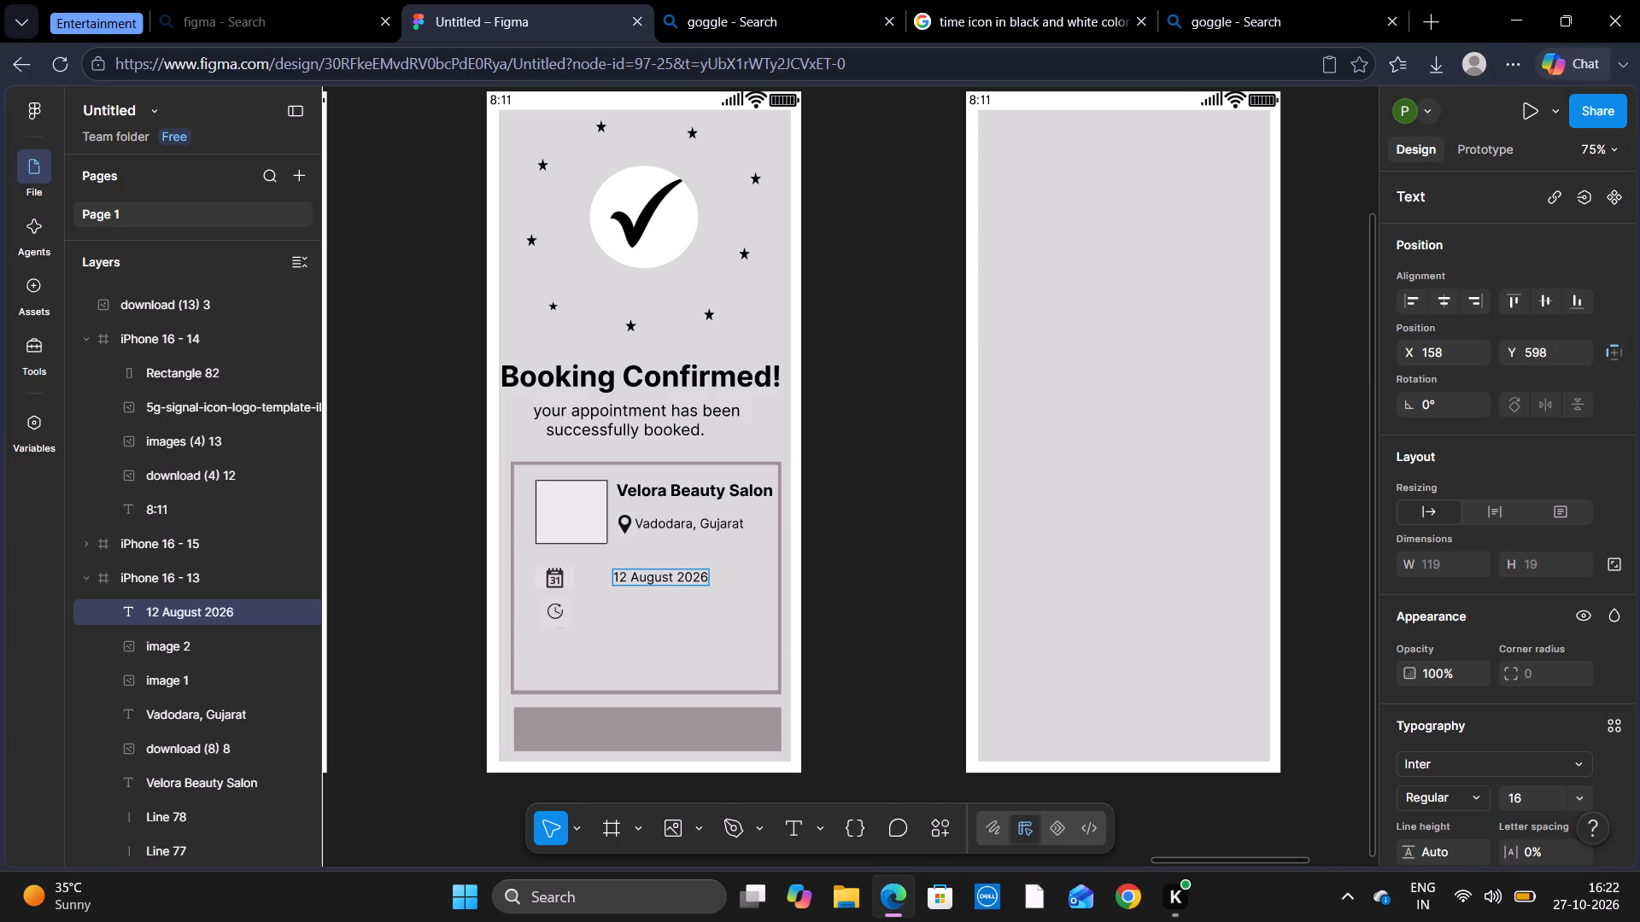
{"action": "left_click", "coordinate": [735, 612]}
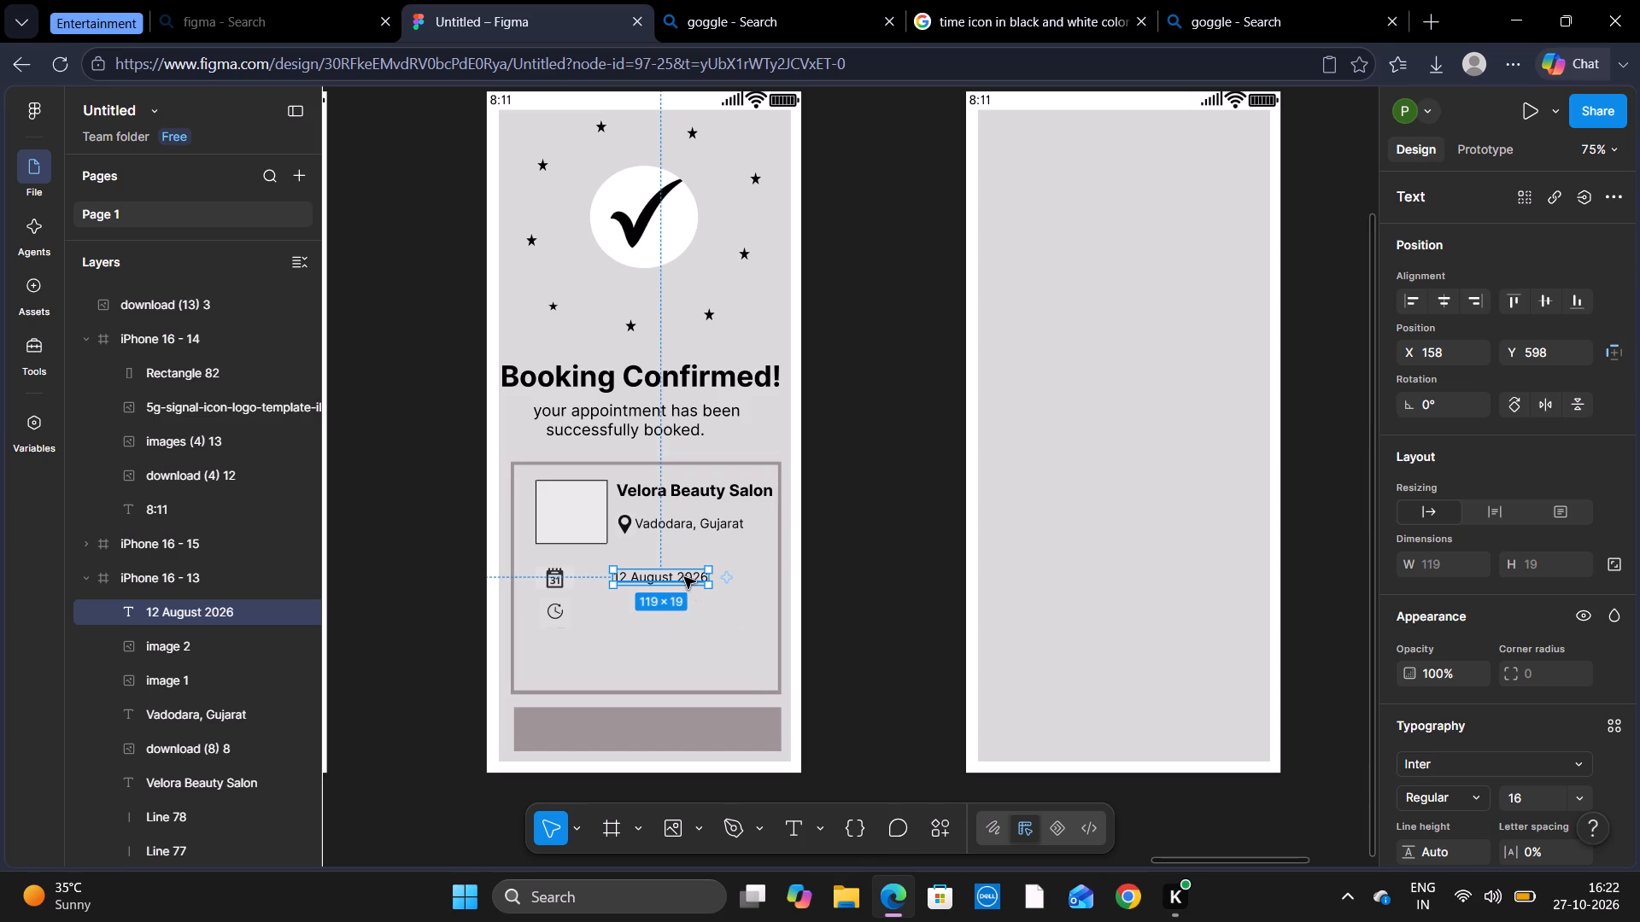
{"action": "left_click_drag", "start_coordinate": [683, 577], "coordinate": [665, 577]}
{"action": "left_click_drag", "start_coordinate": [665, 577], "coordinate": [657, 577]}
{"action": "left_click", "coordinate": [657, 577]}
{"action": "left_click", "coordinate": [852, 598]}
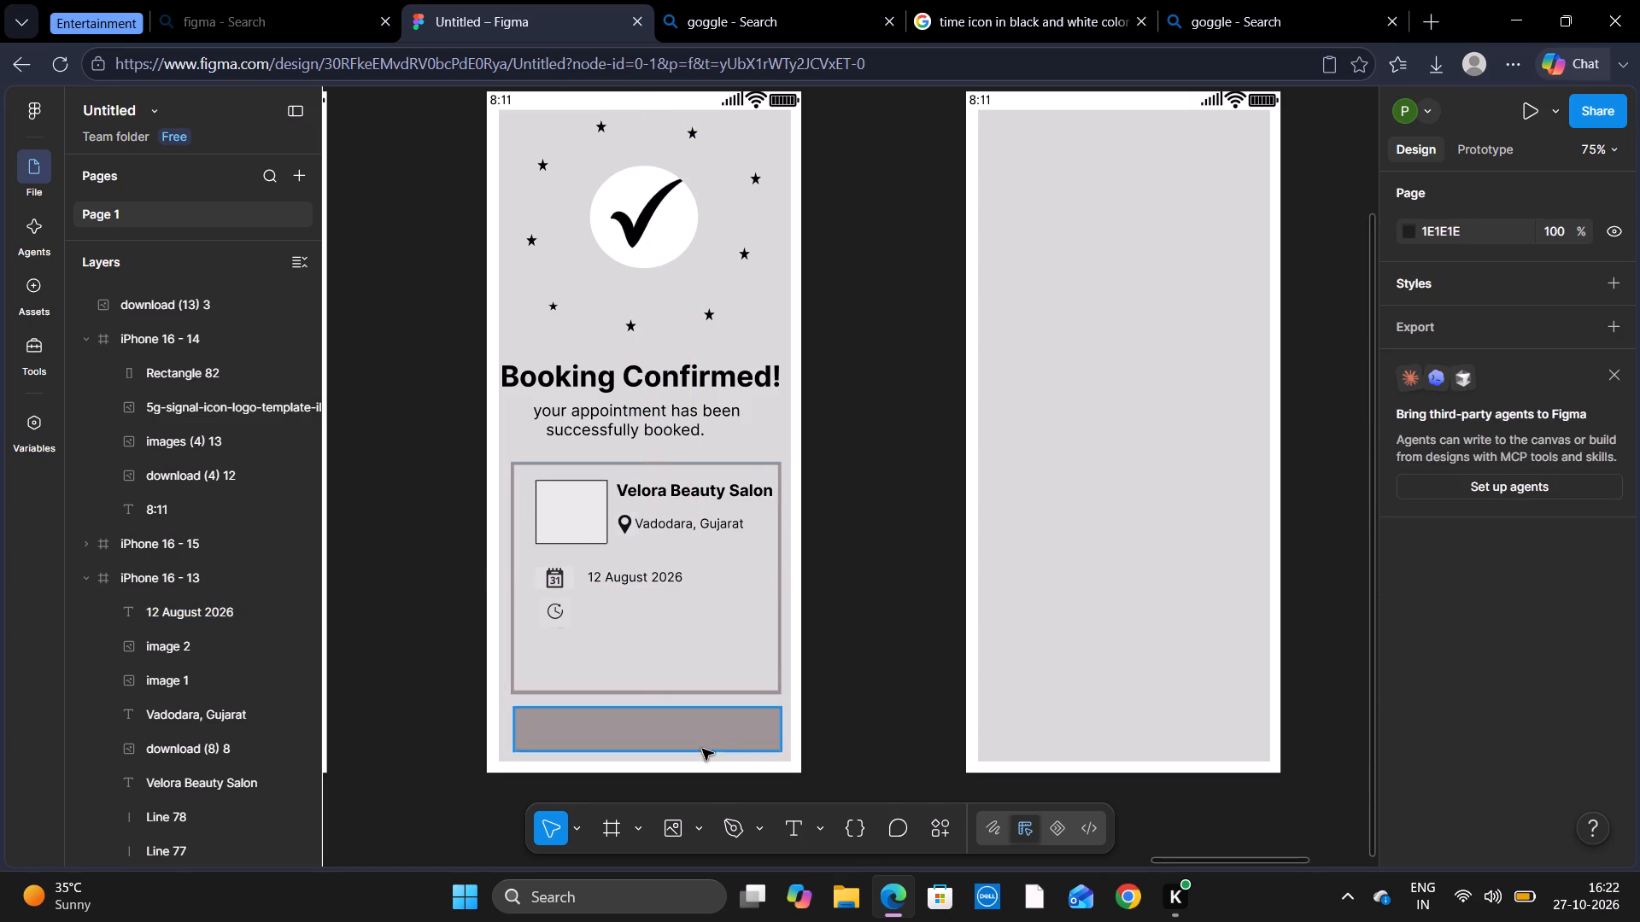
Add the text "02:00 PM" beside the clock icon, aligned under the date text.
{"action": "left_click", "coordinate": [789, 831]}
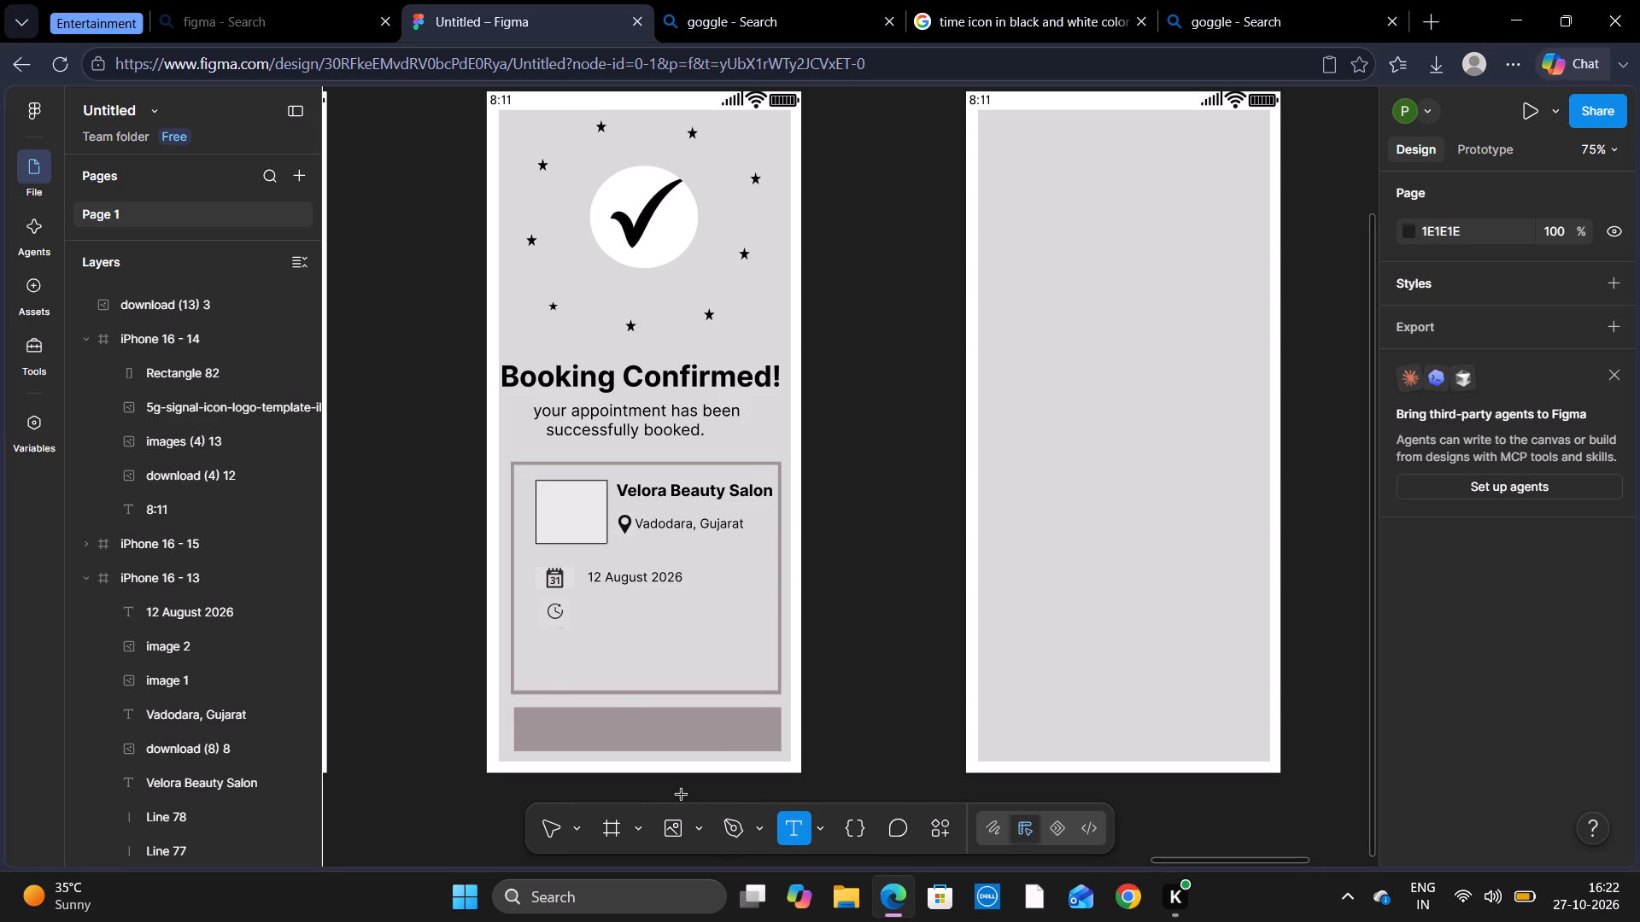
{"action": "left_click", "coordinate": [591, 611]}
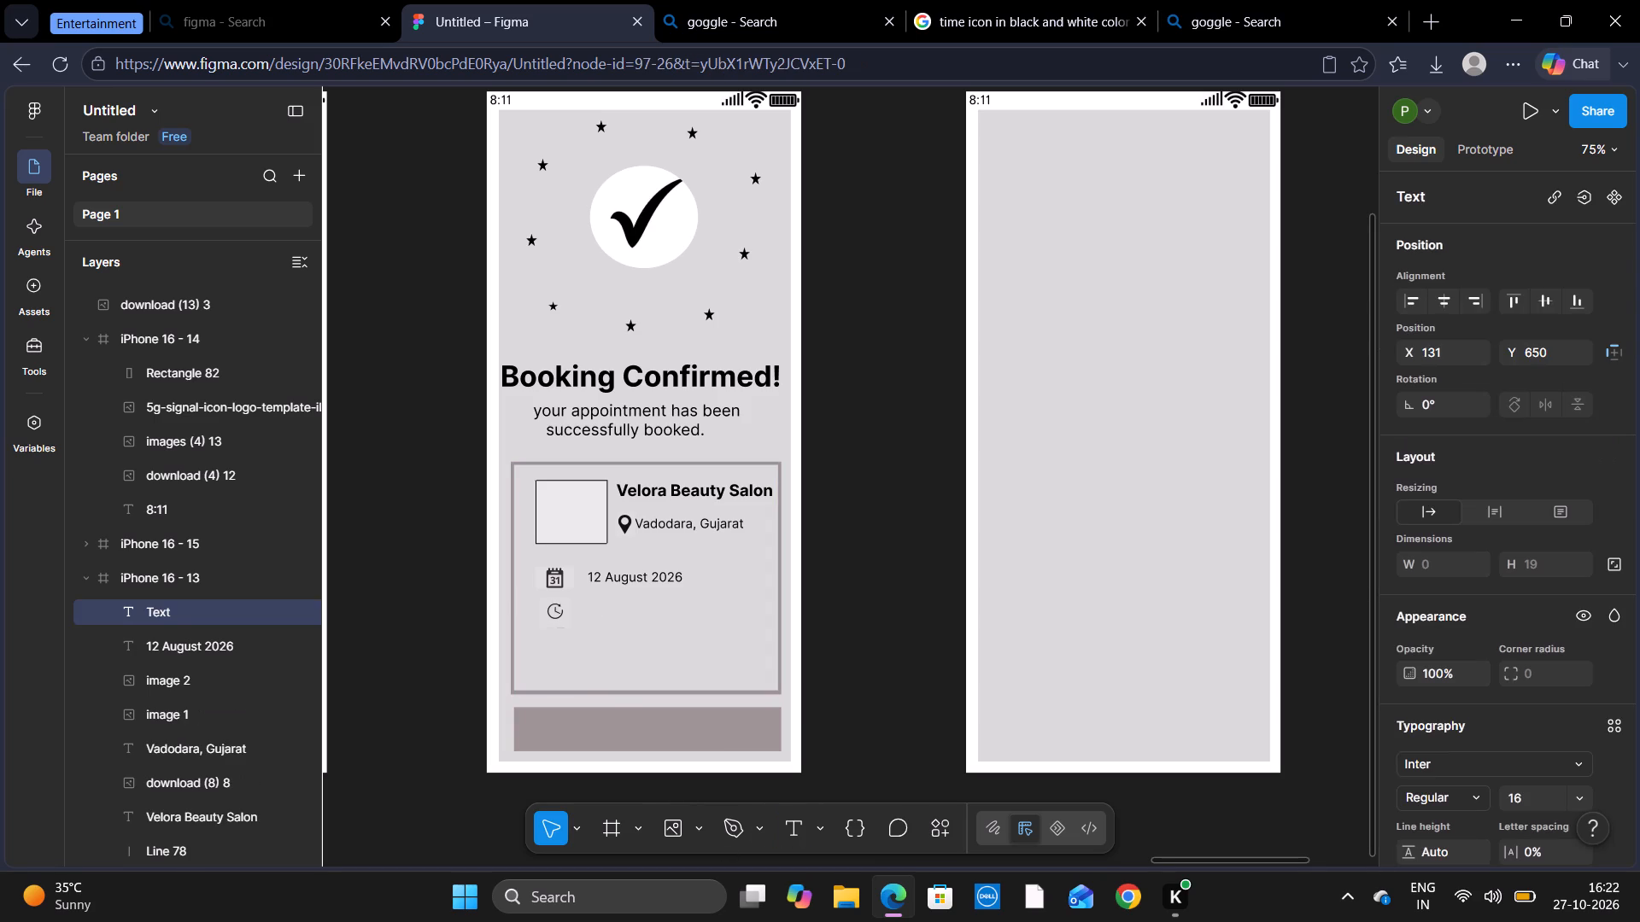
{"action": "type", "text": "02"}
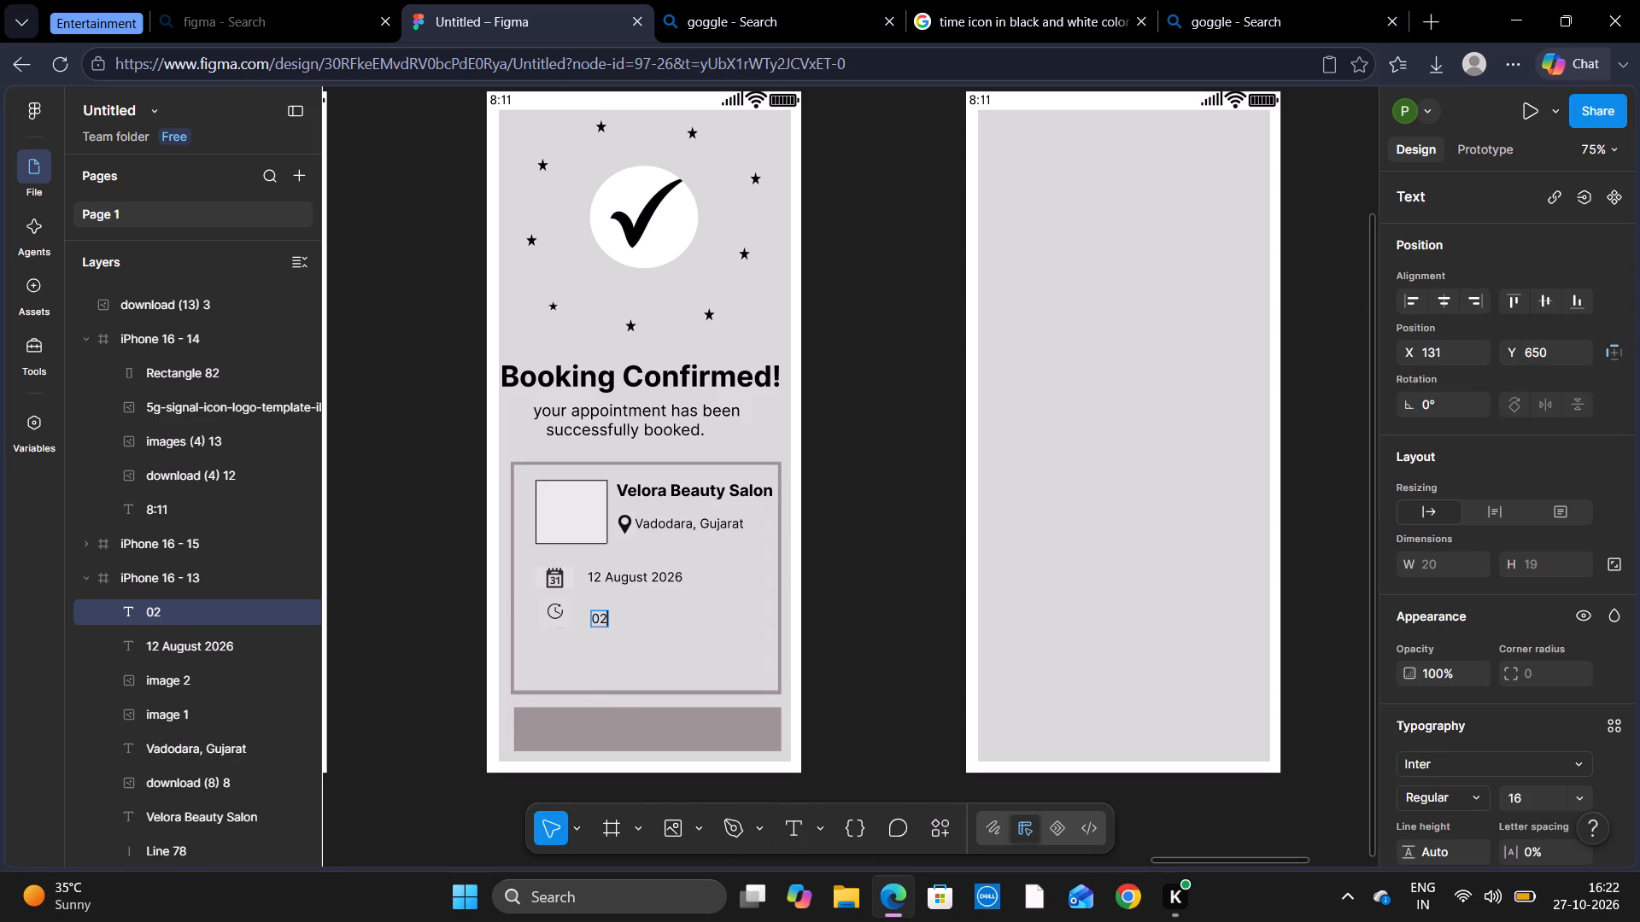
{"action": "key", "text": "shift+colon"}
{"action": "type", "text": "00"}
{"action": "key", "text": "space"}
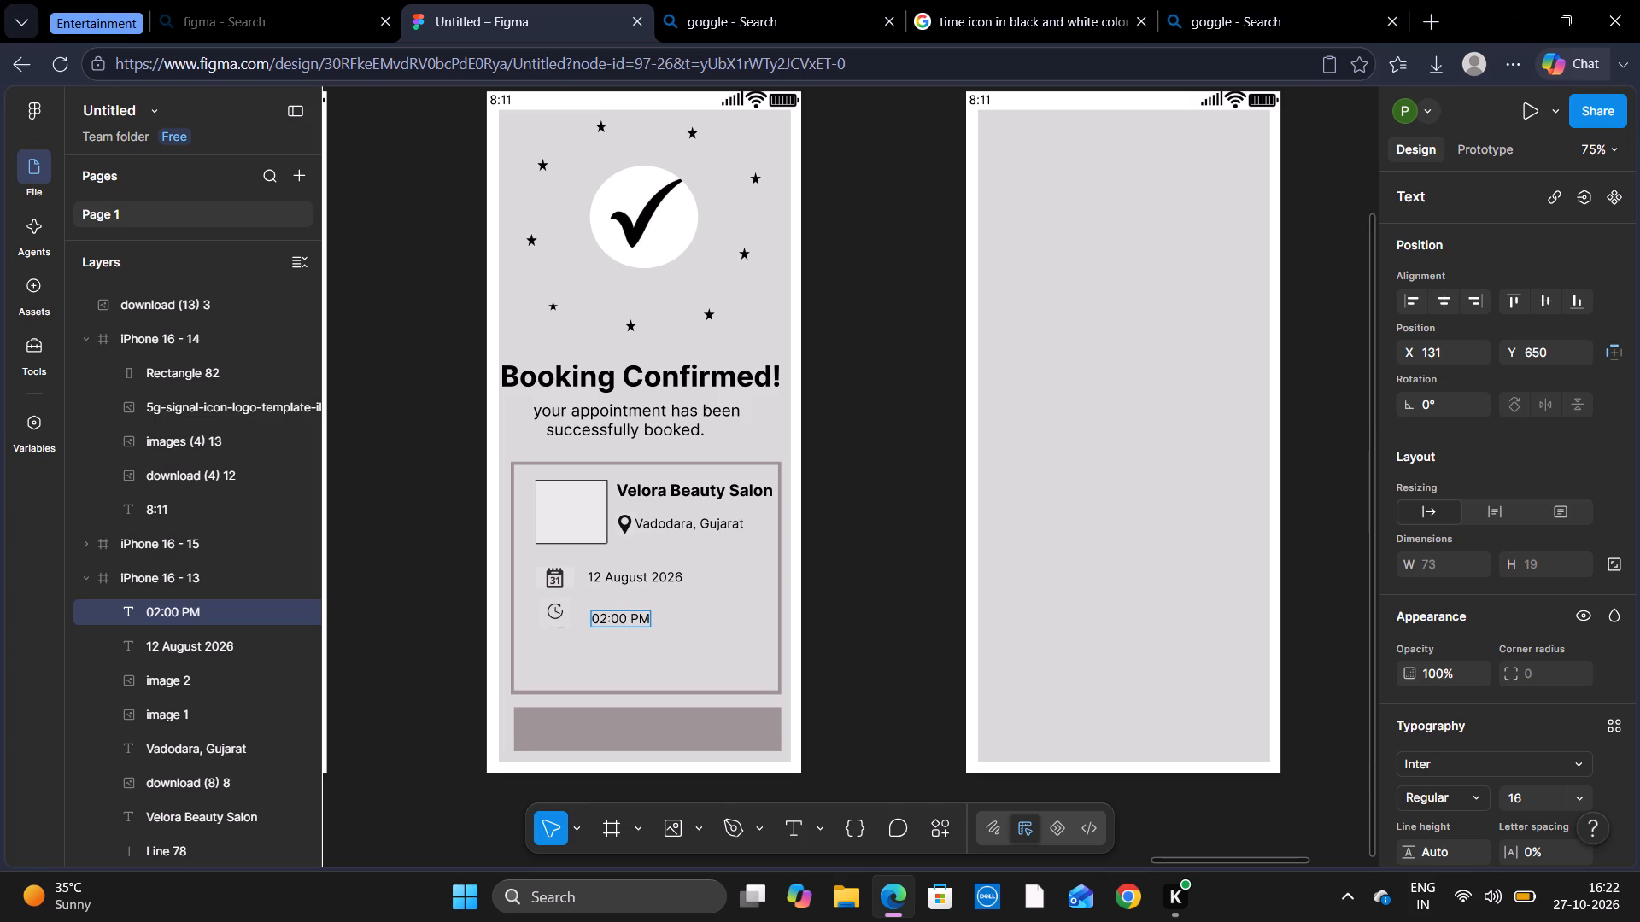
{"action": "left_click", "coordinate": [662, 656]}
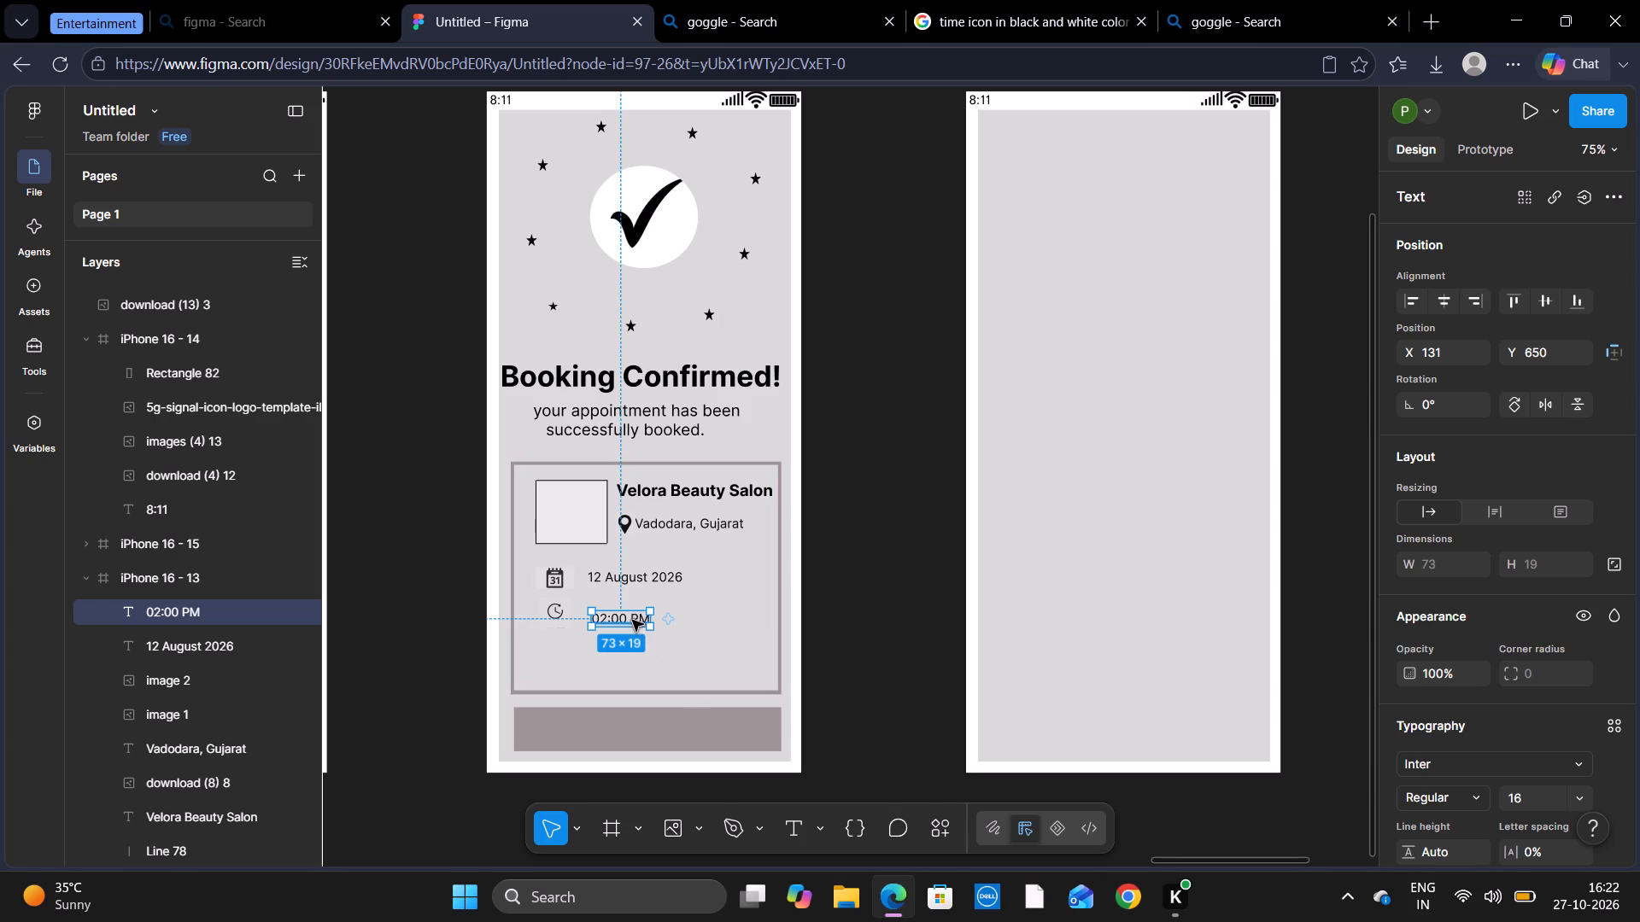
{"action": "left_click_drag", "start_coordinate": [632, 619], "coordinate": [630, 610]}
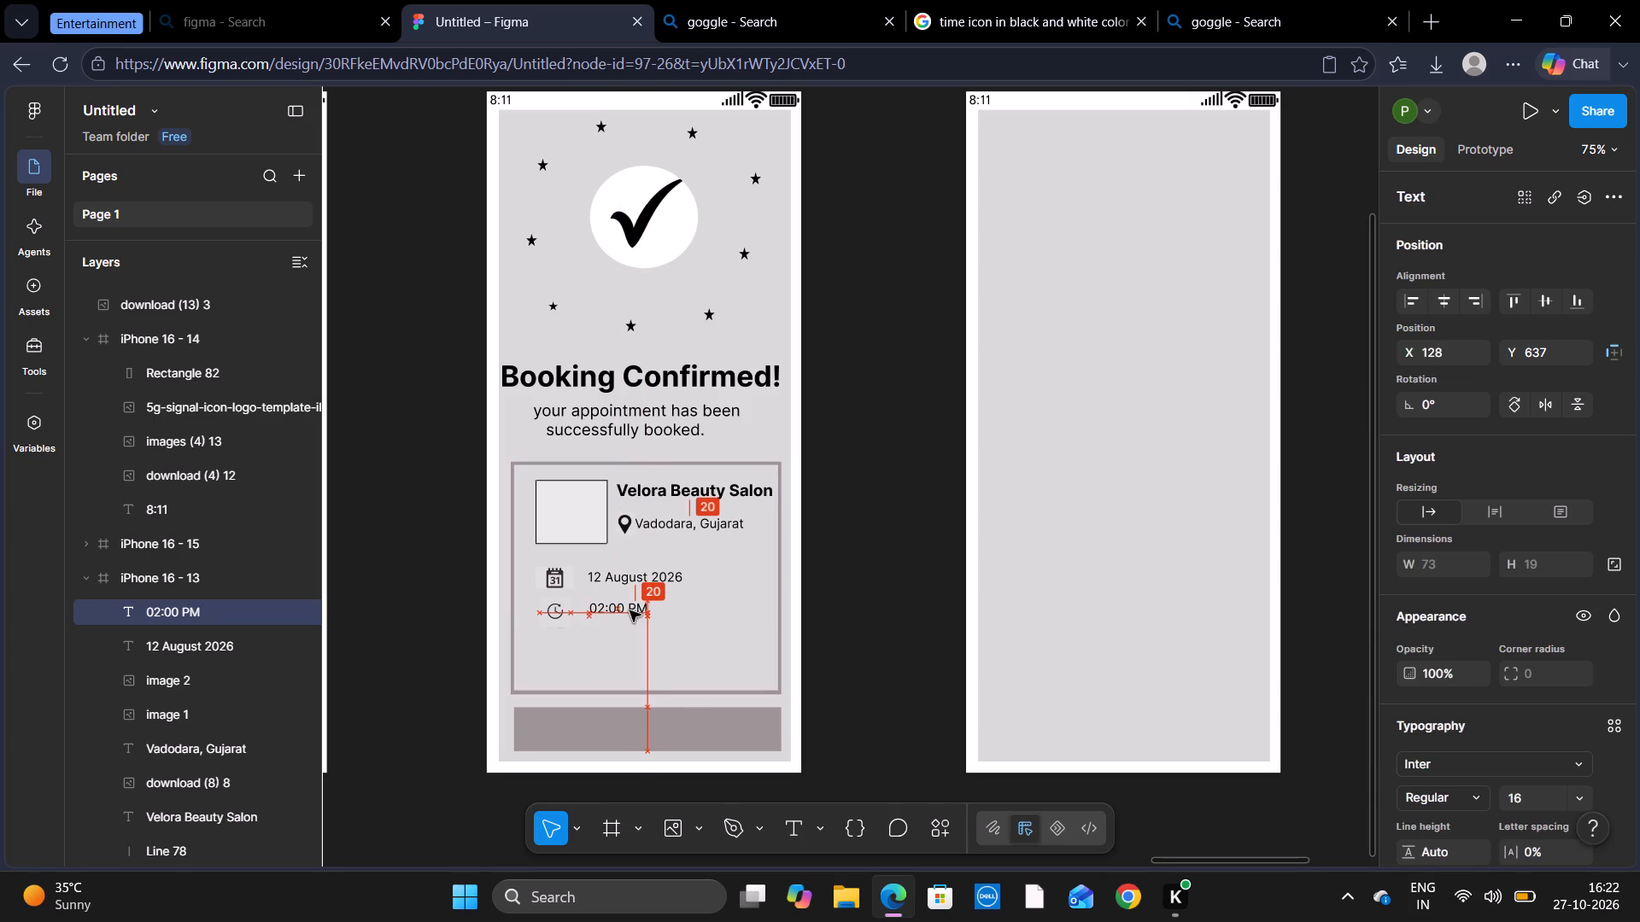
{"action": "left_click_drag", "start_coordinate": [630, 610], "coordinate": [629, 611]}
{"action": "left_click", "coordinate": [839, 606]}
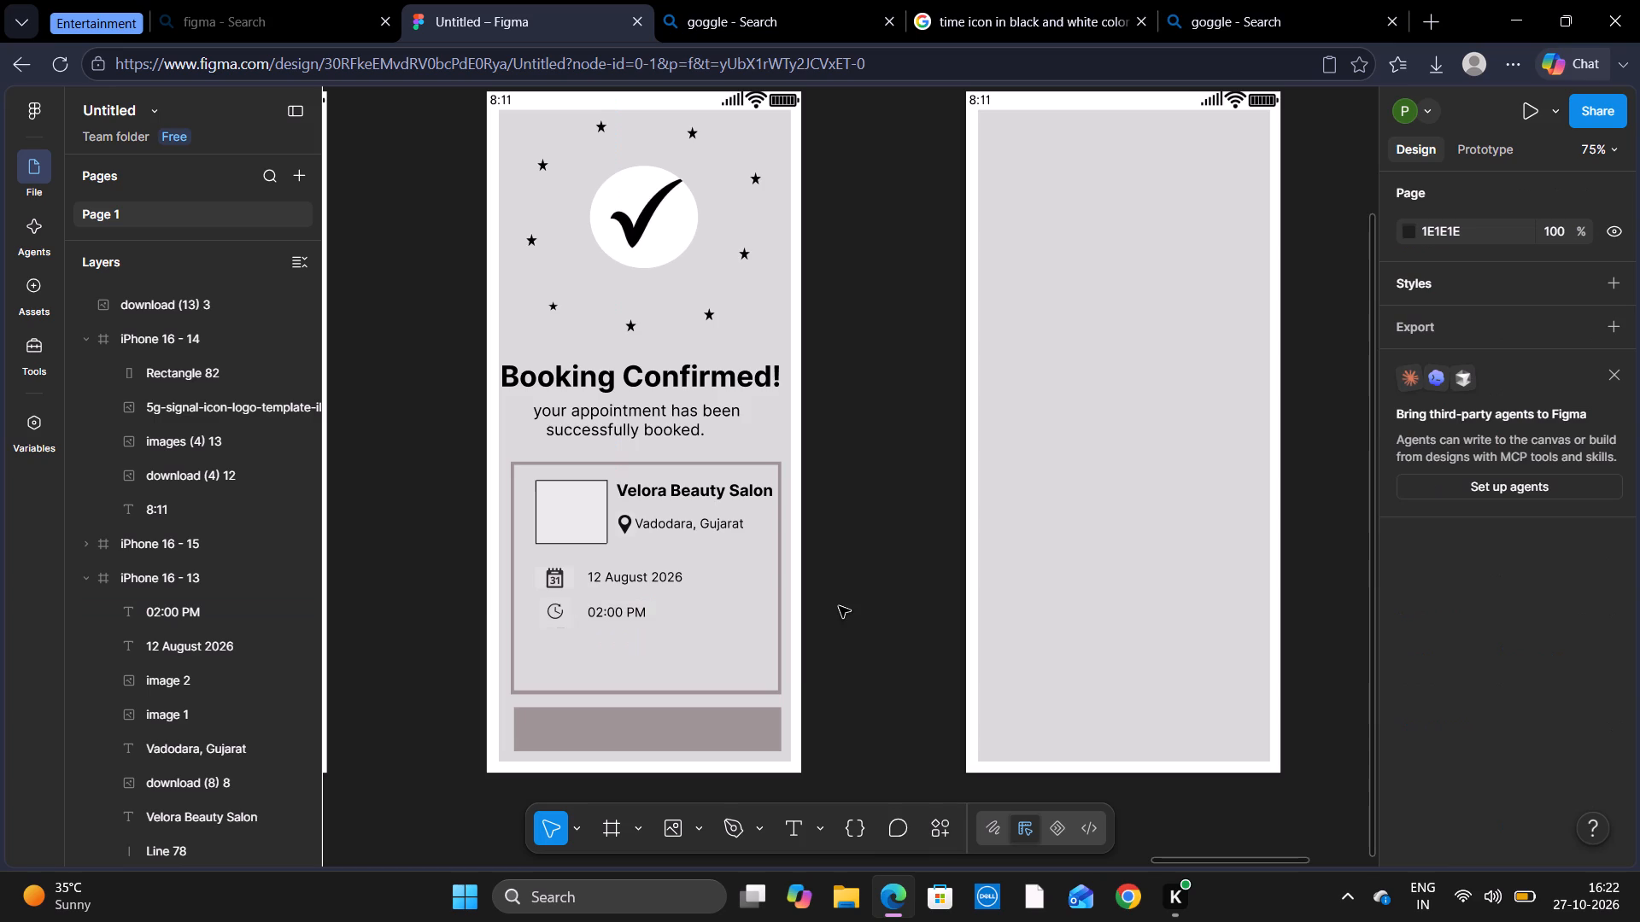
{"action": "left_click", "coordinate": [801, 834]}
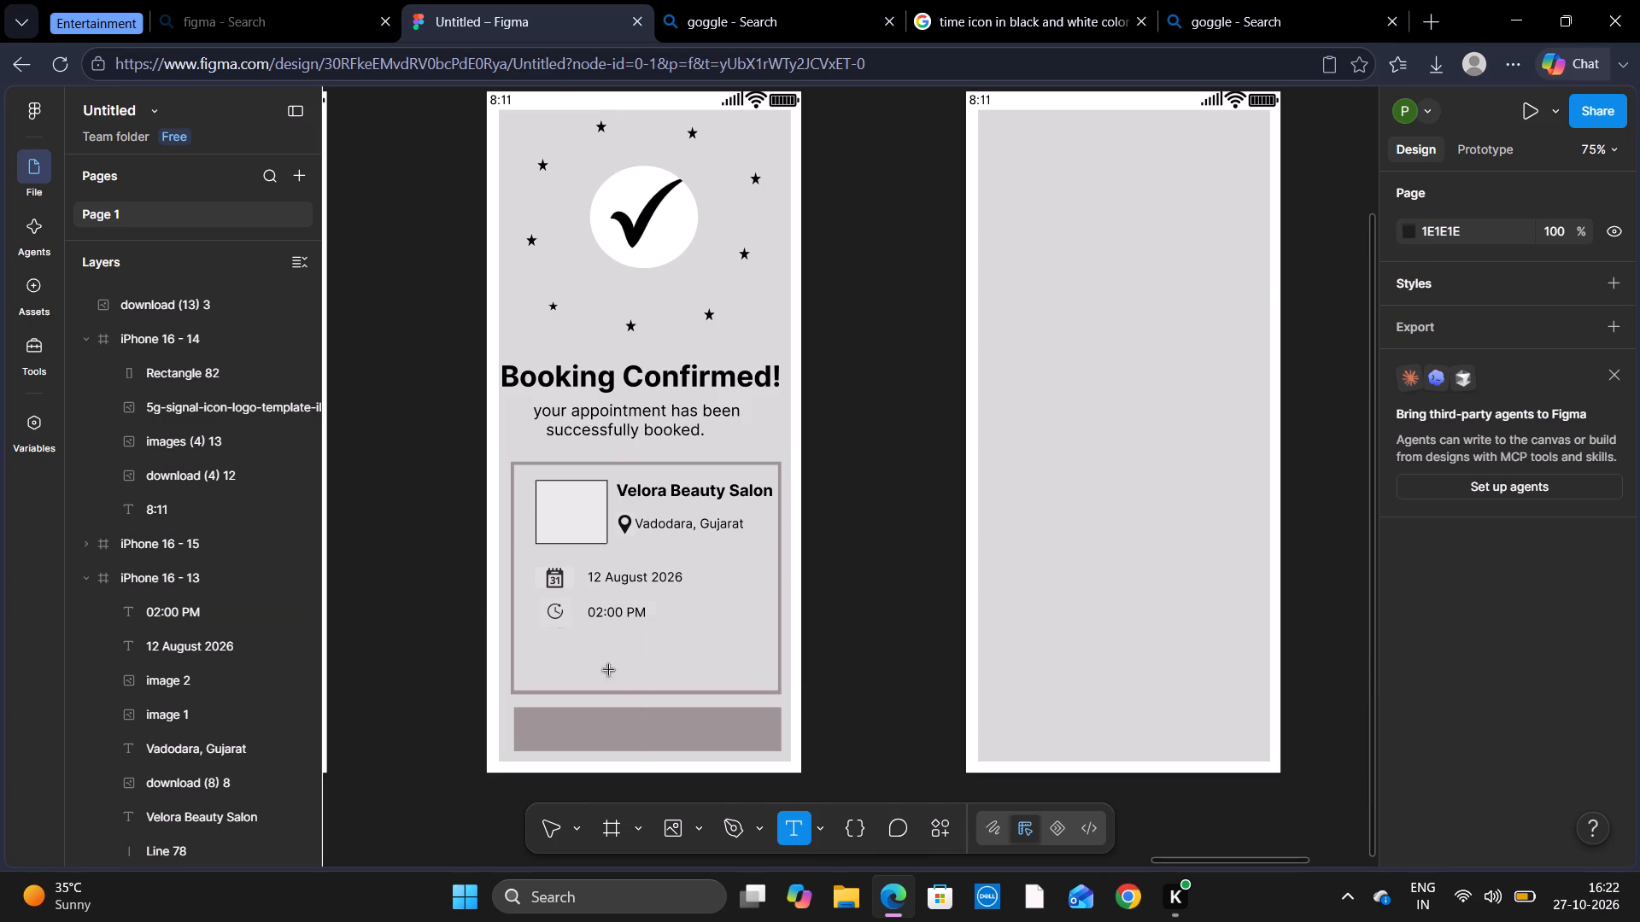
{"action": "left_click", "coordinate": [542, 660]}
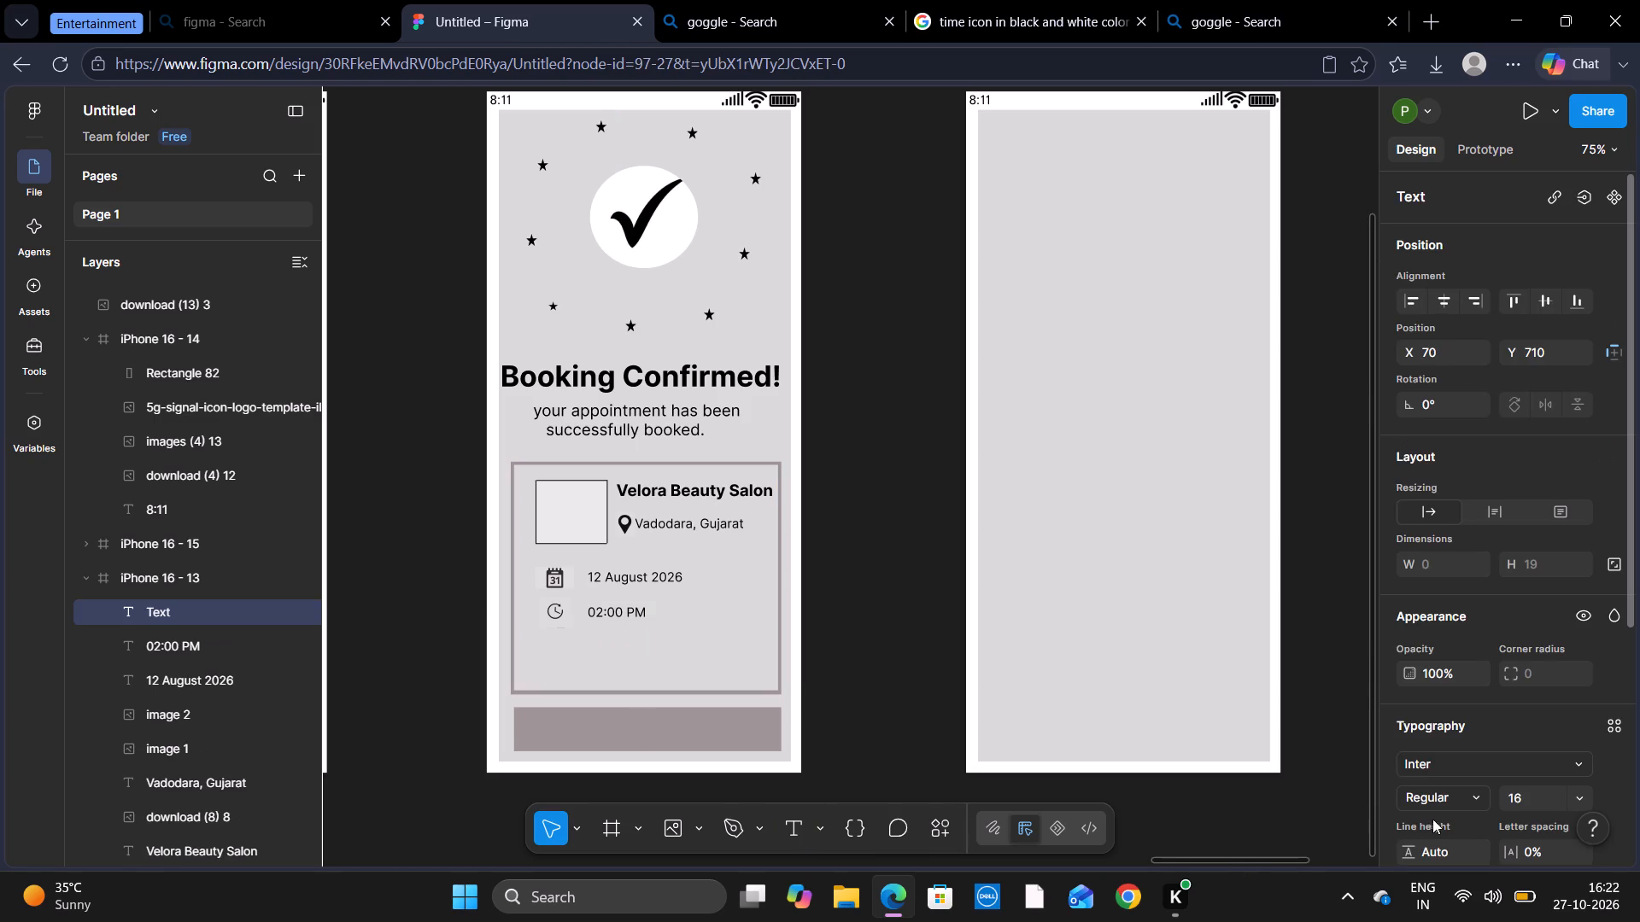
{"action": "left_click", "coordinate": [1481, 803]}
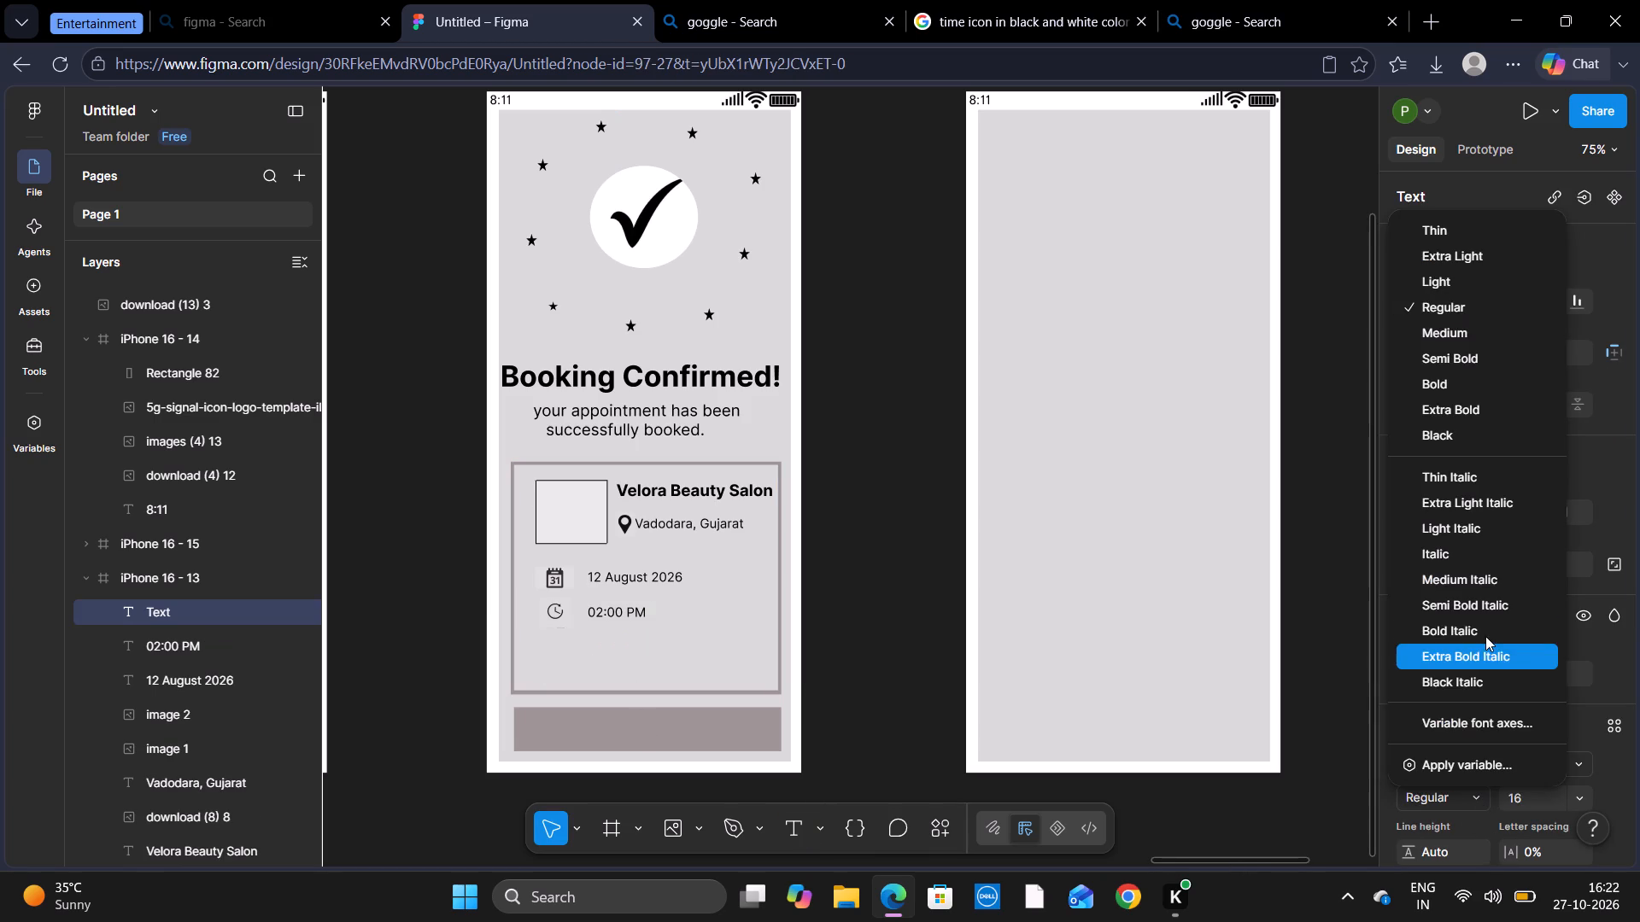
{"action": "left_click", "coordinate": [1454, 388]}
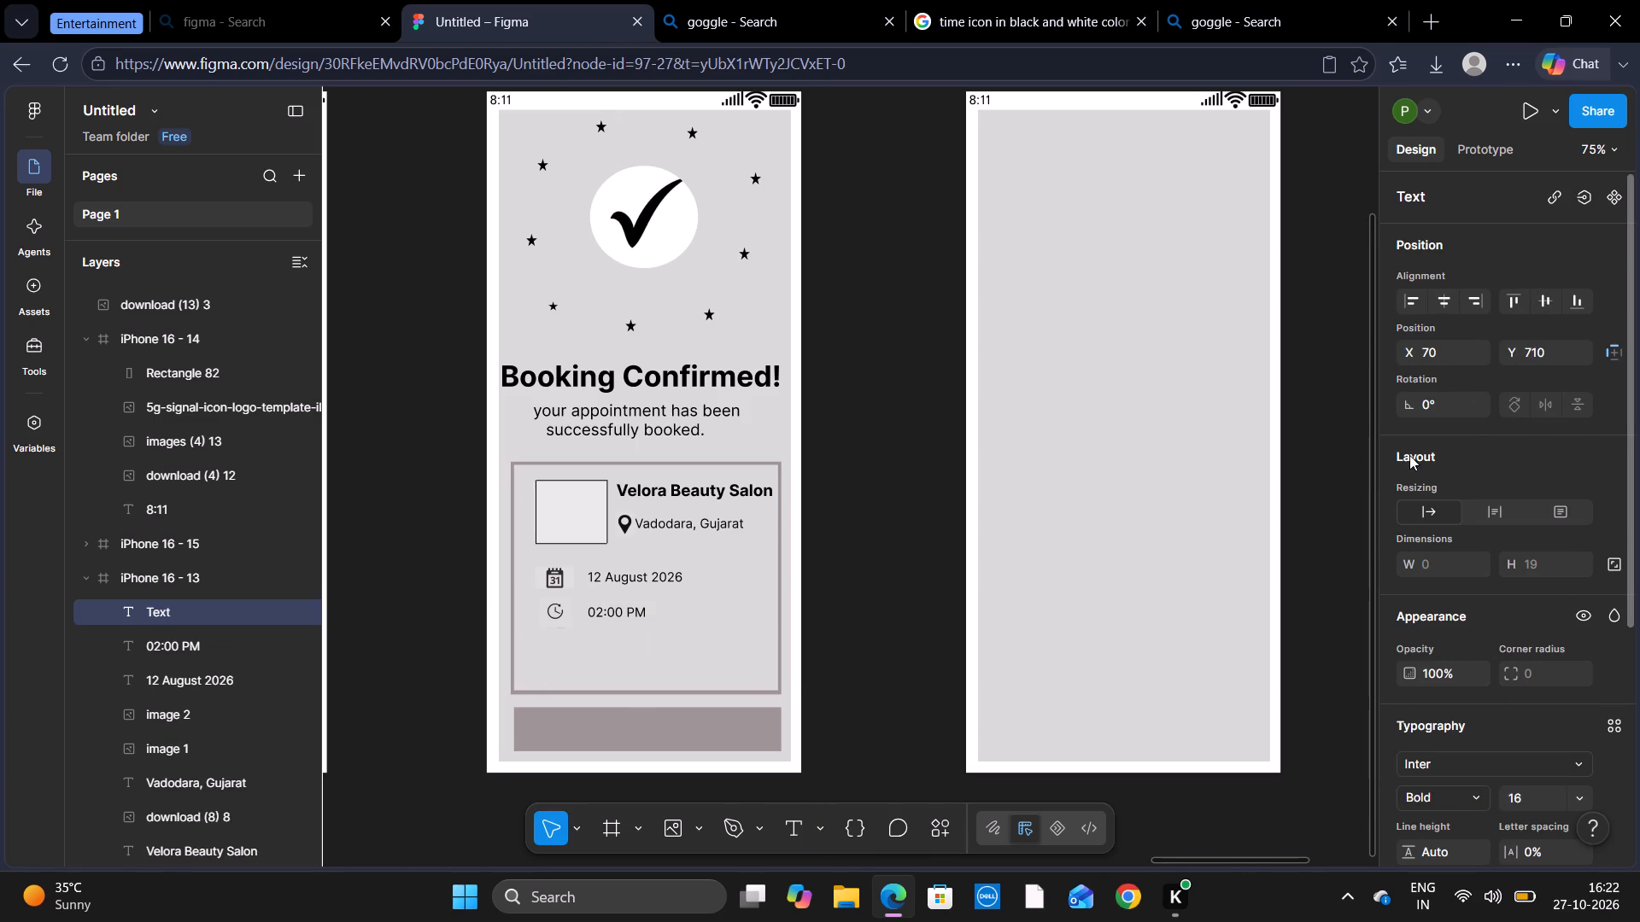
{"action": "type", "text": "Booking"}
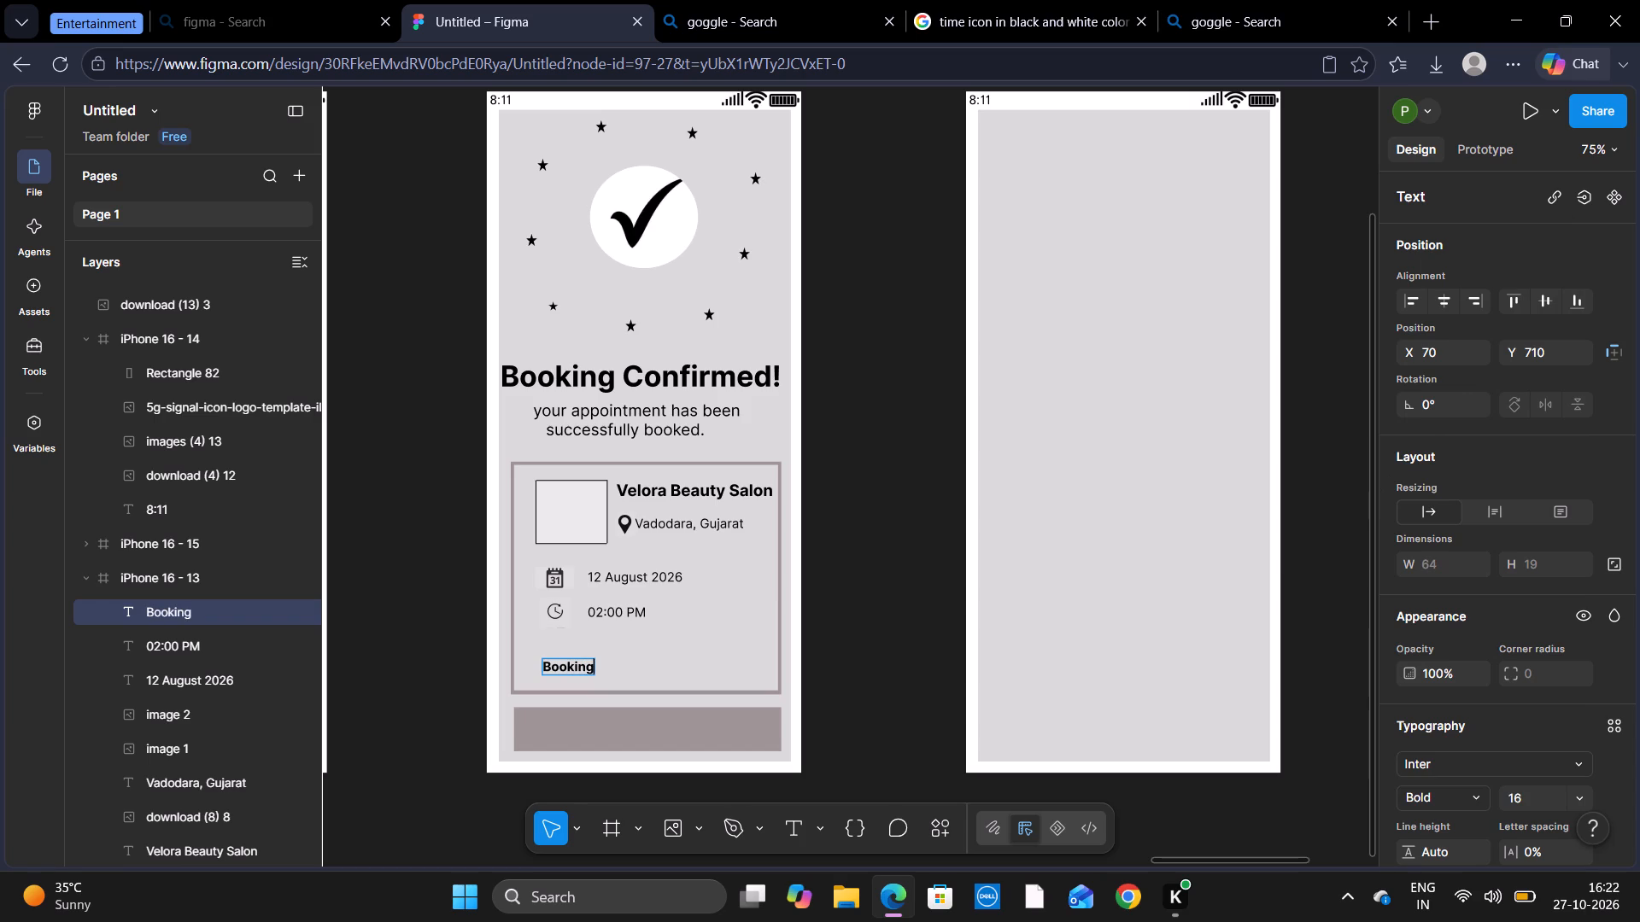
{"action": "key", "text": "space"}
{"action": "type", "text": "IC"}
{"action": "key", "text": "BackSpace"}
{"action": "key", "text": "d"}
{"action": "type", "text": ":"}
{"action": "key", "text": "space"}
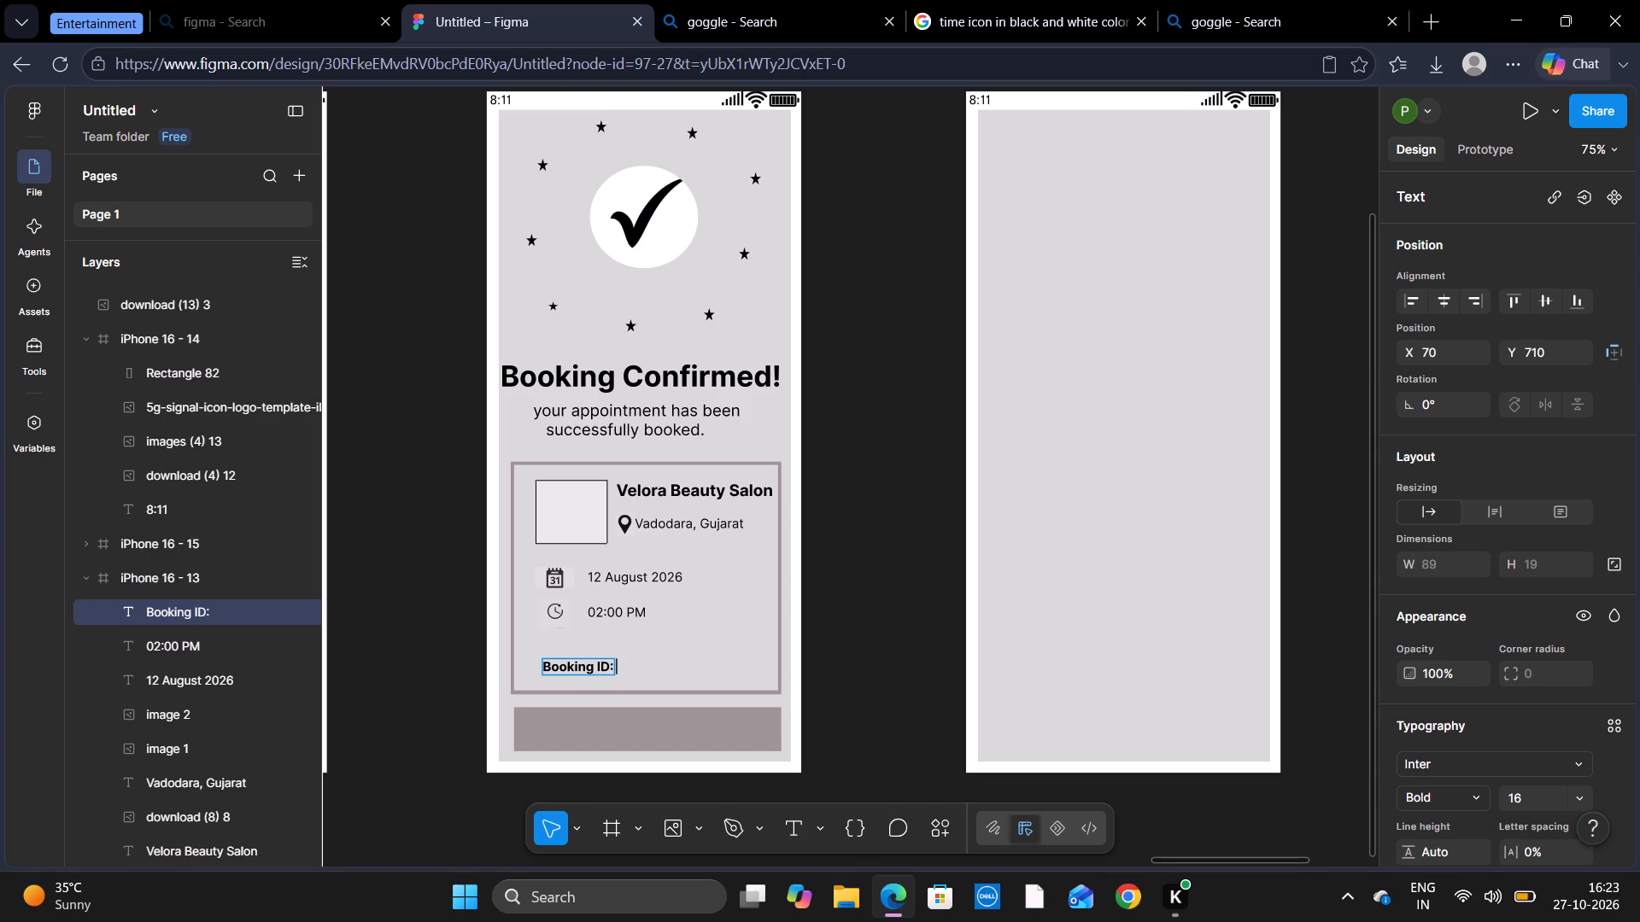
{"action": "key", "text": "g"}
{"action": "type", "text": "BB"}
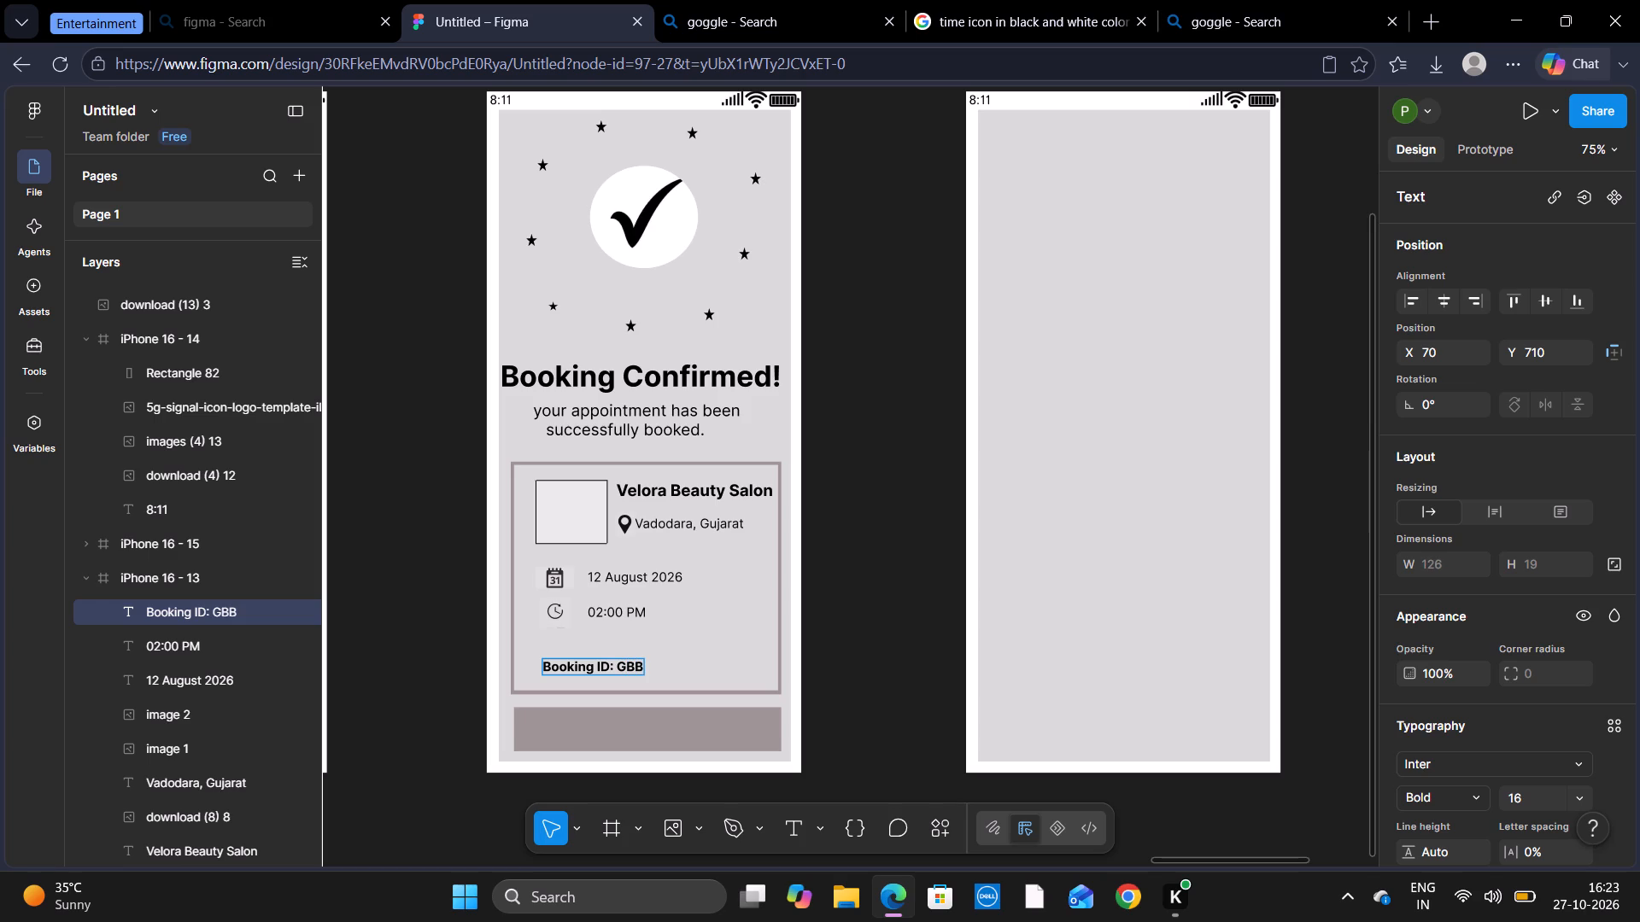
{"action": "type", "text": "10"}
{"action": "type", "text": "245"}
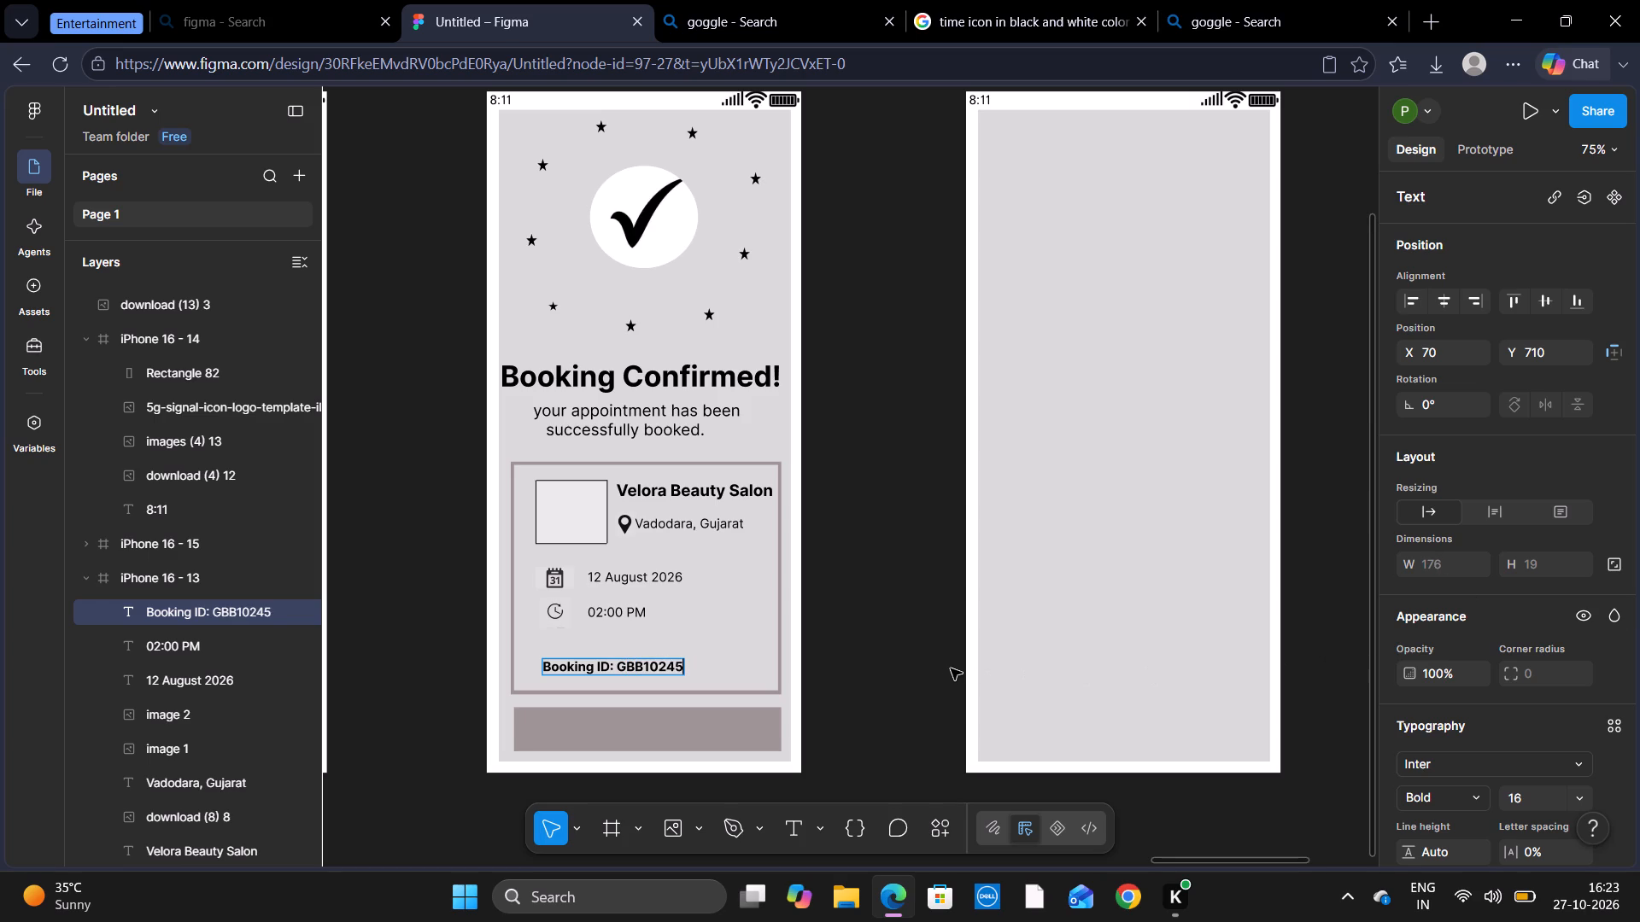
{"action": "left_click", "coordinate": [694, 677]}
Set the Booking ID text's font size to 20.
{"action": "double_click", "coordinate": [659, 667]}
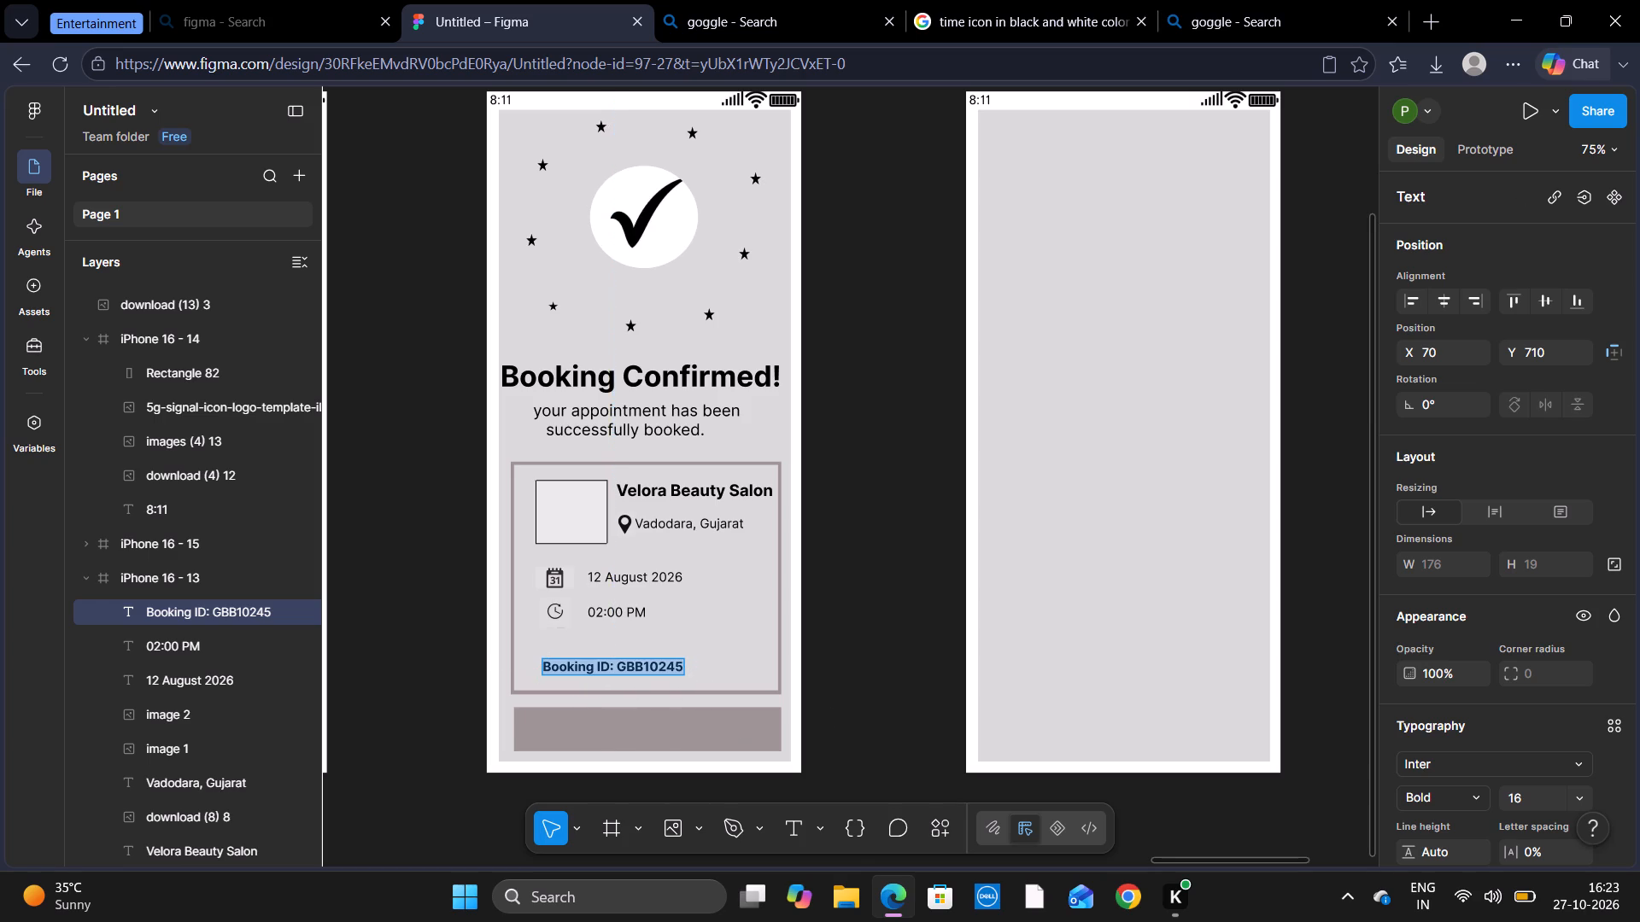
{"action": "left_click", "coordinate": [1585, 800]}
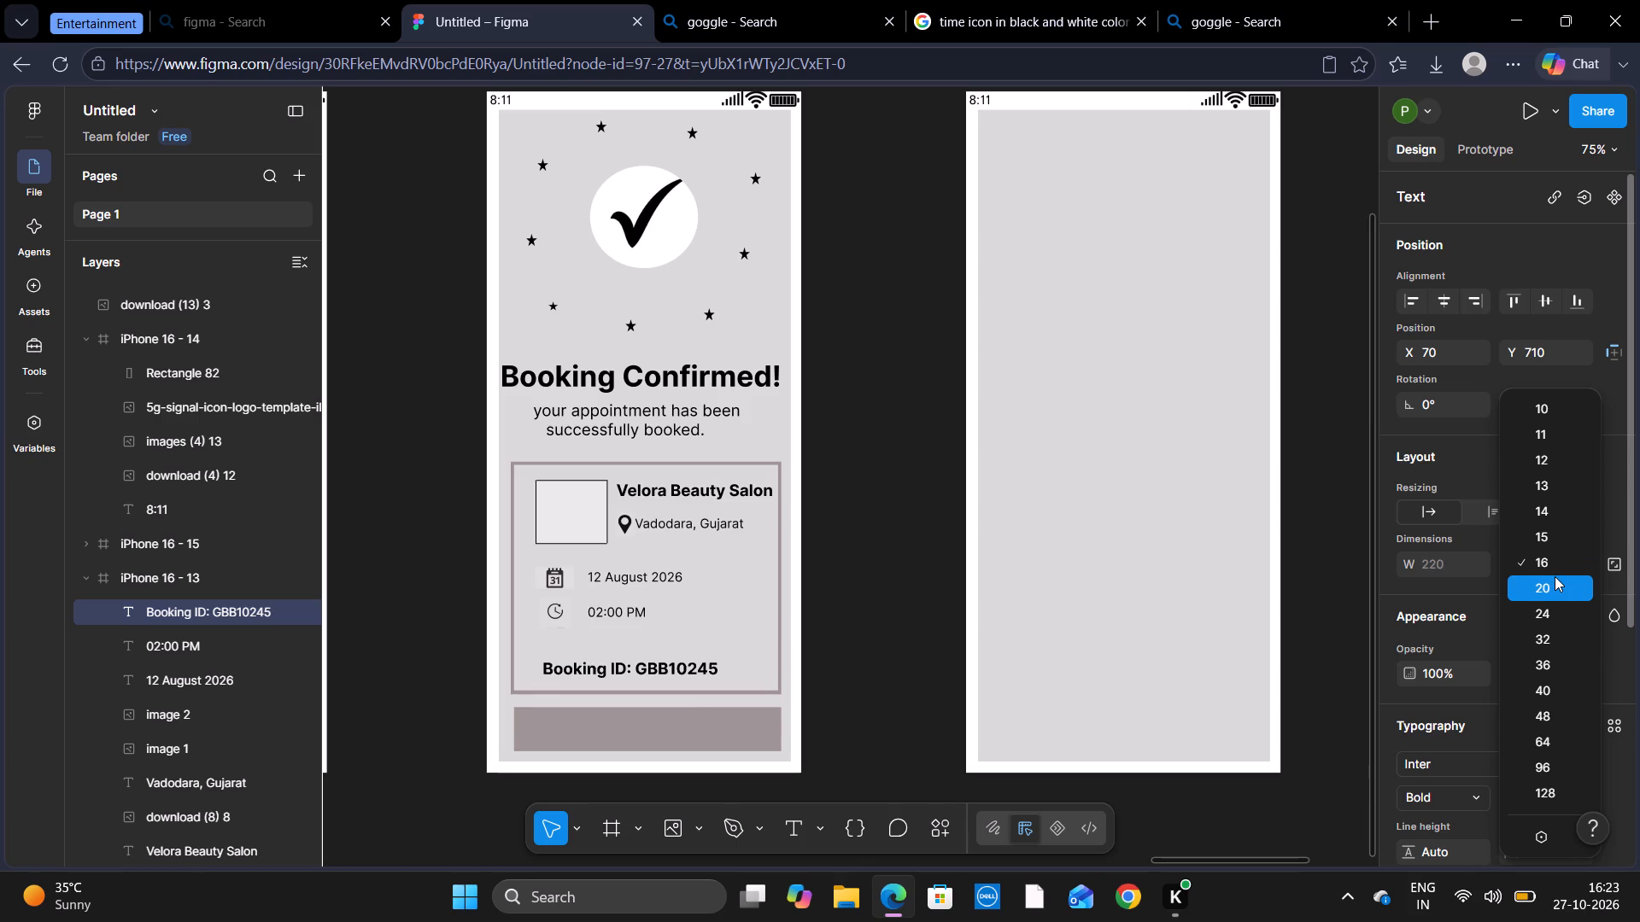
{"action": "left_click", "coordinate": [1555, 576]}
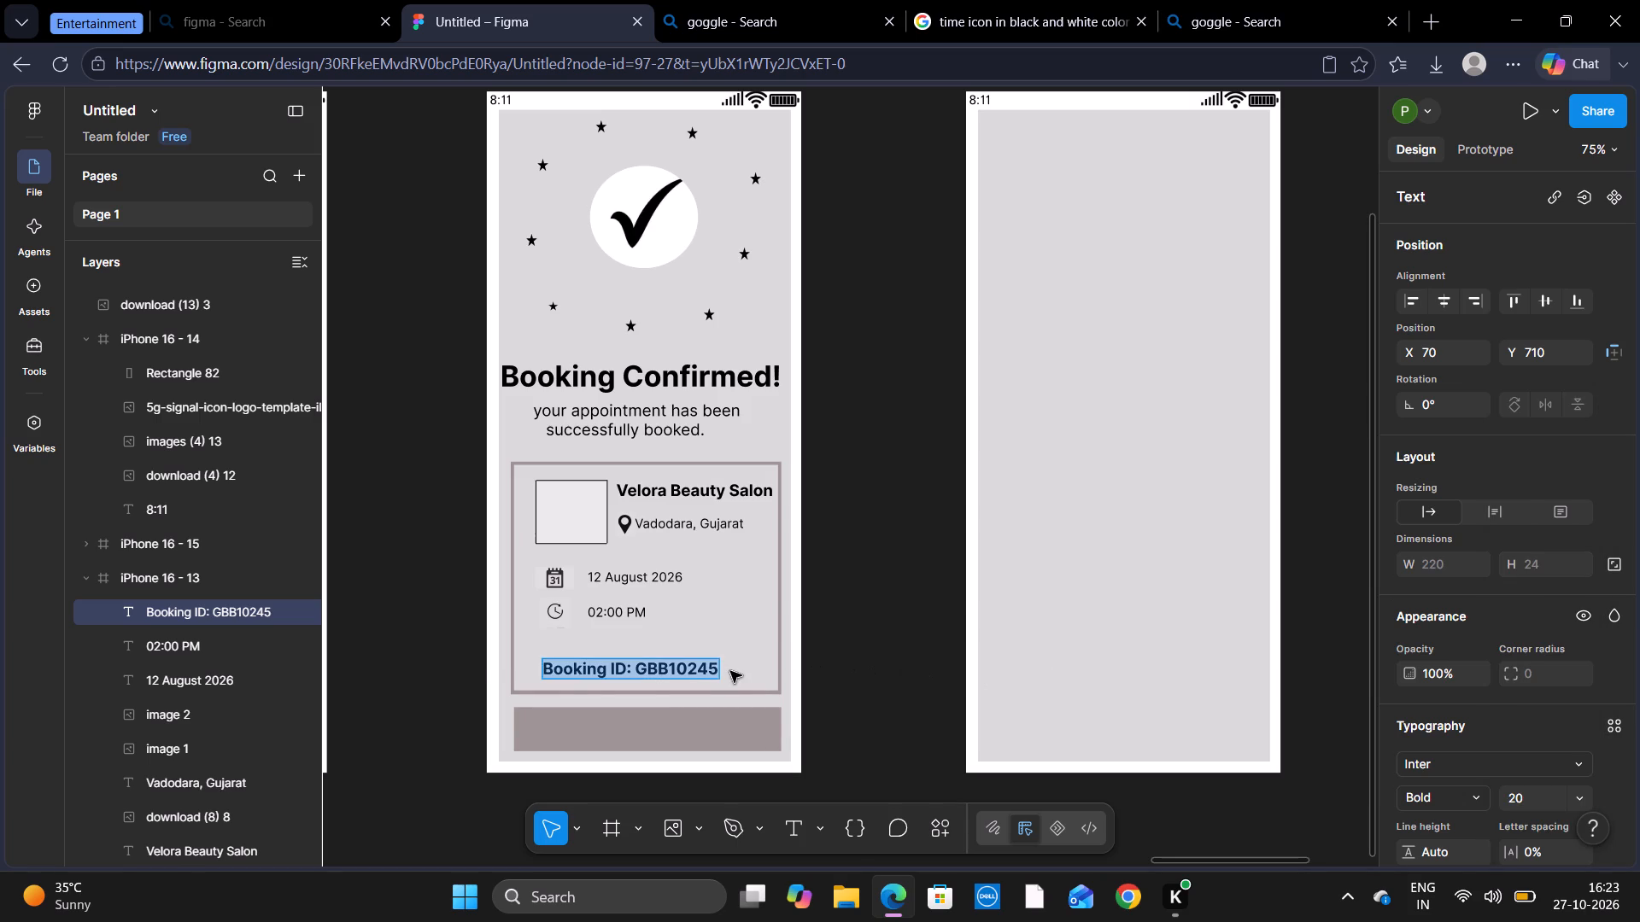
{"action": "left_click", "coordinate": [730, 671]}
Move the Booking ID text up to just below the time row, centred in the details box at about X 87, Y 672.
{"action": "left_click_drag", "start_coordinate": [701, 668], "coordinate": [719, 659]}
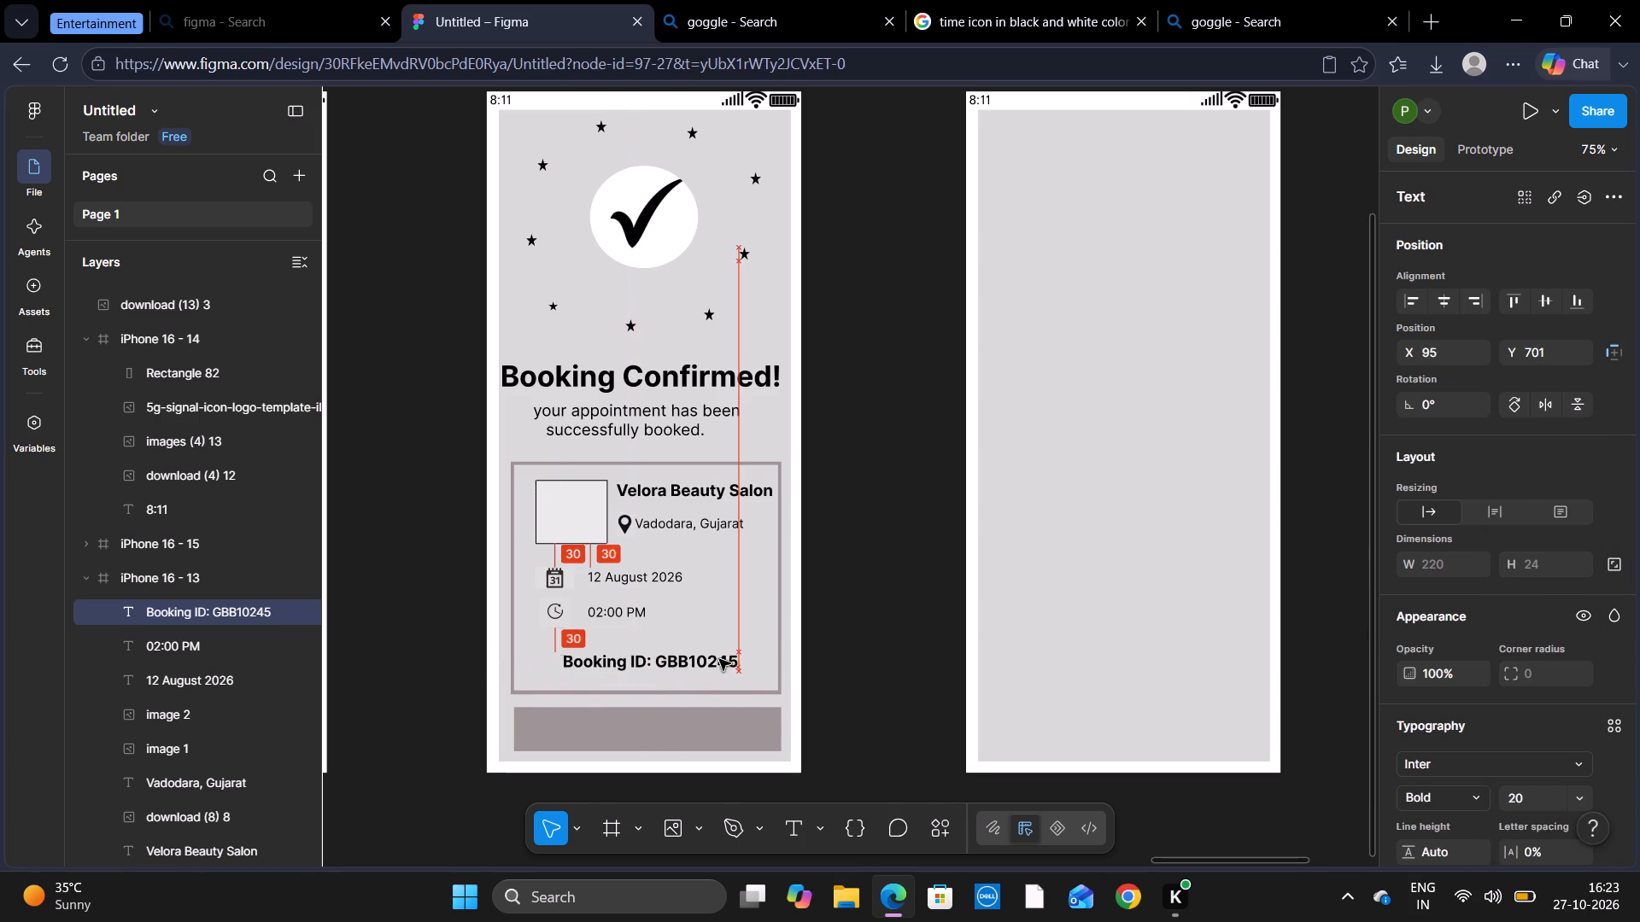
{"action": "left_click_drag", "start_coordinate": [719, 659], "coordinate": [715, 653]}
{"action": "left_click", "coordinate": [889, 636]}
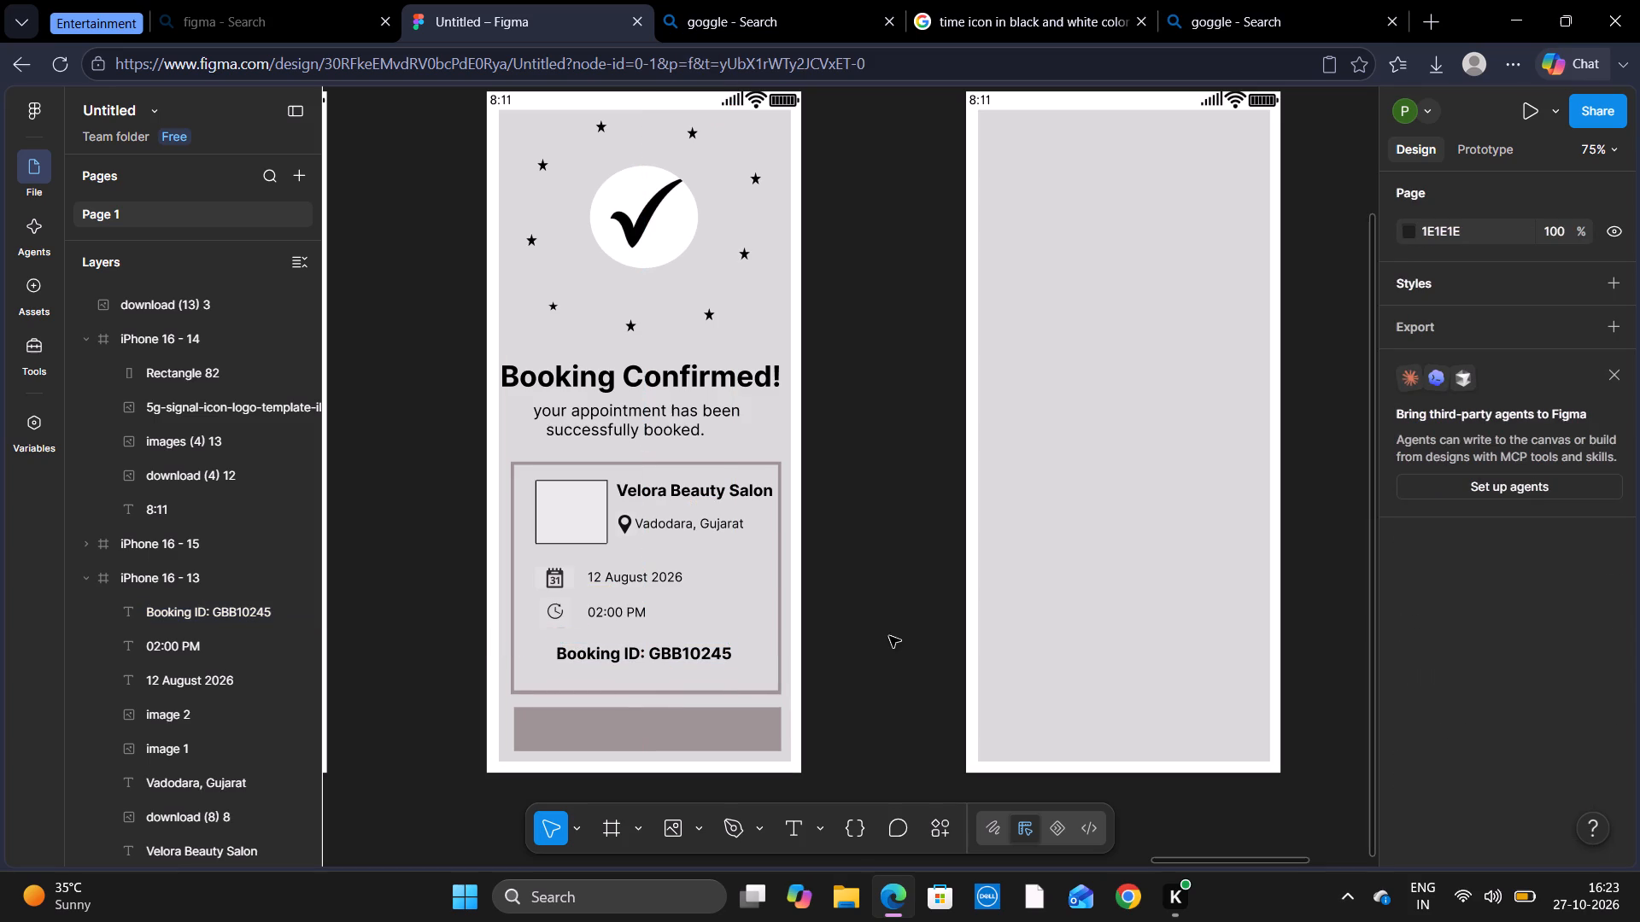
{"action": "left_click_drag", "start_coordinate": [670, 657], "coordinate": [670, 645]}
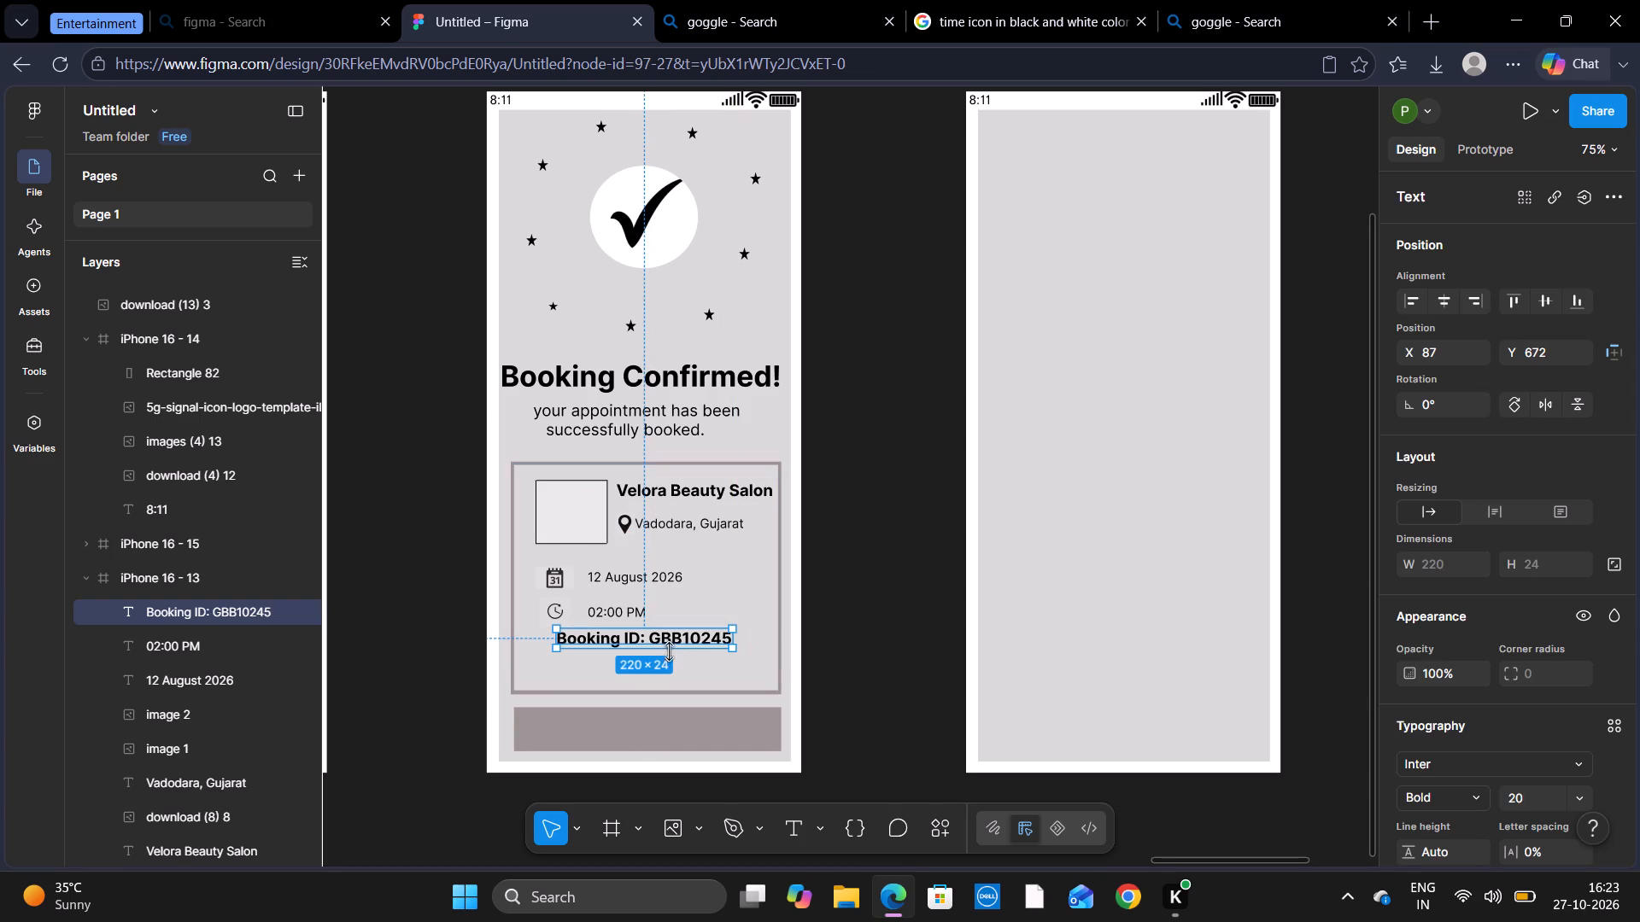
Move the Booking ID text slightly down to about Y 682, keeping it at X 87 below the time row.
{"action": "left_click_drag", "start_coordinate": [668, 643], "coordinate": [668, 651]}
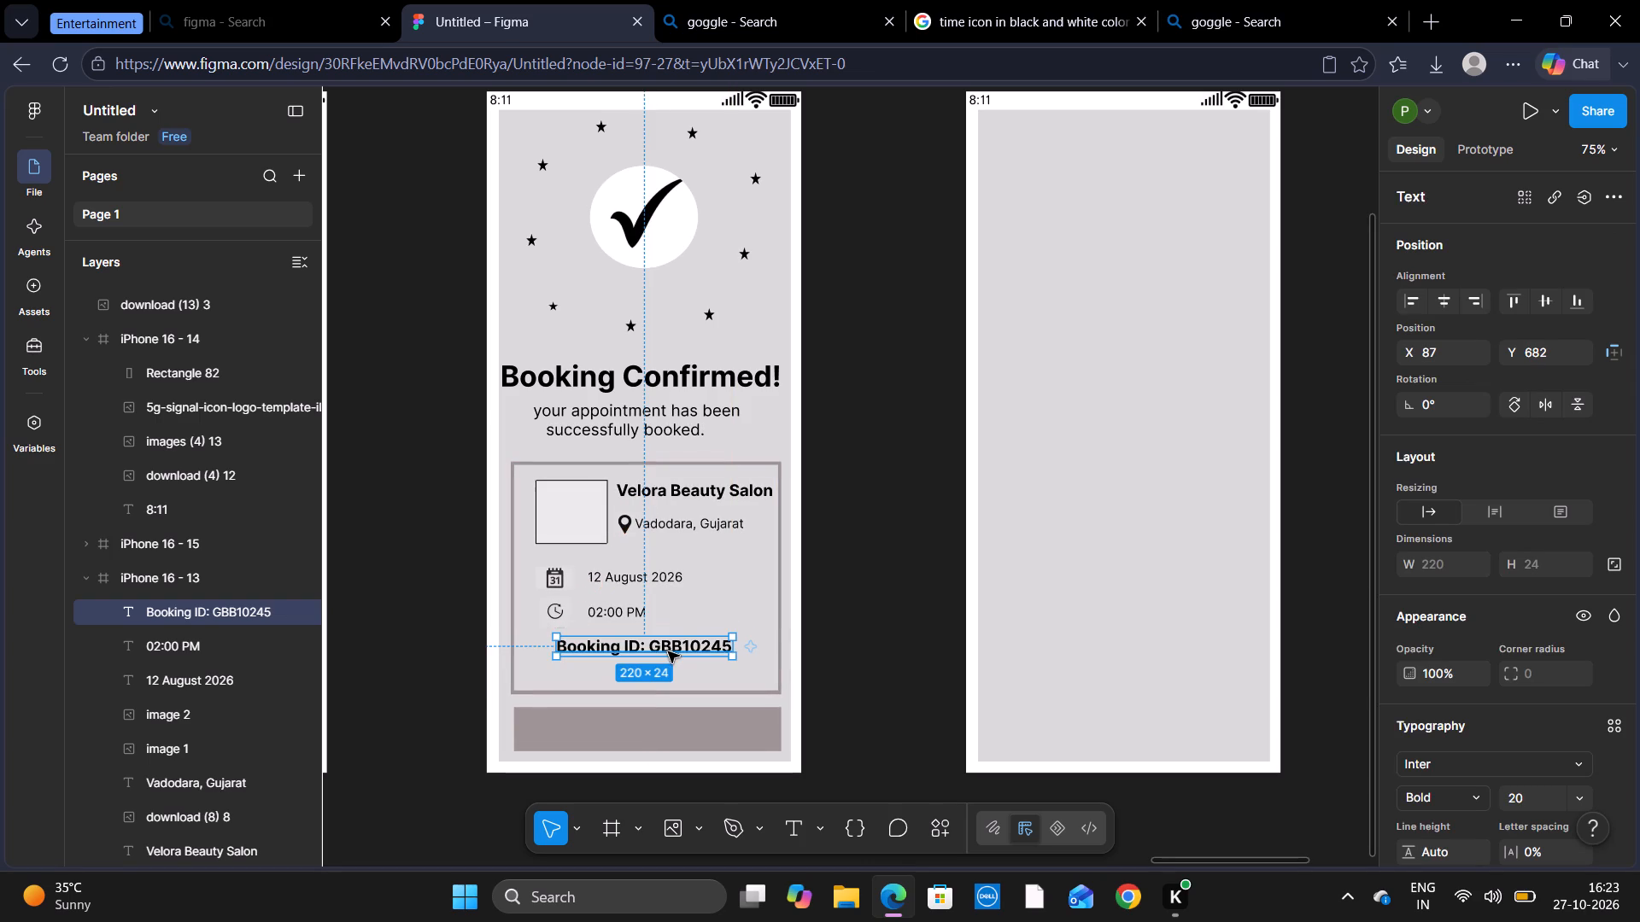
{"action": "left_click", "coordinate": [668, 651]}
{"action": "left_click", "coordinate": [862, 640]}
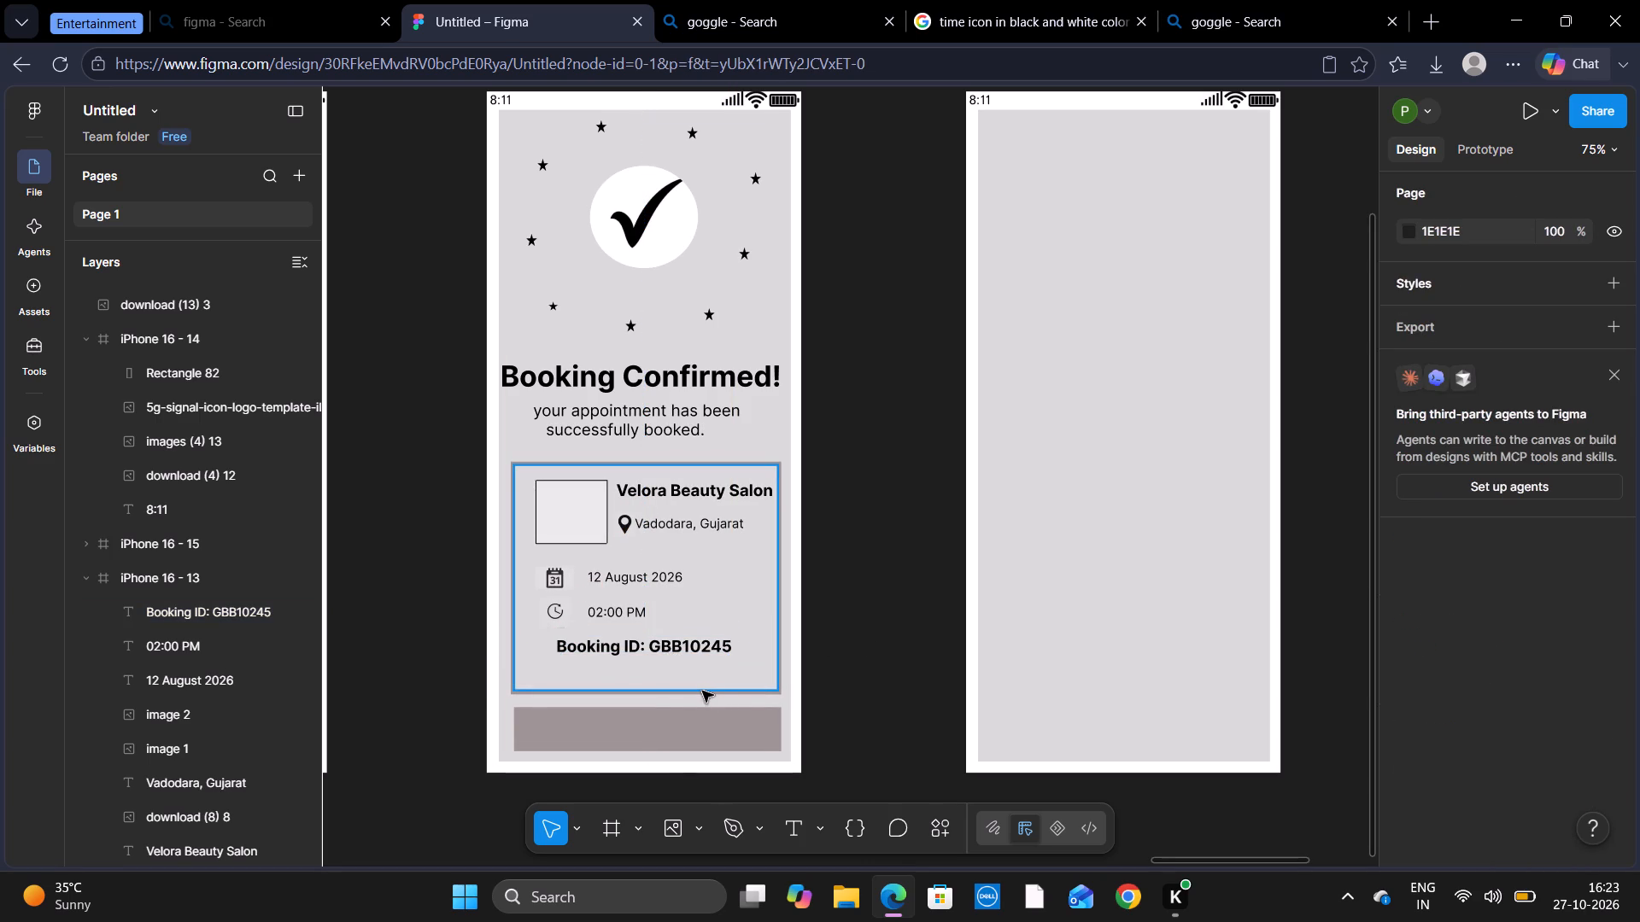
Shorten the light inner rectangle of the details box from its bottom edge to a height of about 253.
{"action": "left_click", "coordinate": [701, 689]}
{"action": "left_click_drag", "start_coordinate": [701, 689], "coordinate": [701, 682]}
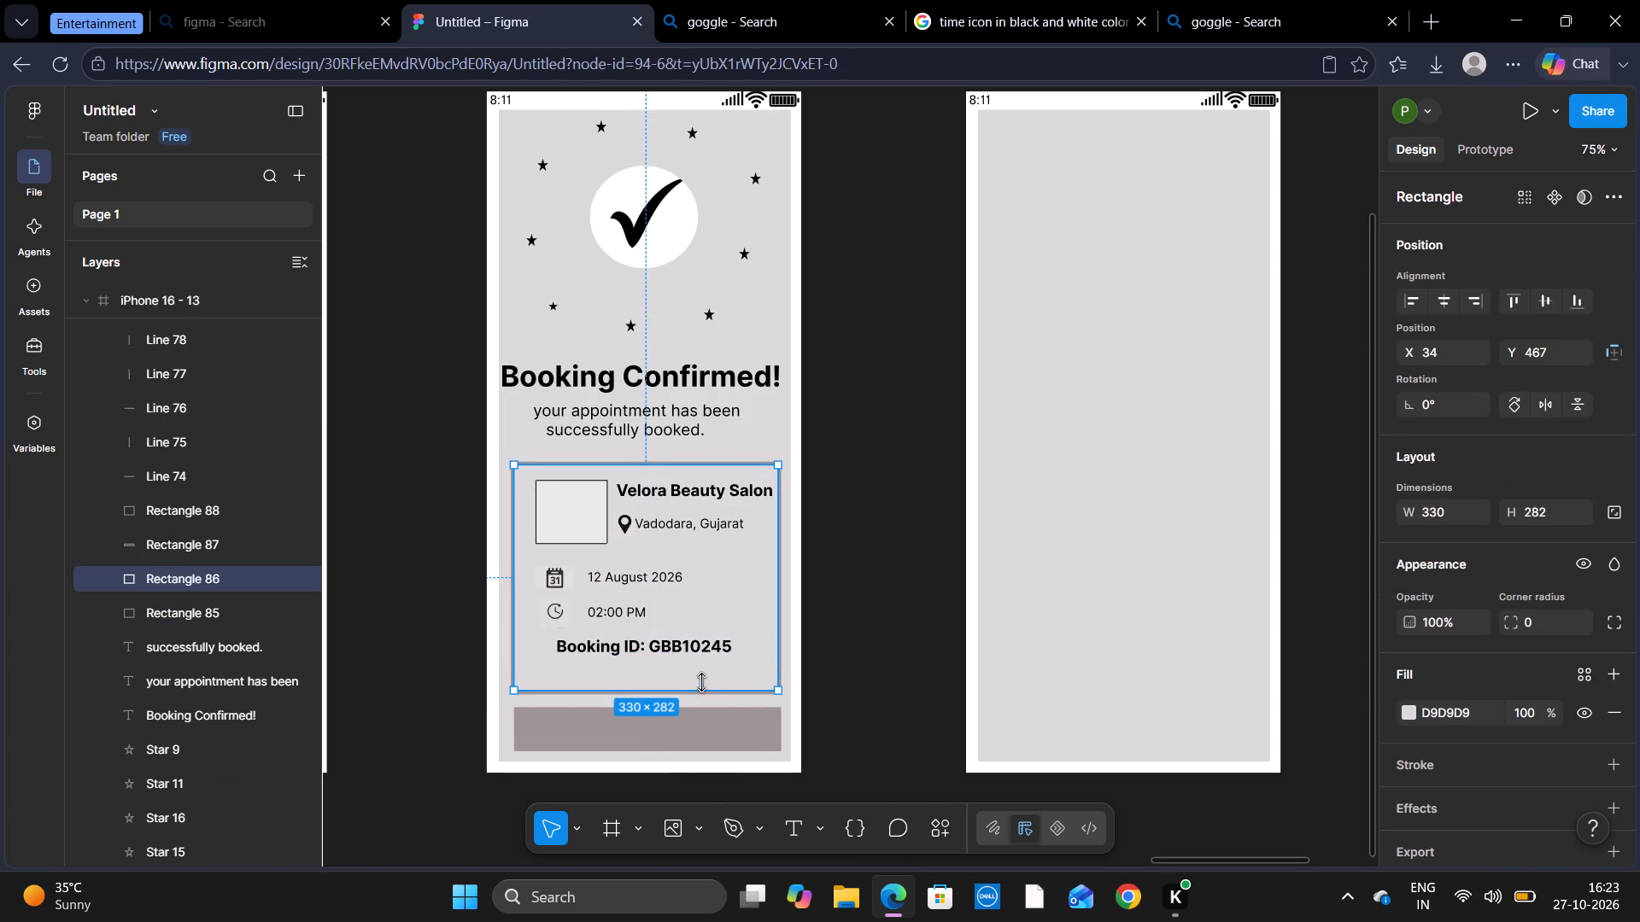
{"action": "left_click_drag", "start_coordinate": [701, 682], "coordinate": [698, 668]}
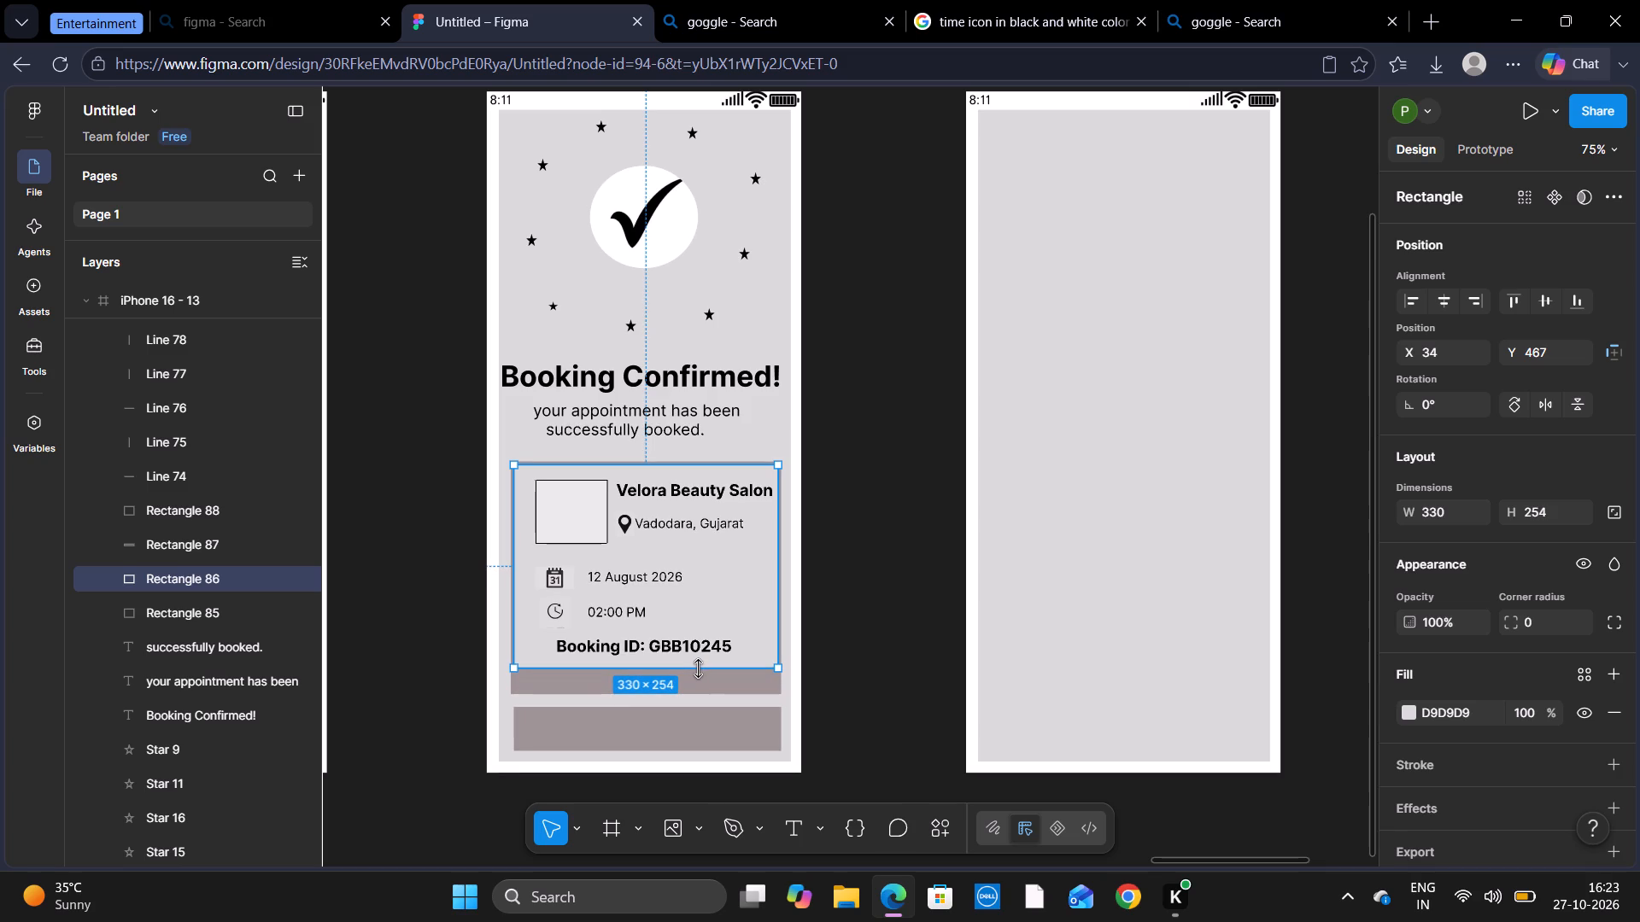
{"action": "left_click_drag", "start_coordinate": [698, 668], "coordinate": [697, 667]}
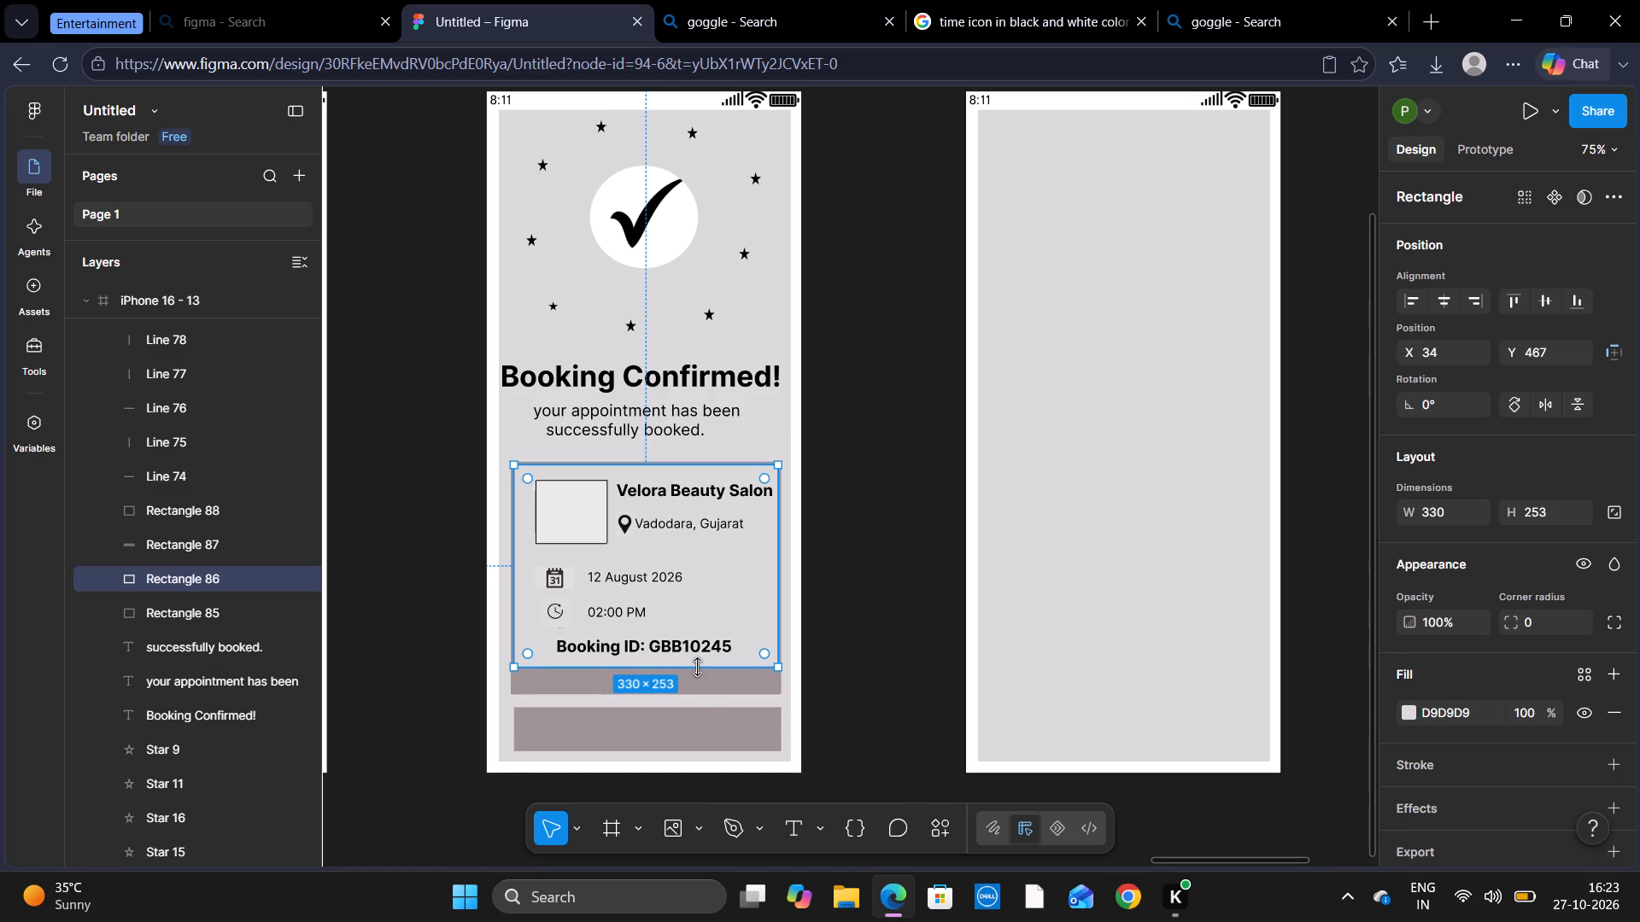
Shorten the 9D9393 outer rectangle of the details box to a height of about 260, leaving a thin border below the inner one.
{"action": "left_click", "coordinate": [699, 688]}
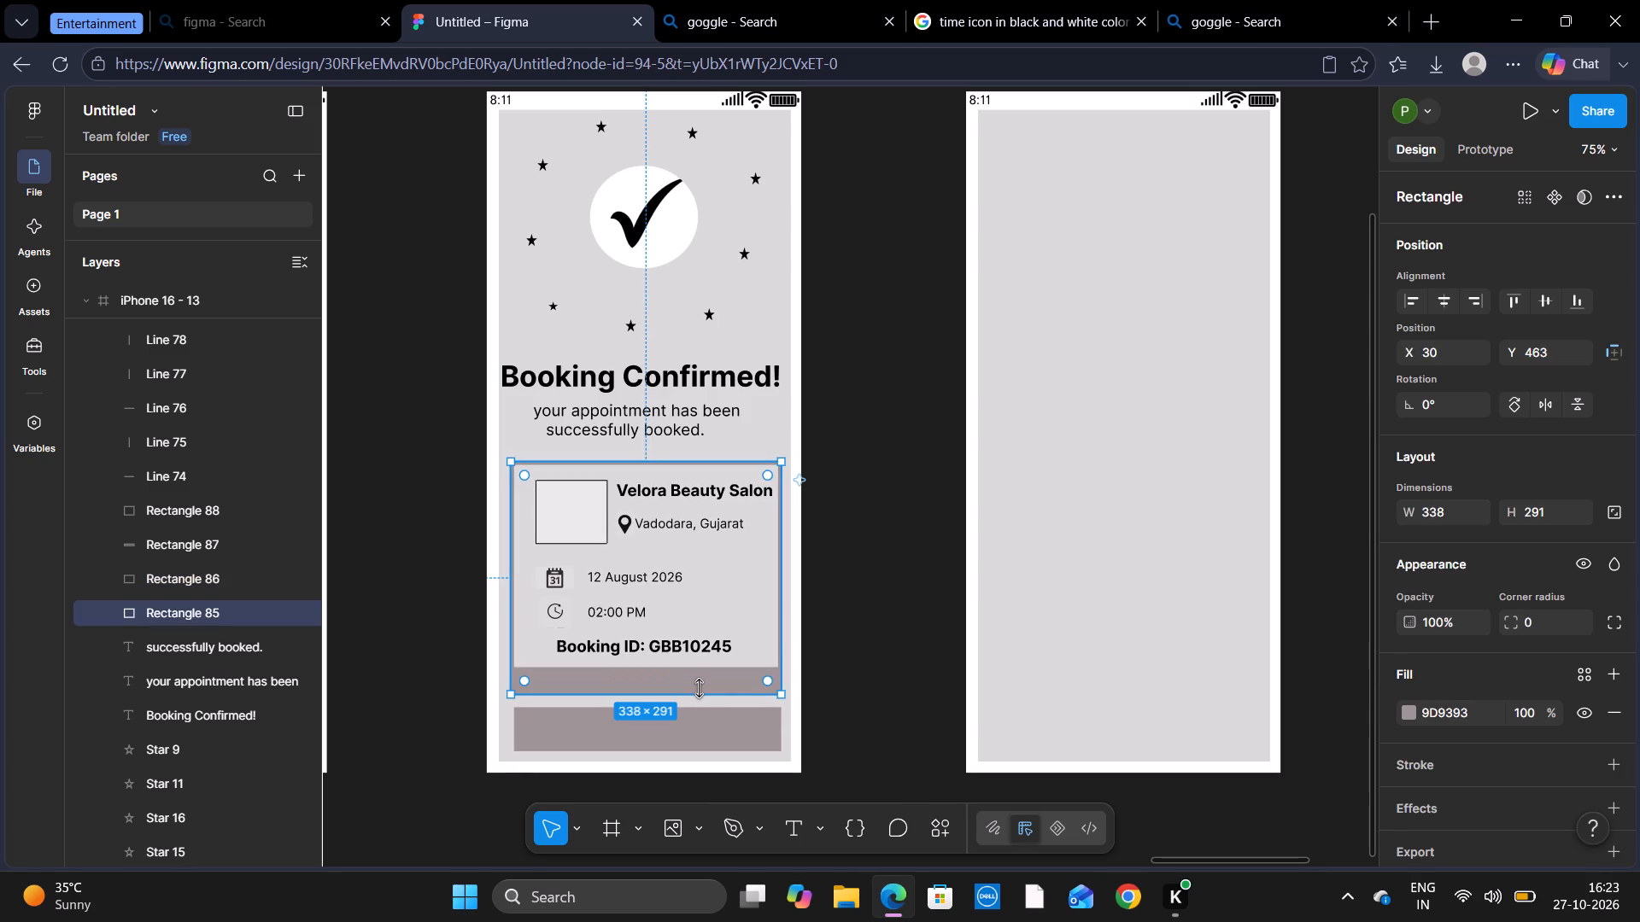
{"action": "left_click", "coordinate": [839, 627]}
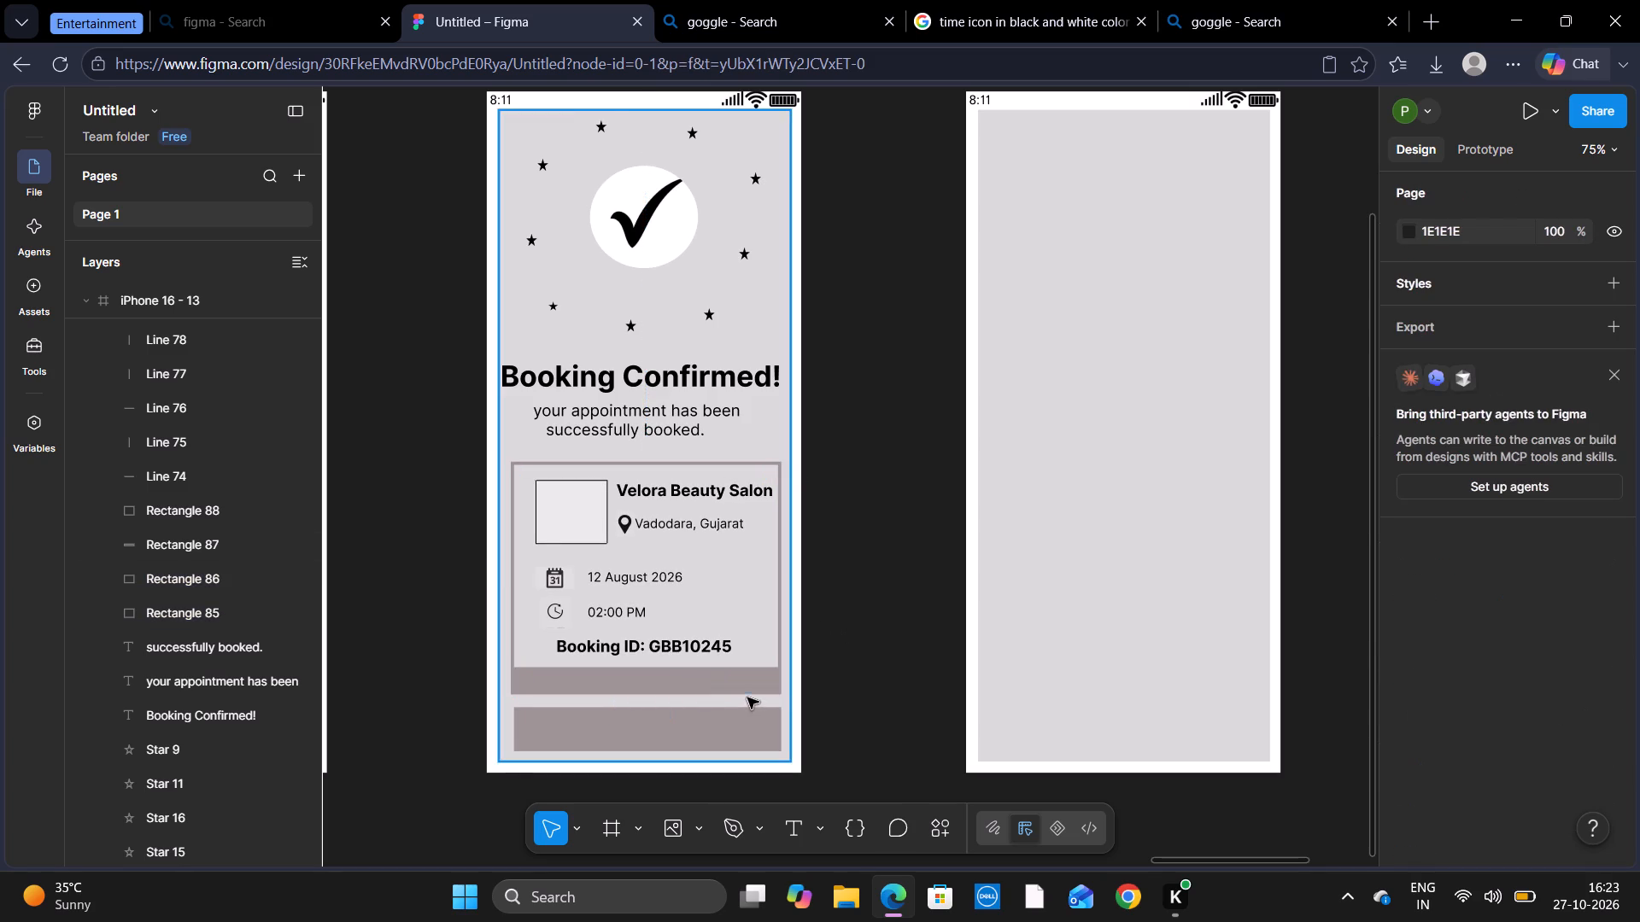
{"action": "left_click", "coordinate": [750, 696]}
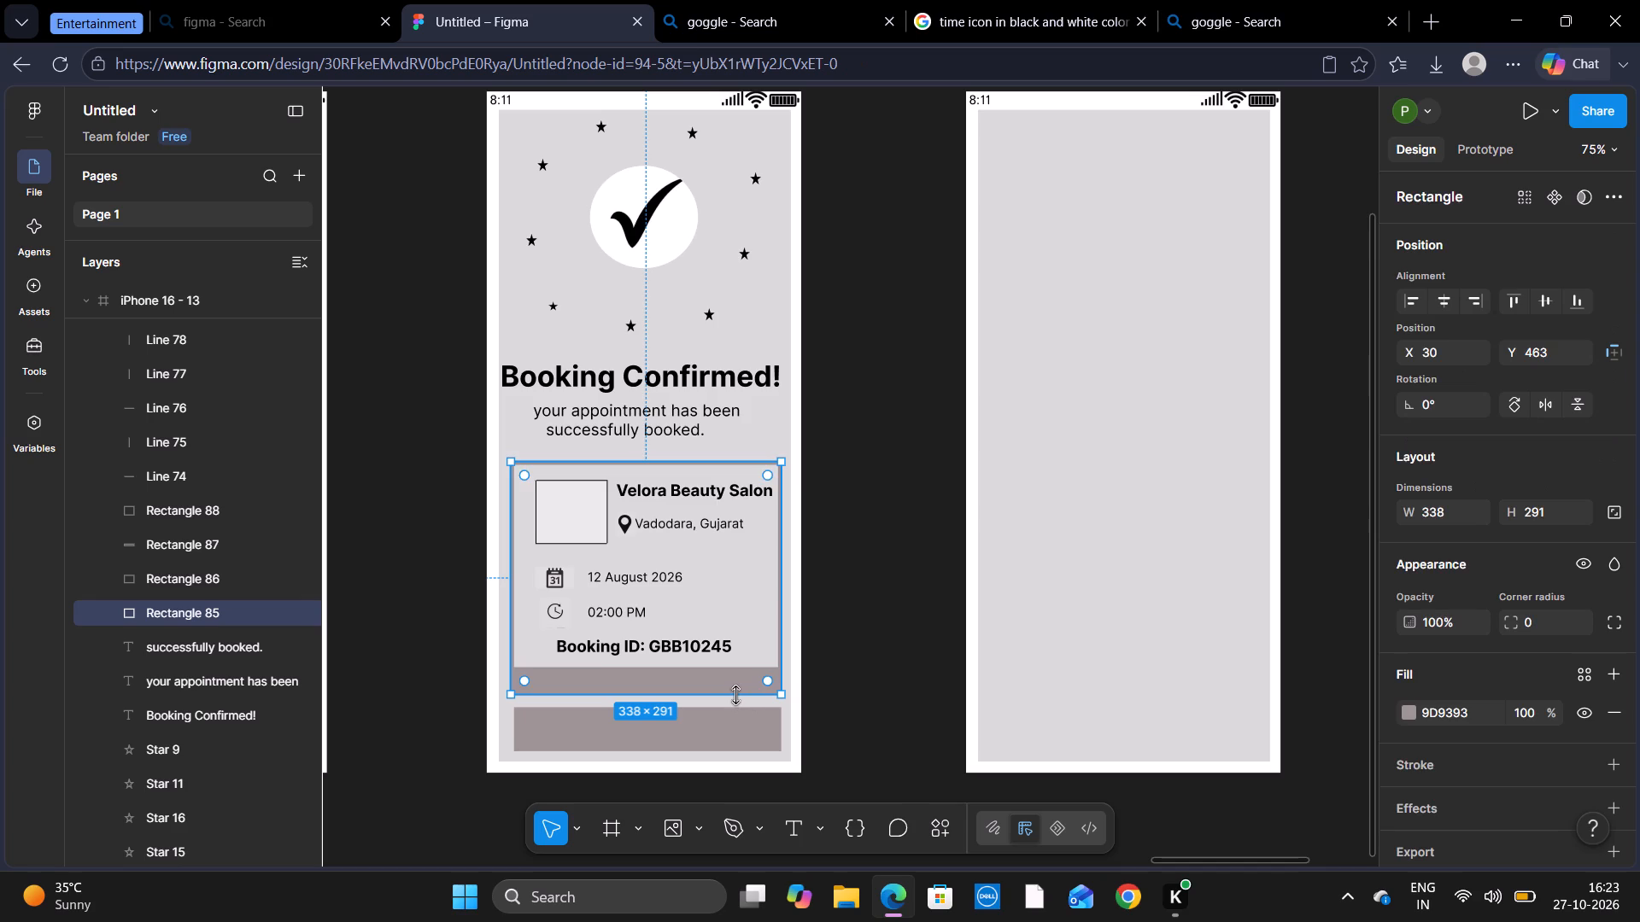
{"action": "left_click_drag", "start_coordinate": [735, 695], "coordinate": [735, 674]}
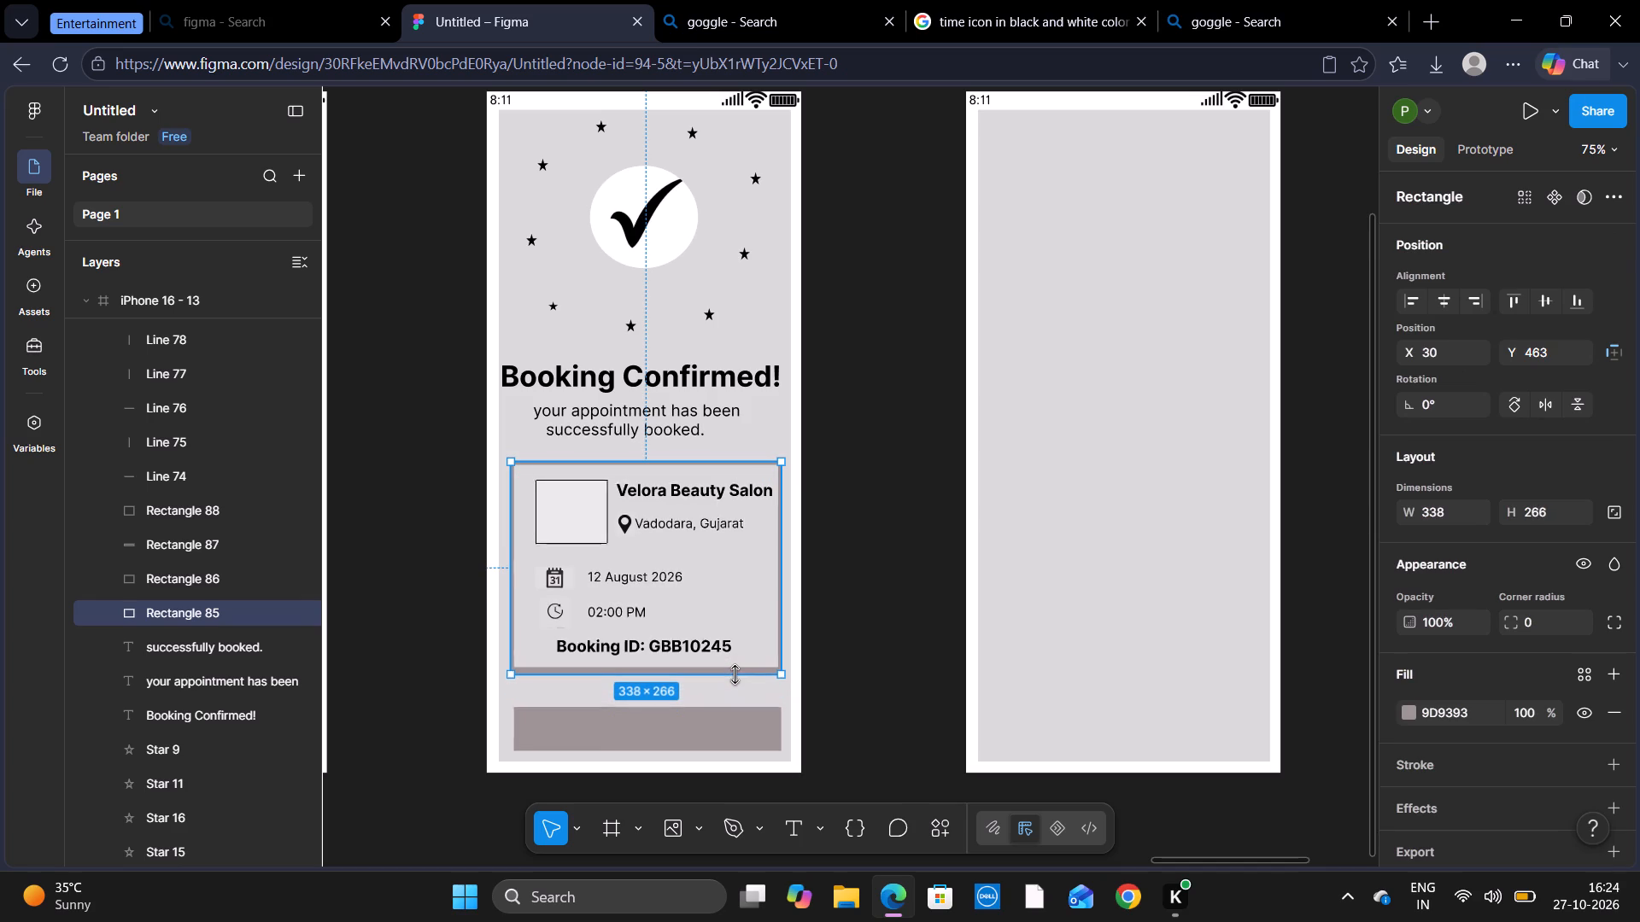
{"action": "left_click_drag", "start_coordinate": [735, 674], "coordinate": [735, 674]}
{"action": "left_click", "coordinate": [854, 666]}
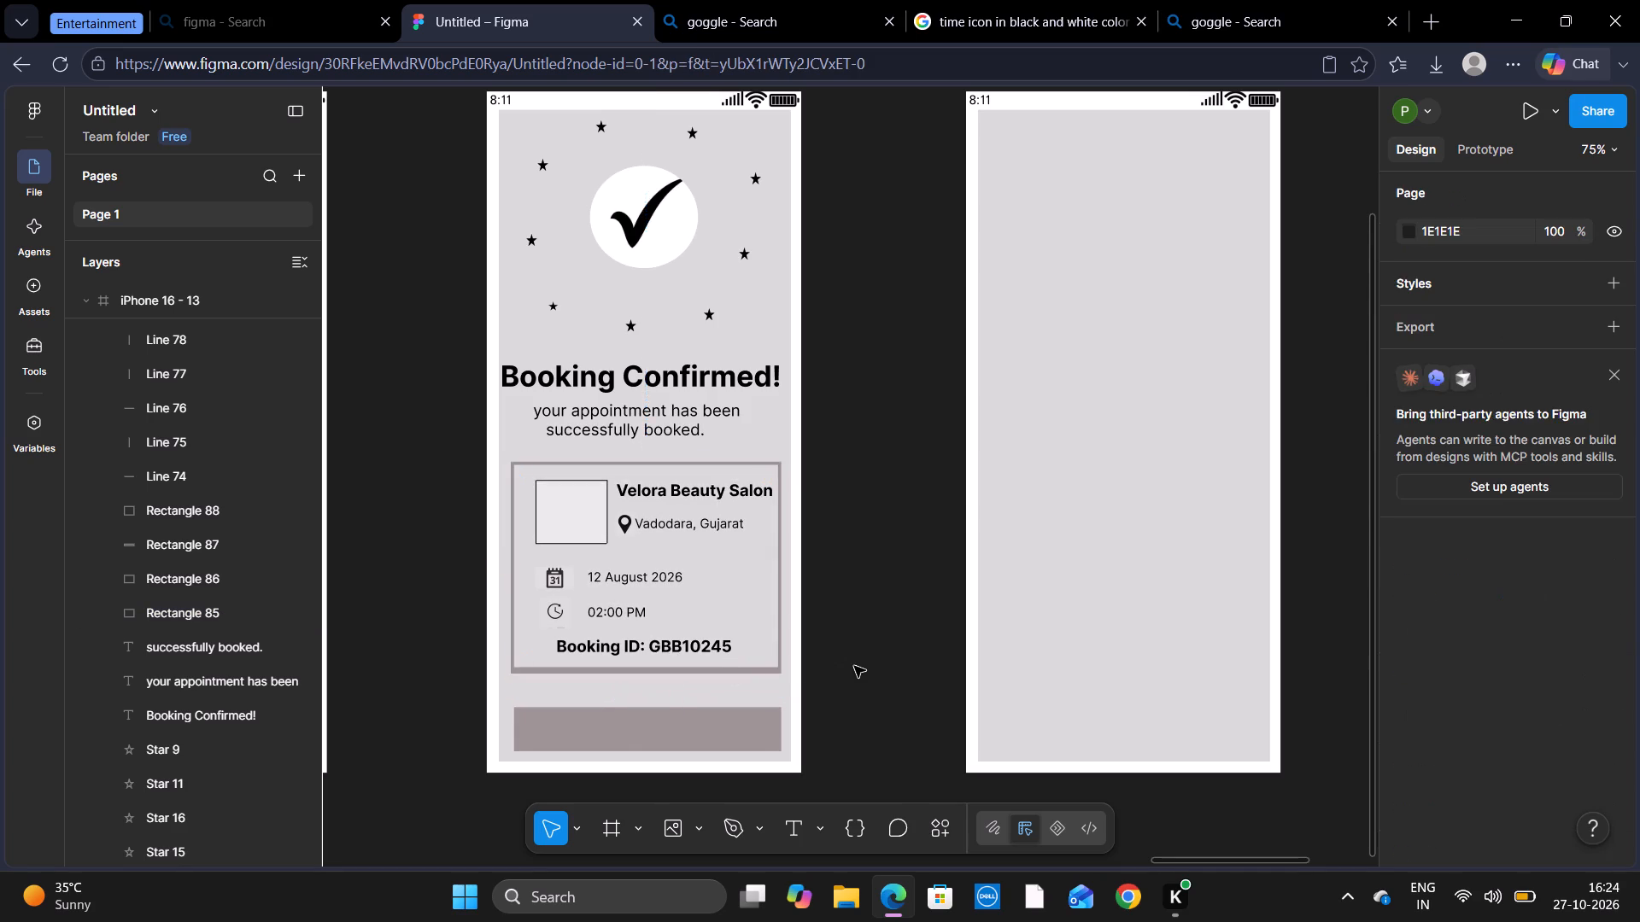
{"action": "scroll", "coordinate": [459, 530], "scroll_direction": "right", "scroll_amount": 1}
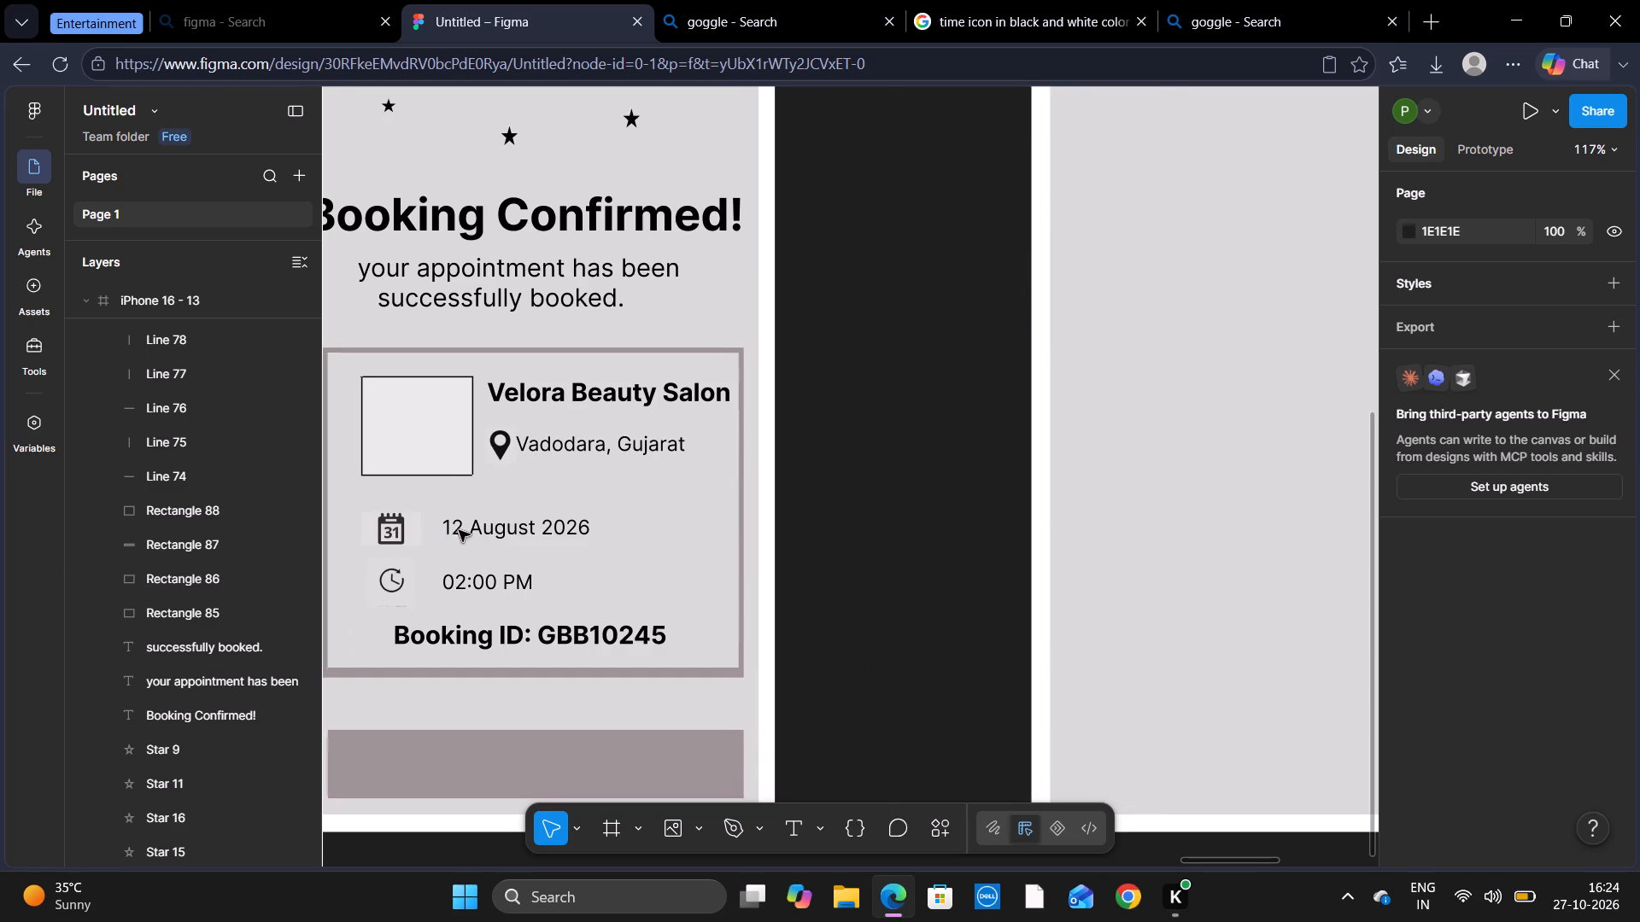
{"action": "scroll", "coordinate": [459, 530], "scroll_direction": "right", "scroll_amount": 1}
{"action": "scroll", "coordinate": [459, 530], "scroll_direction": "down", "scroll_amount": 2}
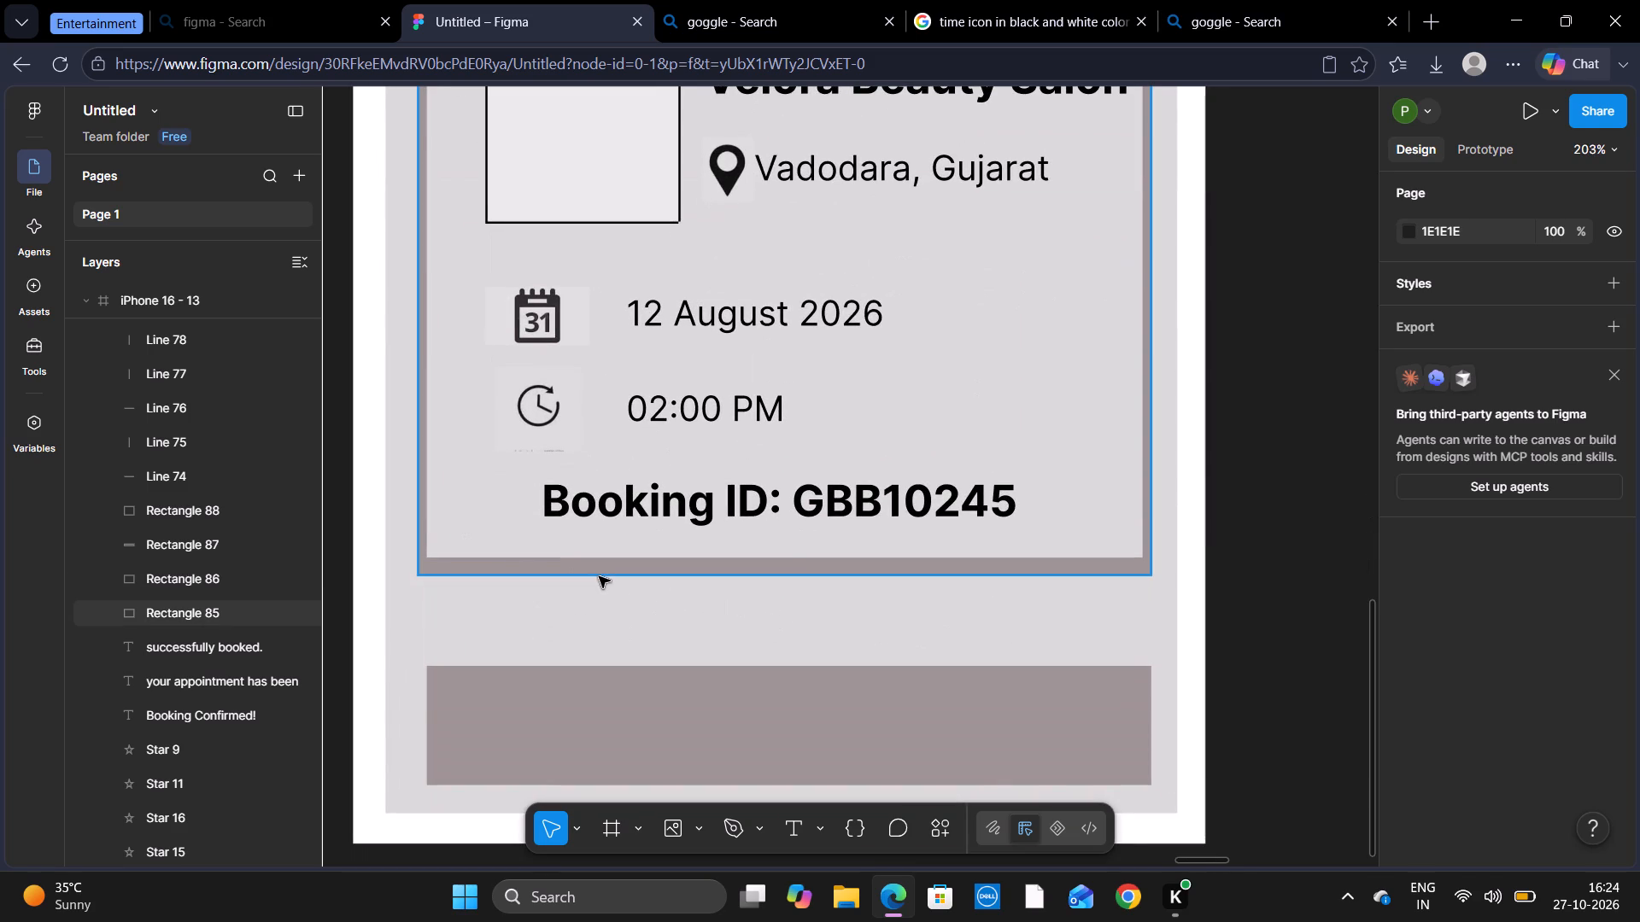
{"action": "left_click", "coordinate": [600, 573]}
{"action": "left_click_drag", "start_coordinate": [635, 578], "coordinate": [635, 564]}
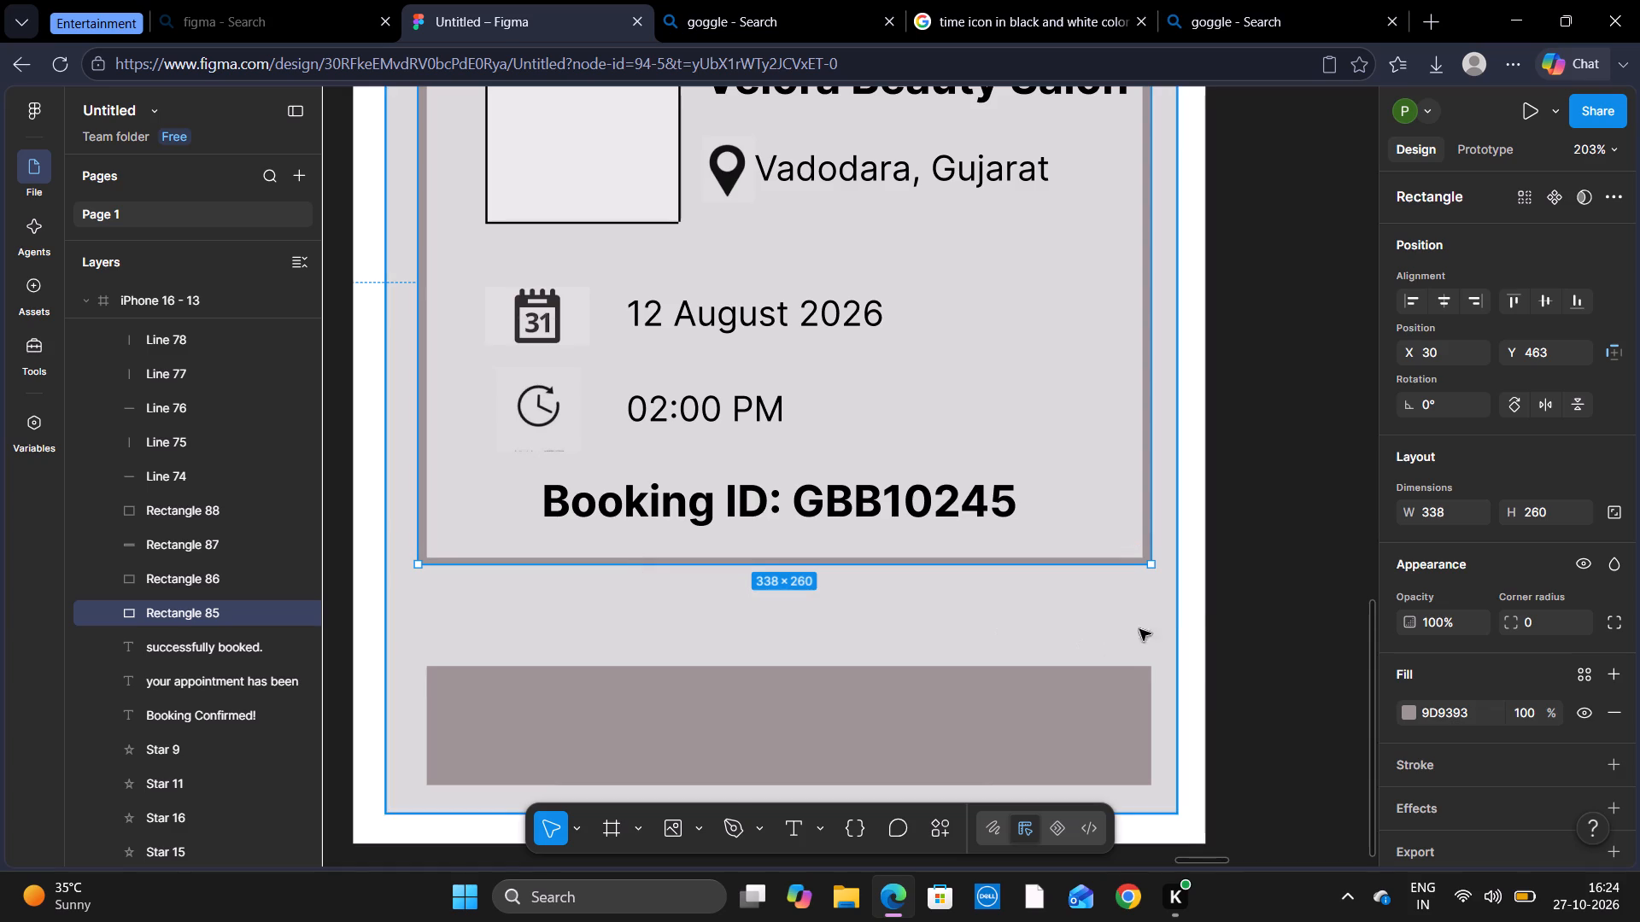
{"action": "left_click", "coordinate": [1261, 608]}
Move the empty button bar up beneath the details box, to about X 30, Y 738.
{"action": "left_click", "coordinate": [1034, 752]}
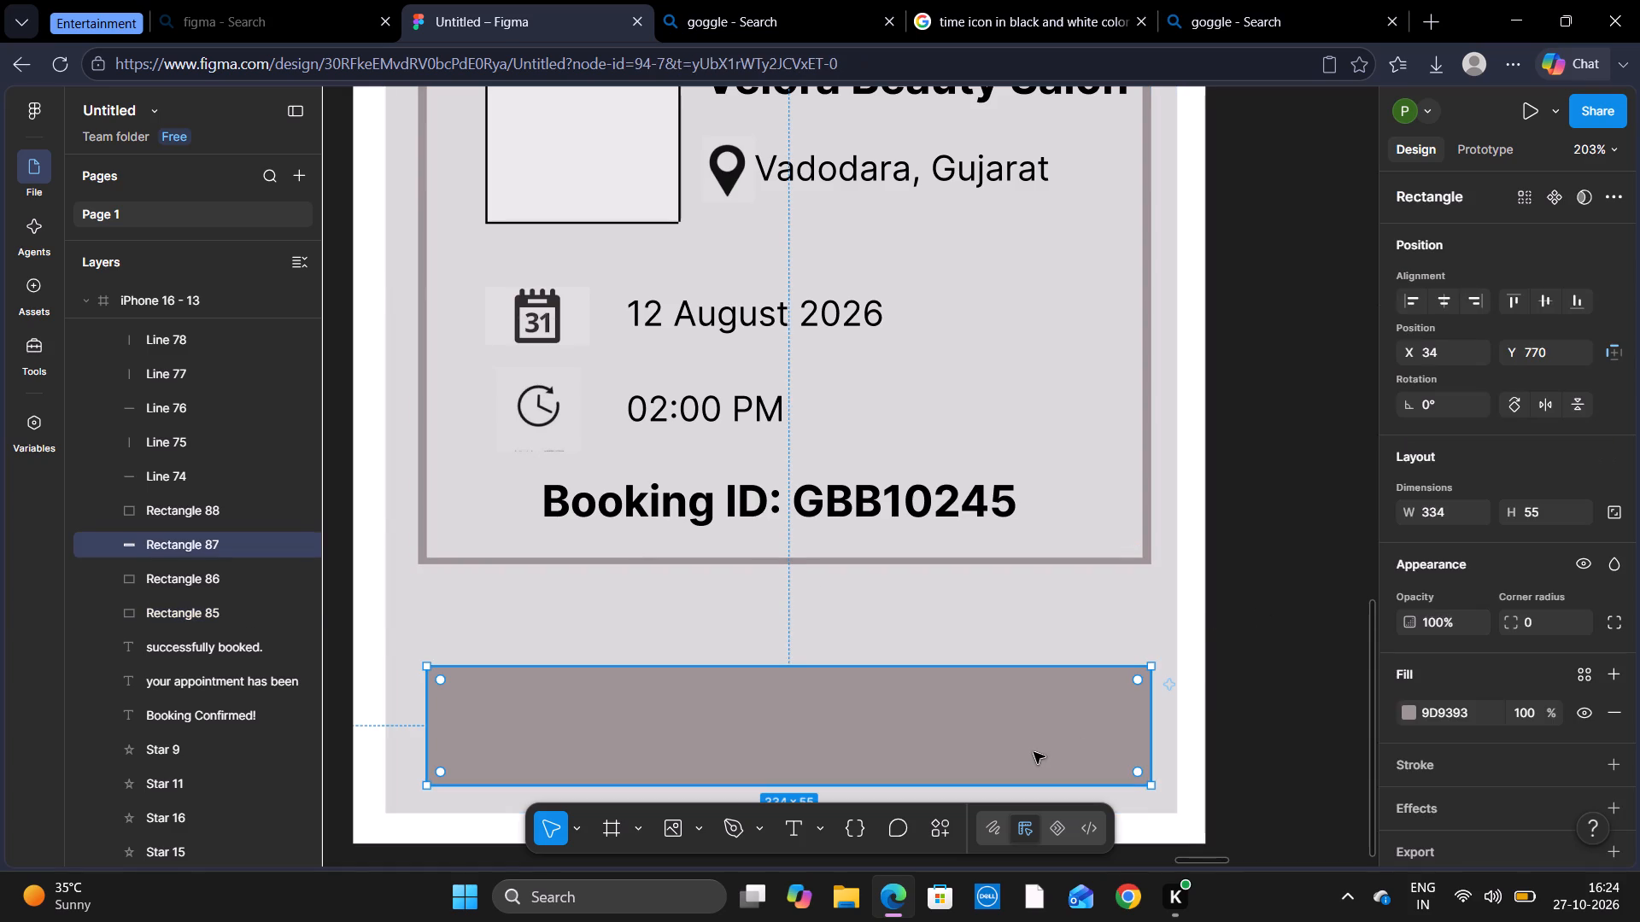
{"action": "left_click_drag", "start_coordinate": [966, 737], "coordinate": [959, 691]}
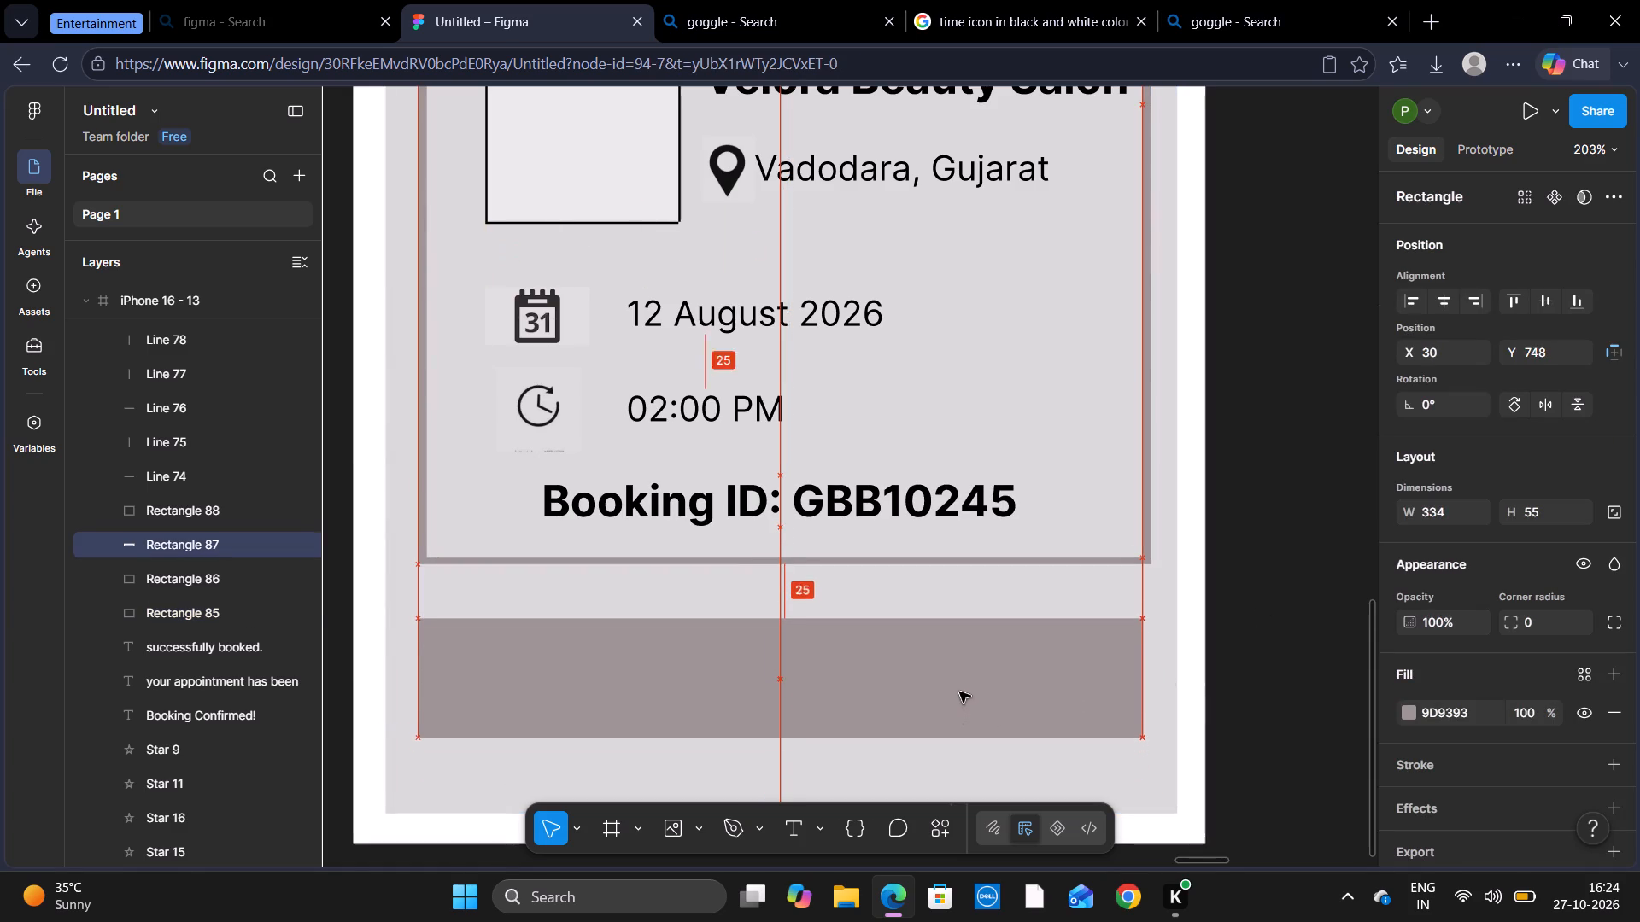
{"action": "left_click_drag", "start_coordinate": [959, 691], "coordinate": [958, 656]}
{"action": "left_click_drag", "start_coordinate": [948, 631], "coordinate": [948, 639]}
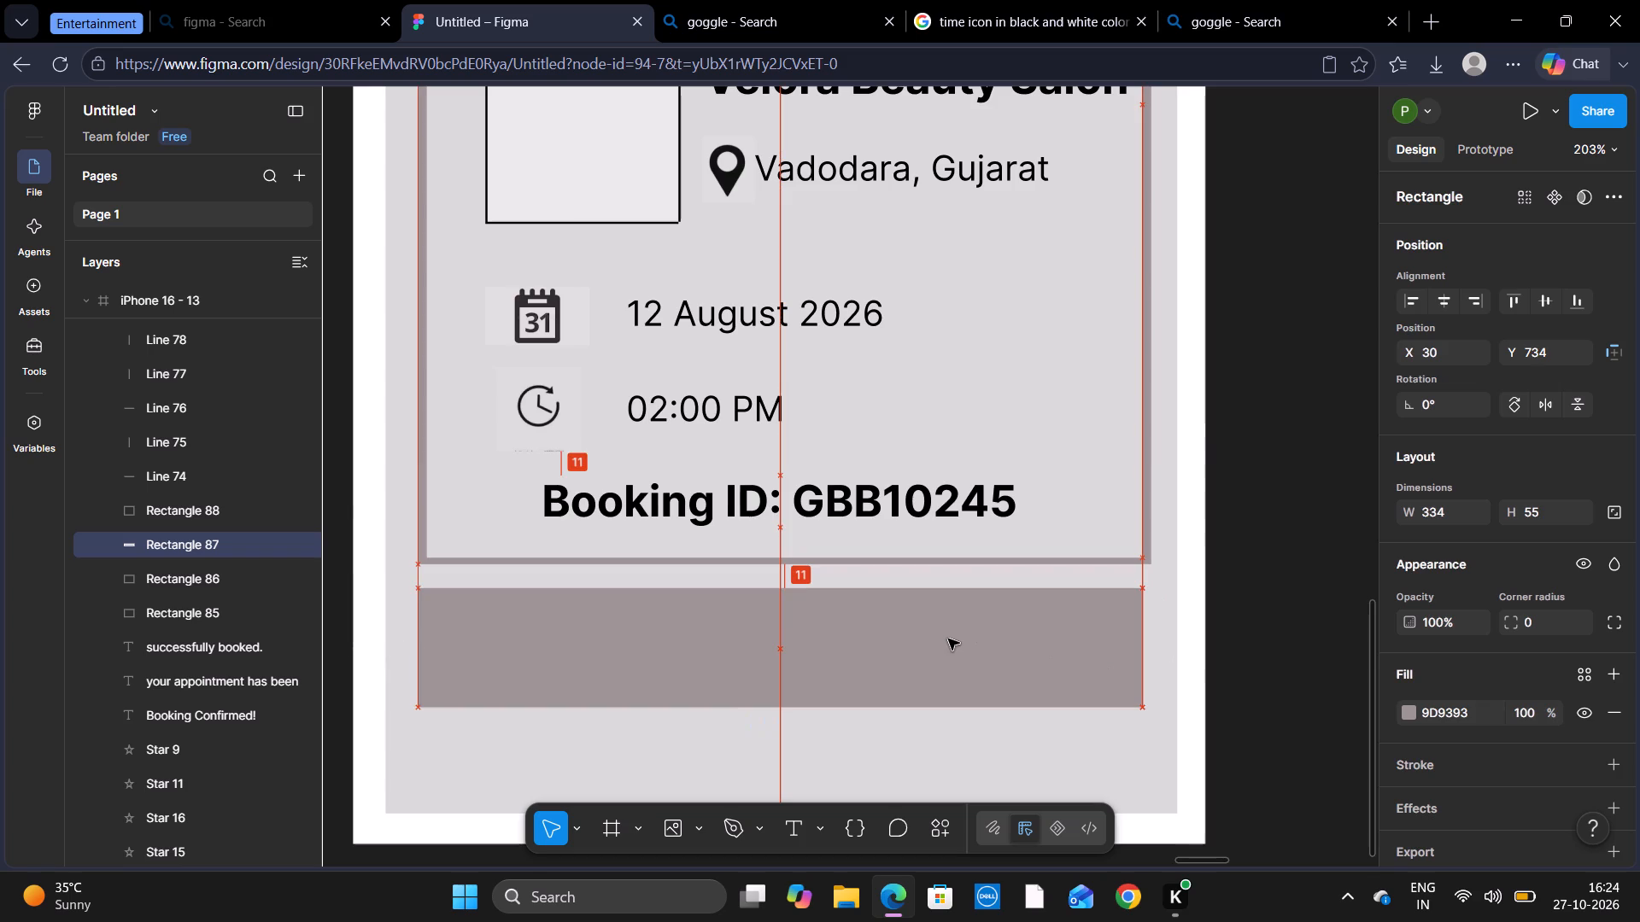
{"action": "left_click_drag", "start_coordinate": [948, 639], "coordinate": [952, 642]}
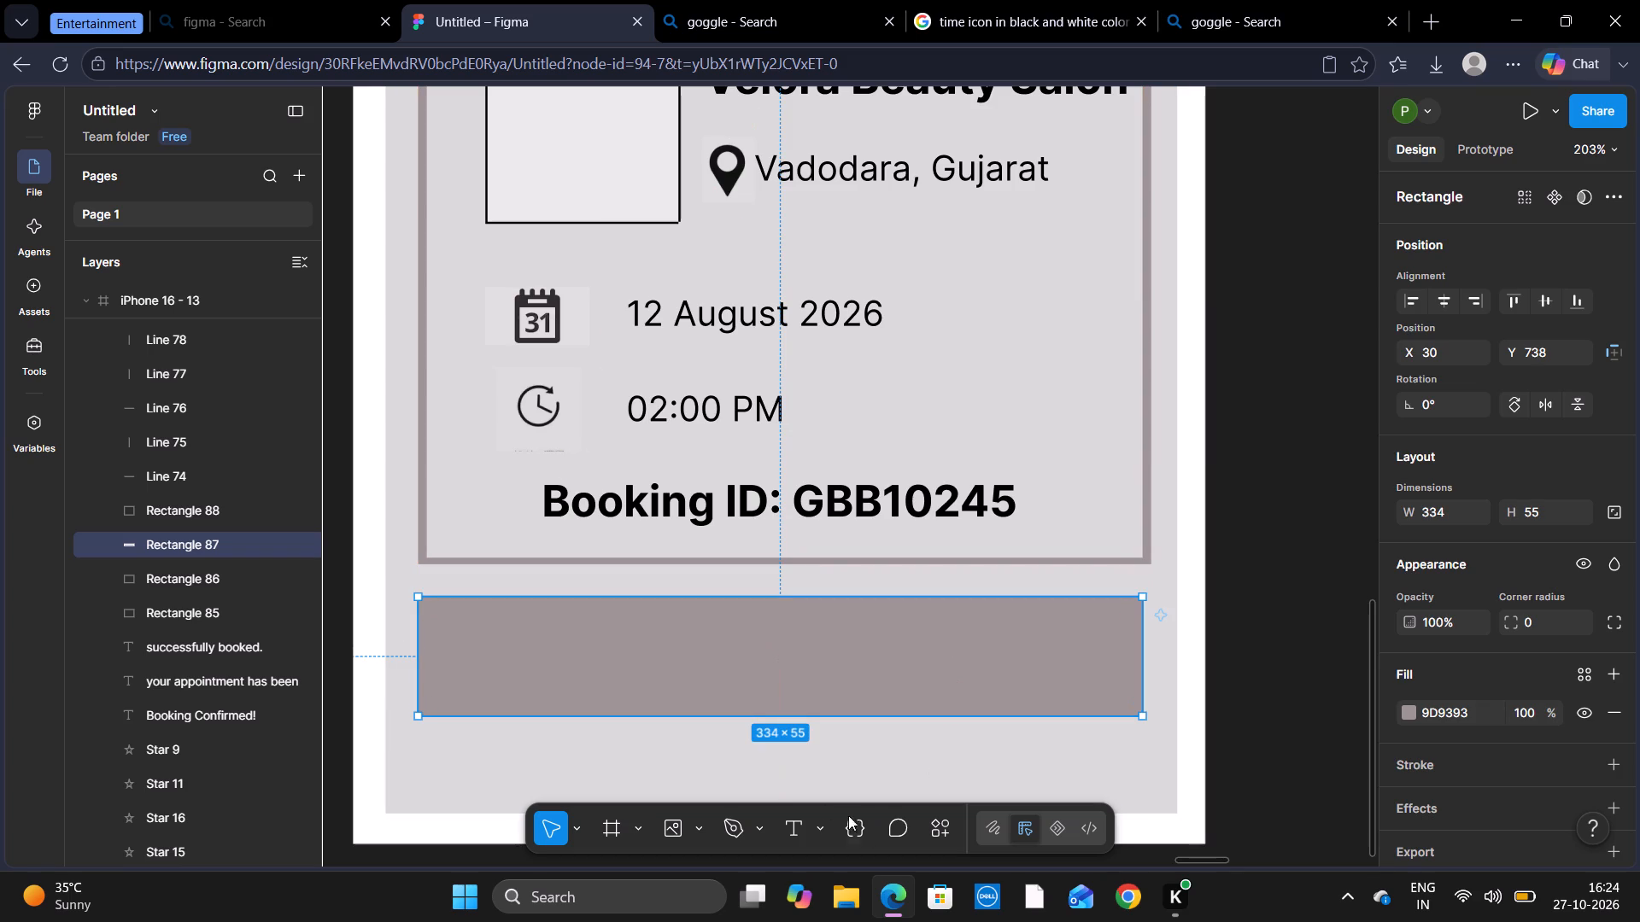
Add the bold text "VIEW BOOKING" inside the button bar with a black 000000 fill.
{"action": "left_click", "coordinate": [801, 818]}
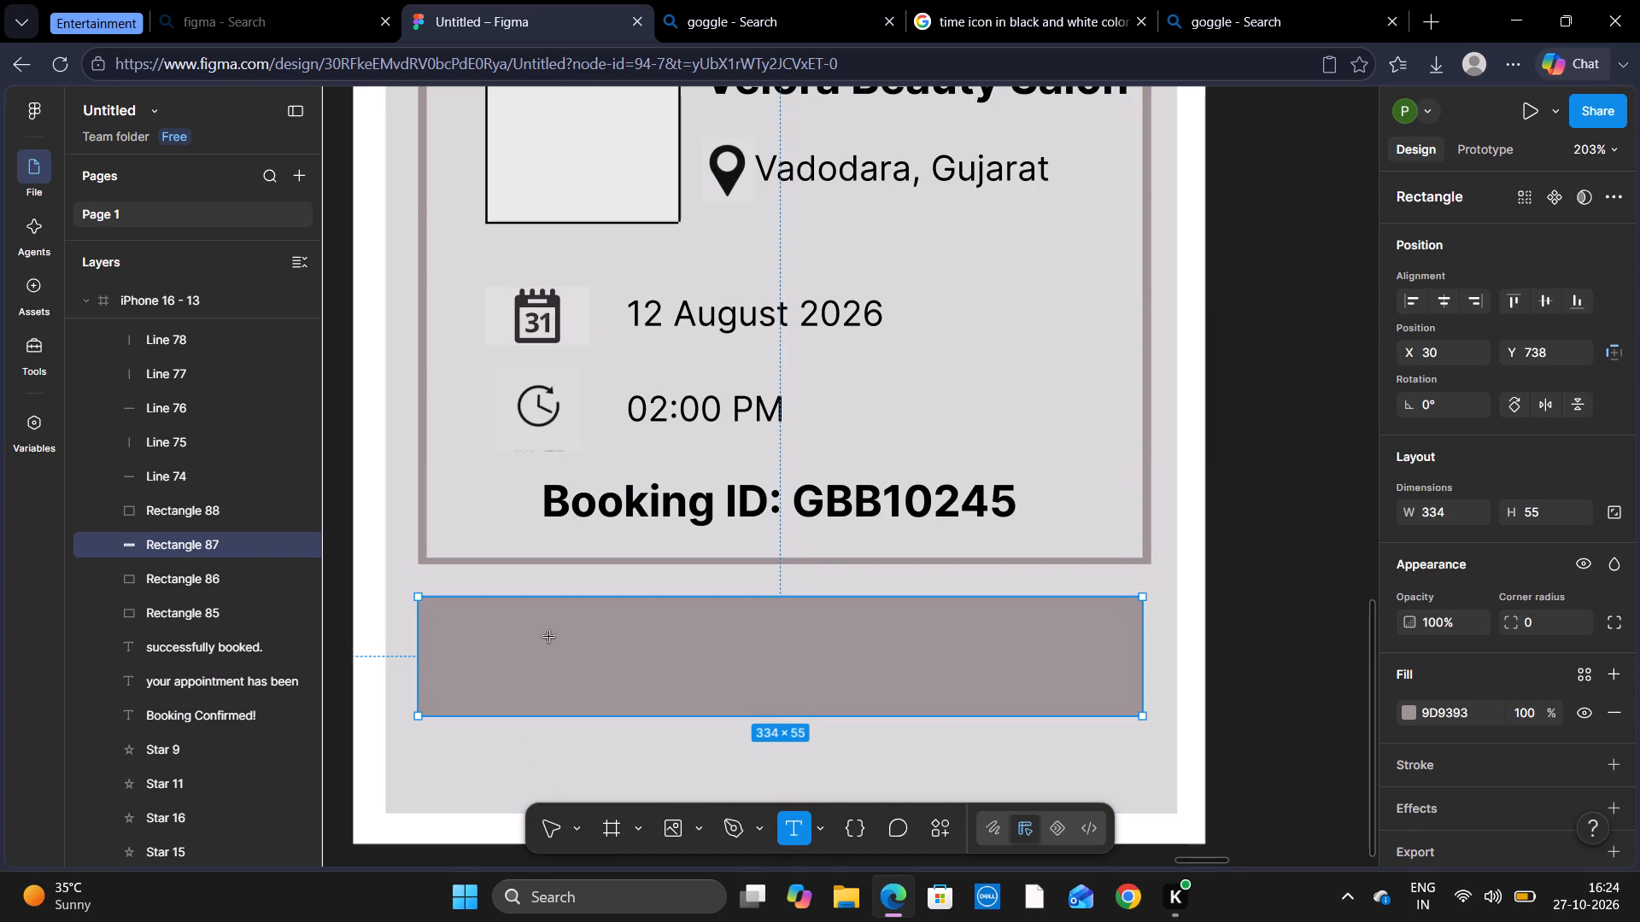
{"action": "left_click", "coordinate": [546, 635]}
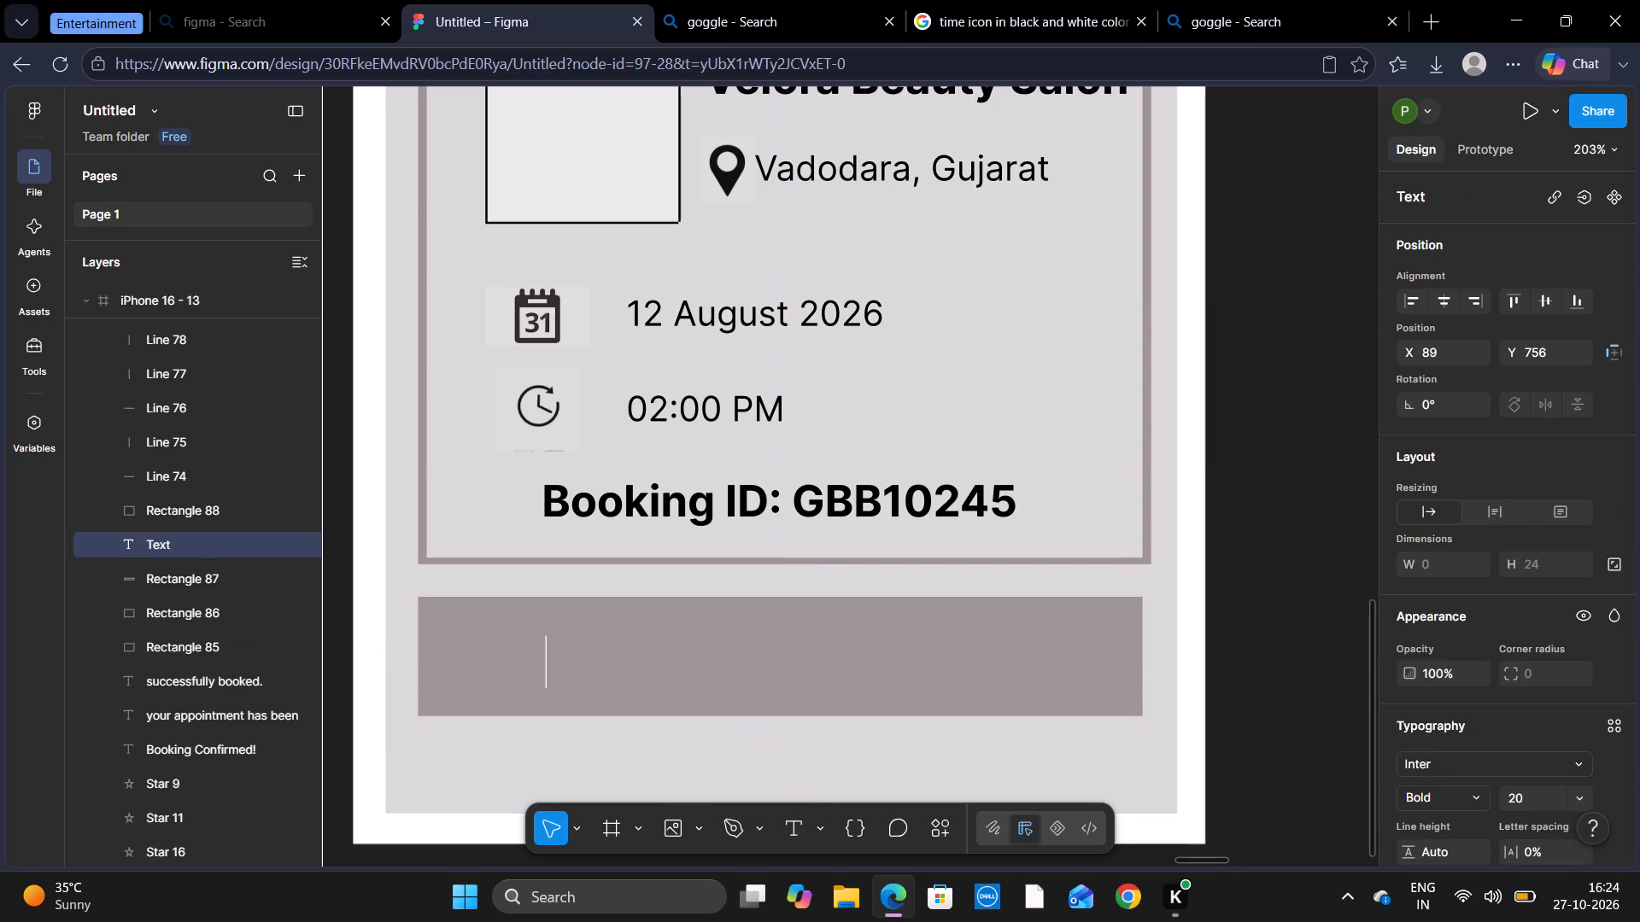
{"action": "key", "text": "shift+v"}
{"action": "key", "text": "BackSpace"}
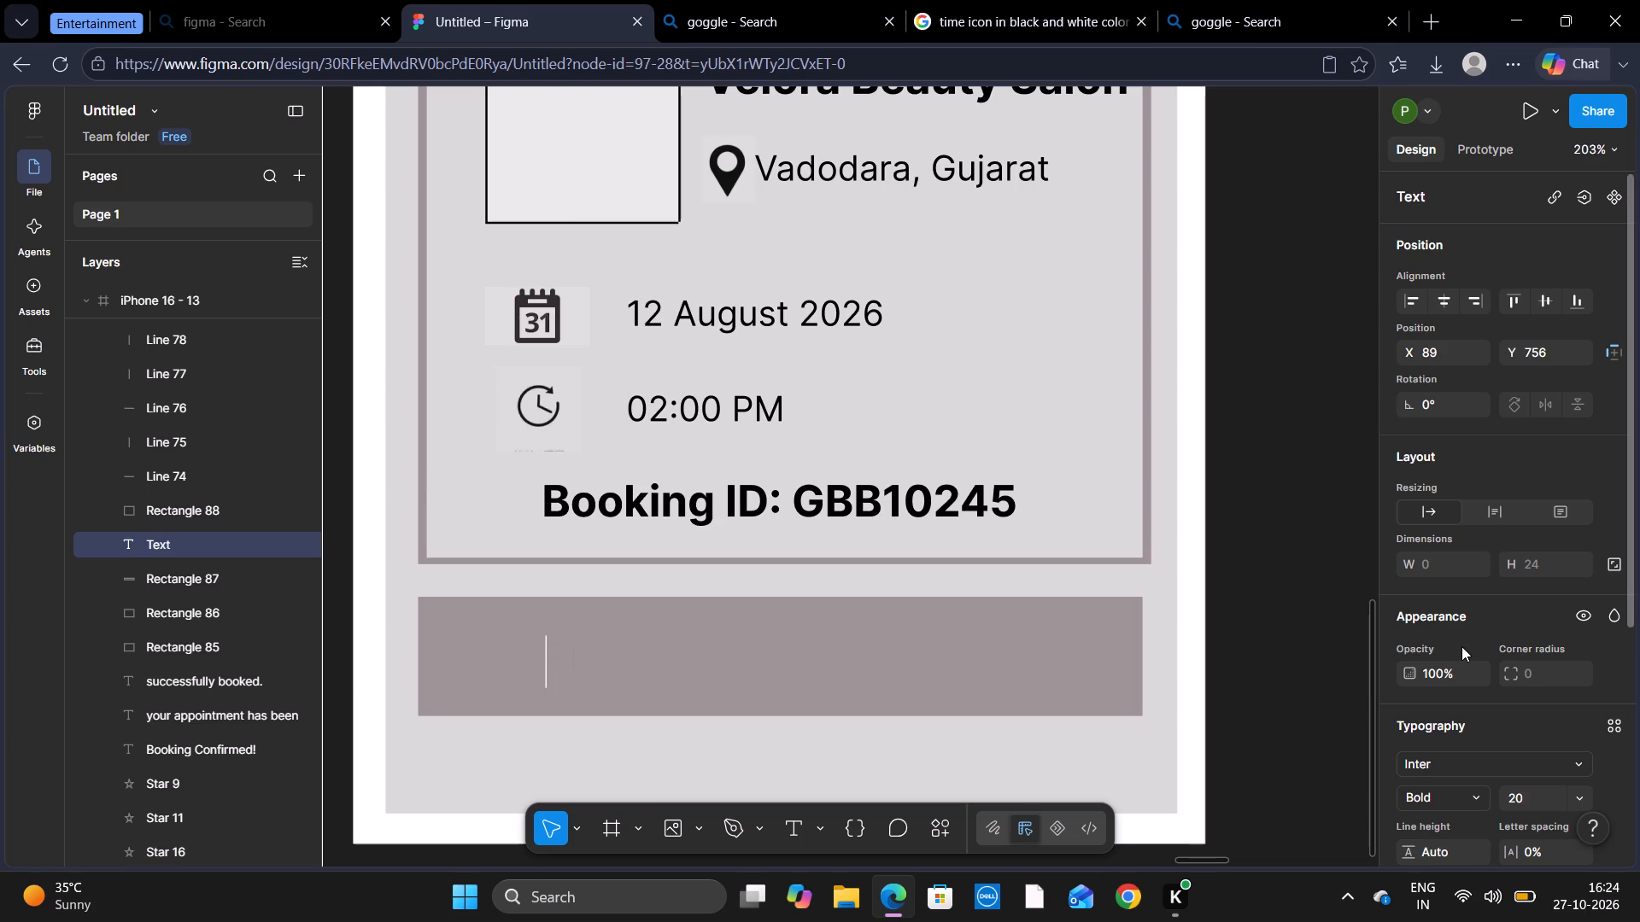
{"action": "scroll", "coordinate": [1461, 646], "scroll_direction": "down", "scroll_amount": 2}
{"action": "left_click", "coordinate": [1412, 651]}
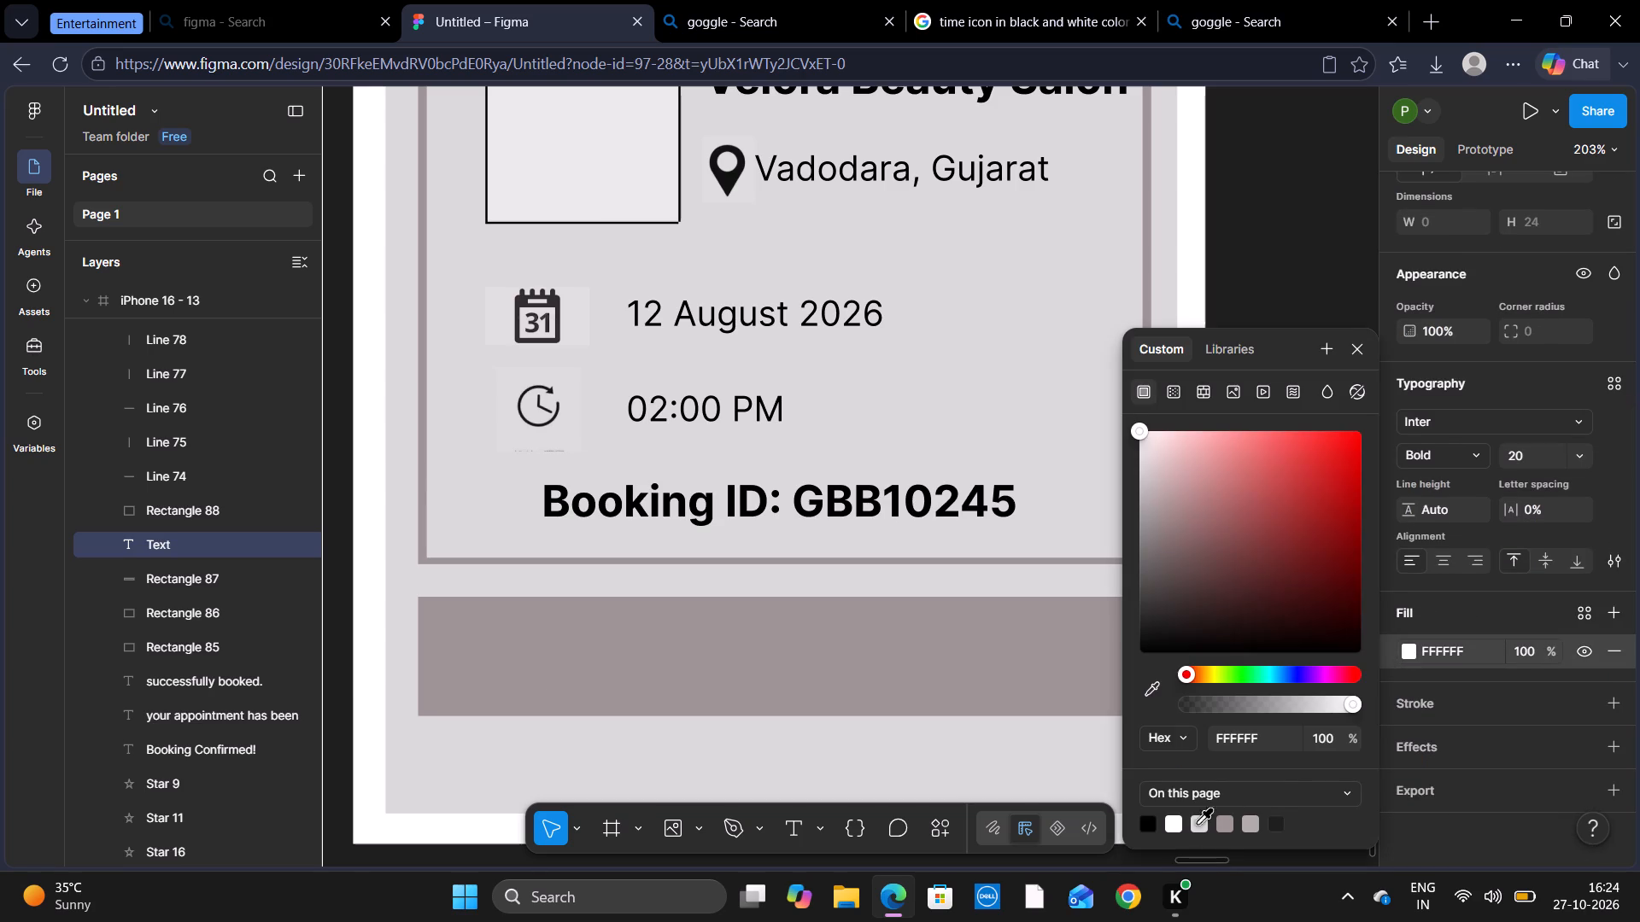
{"action": "left_click", "coordinate": [1145, 827]}
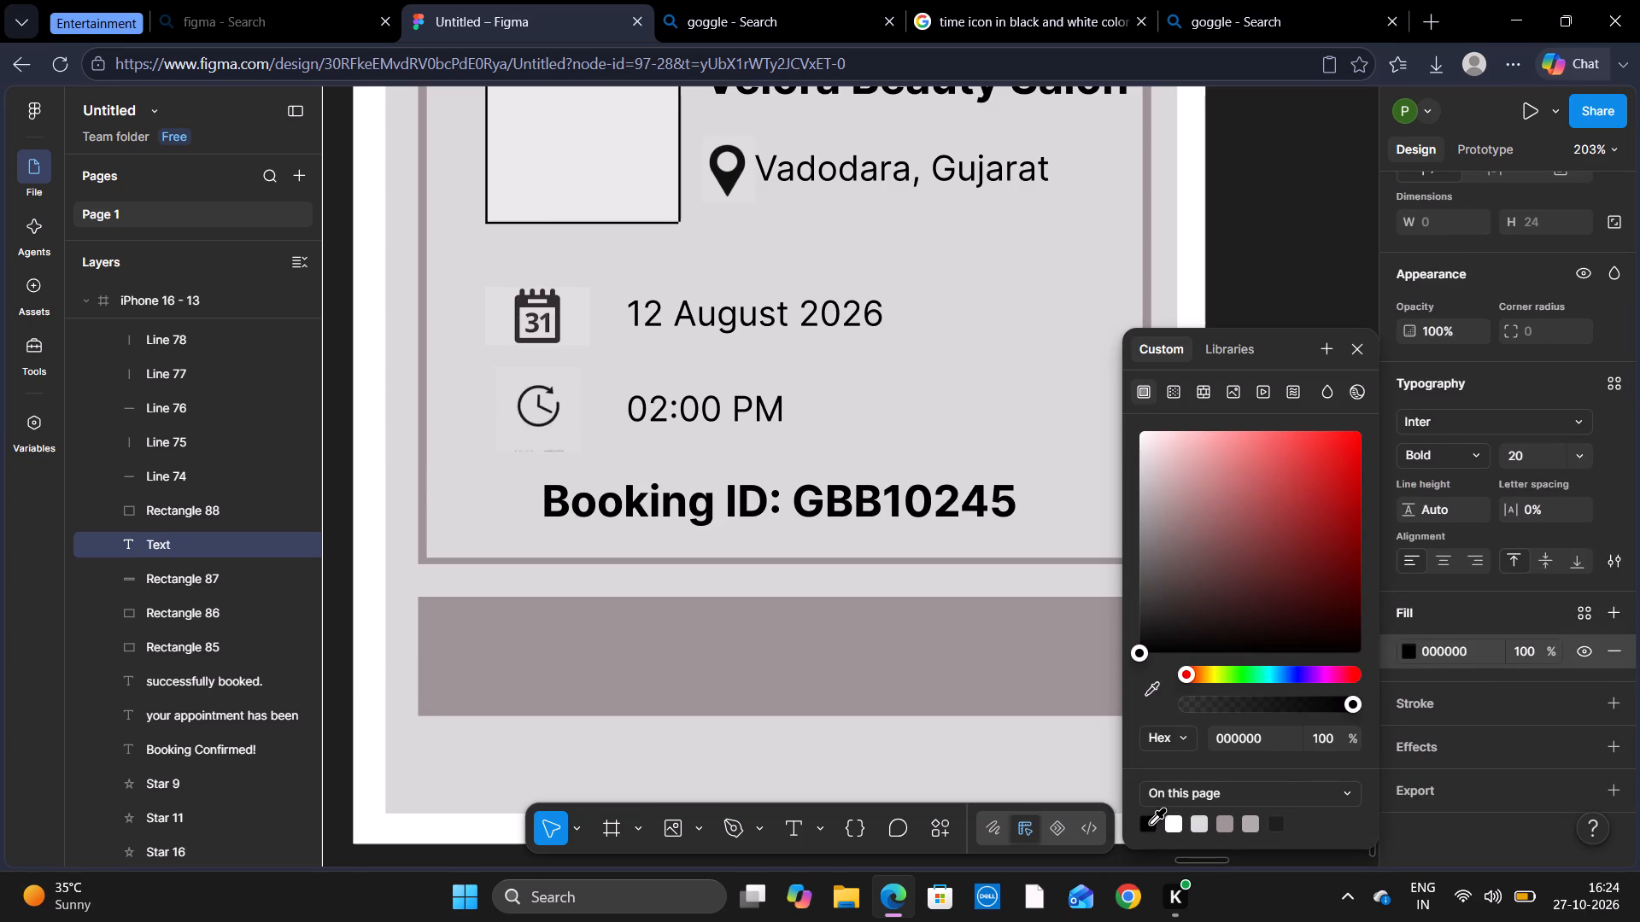
{"action": "left_click", "coordinate": [1151, 824]}
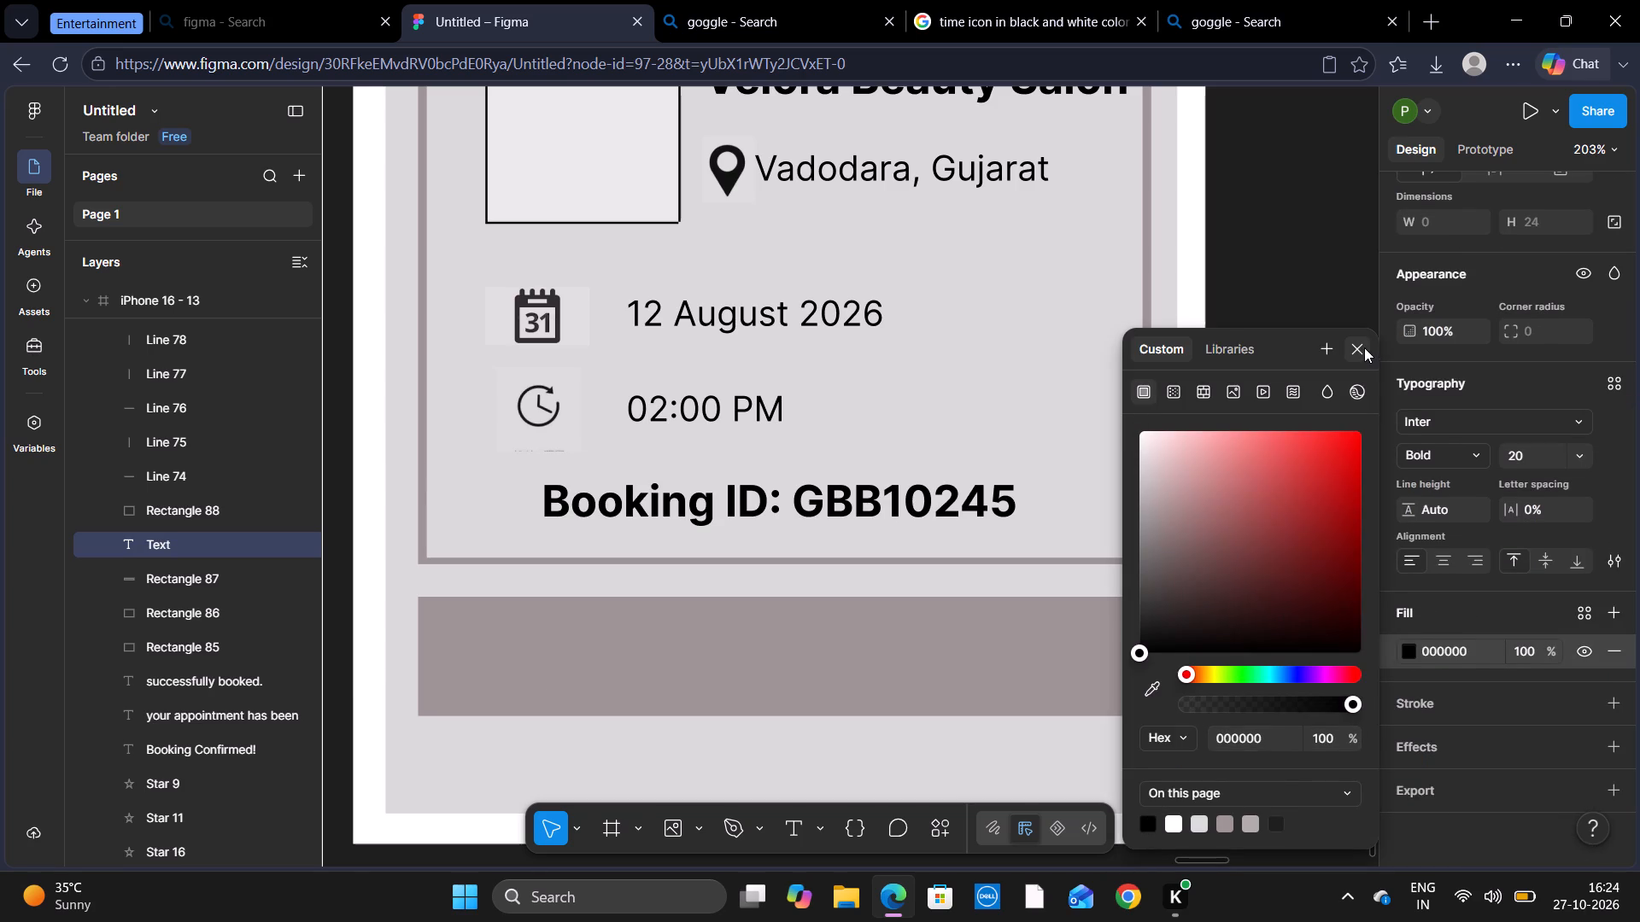
{"action": "left_click", "coordinate": [1364, 347]}
{"action": "key", "text": "shift+v"}
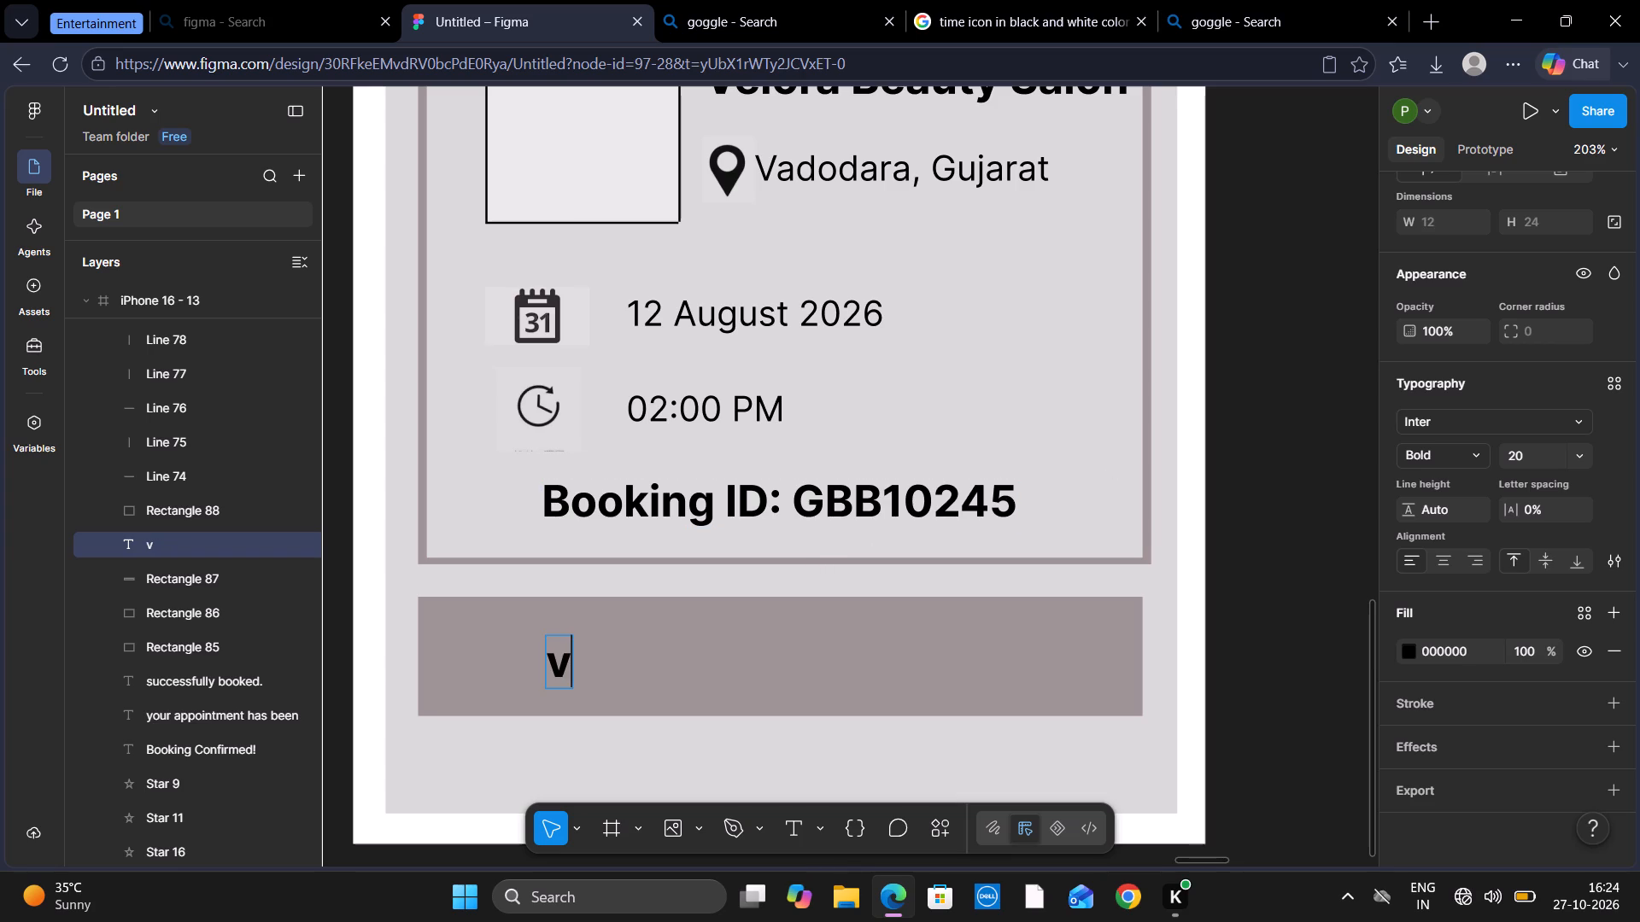
{"action": "key", "text": "BackSpace"}
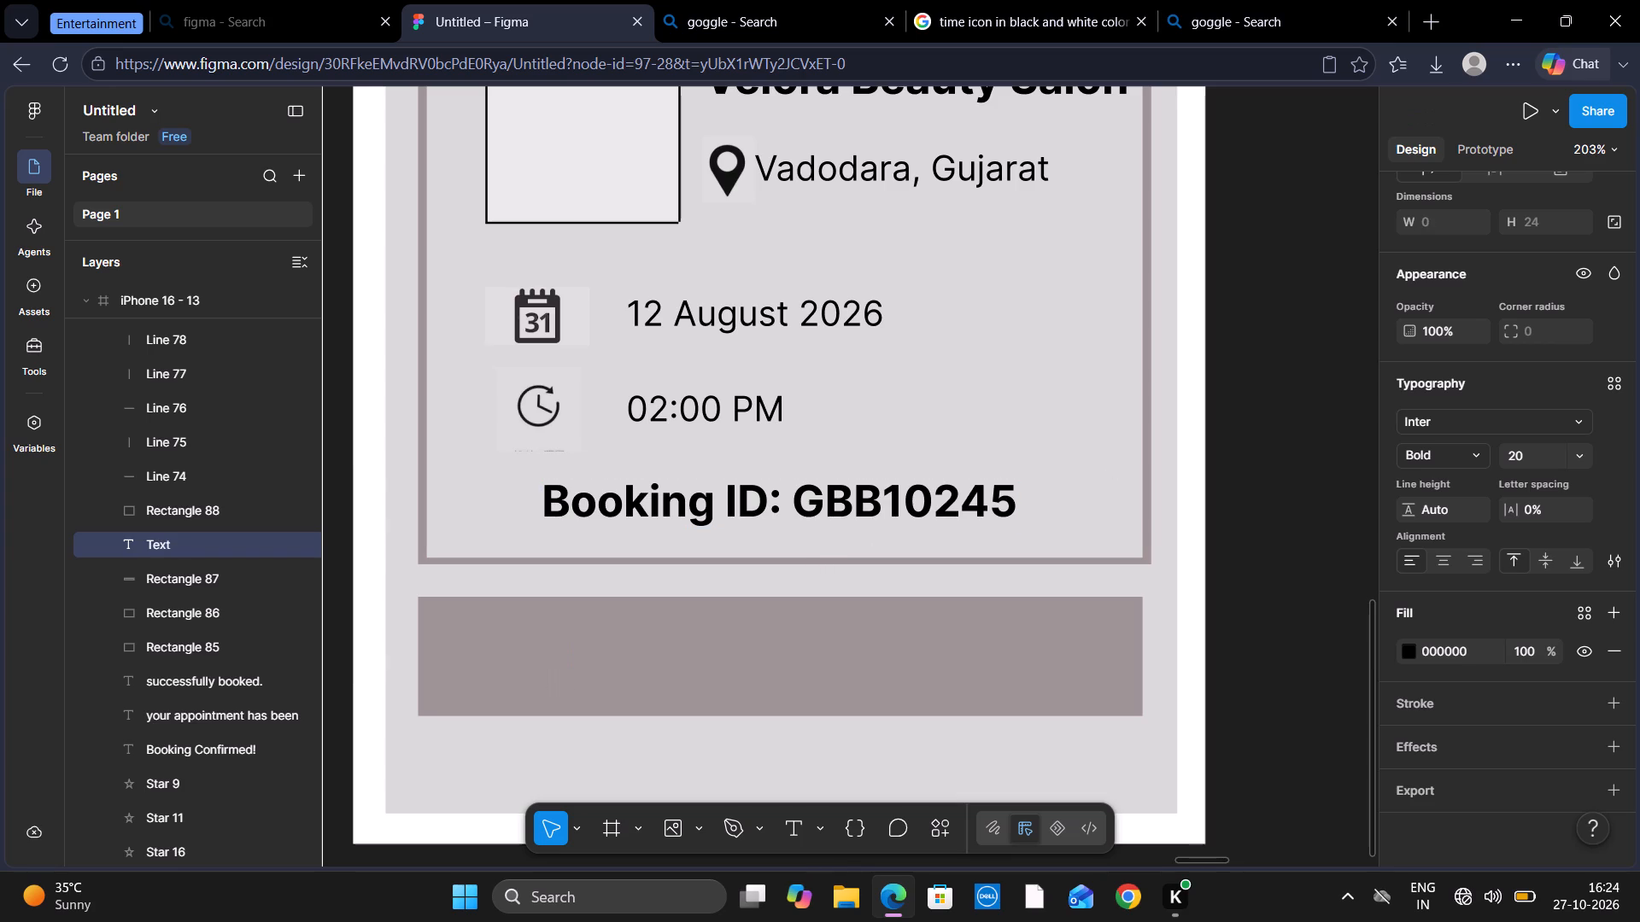
{"action": "key", "text": "v"}
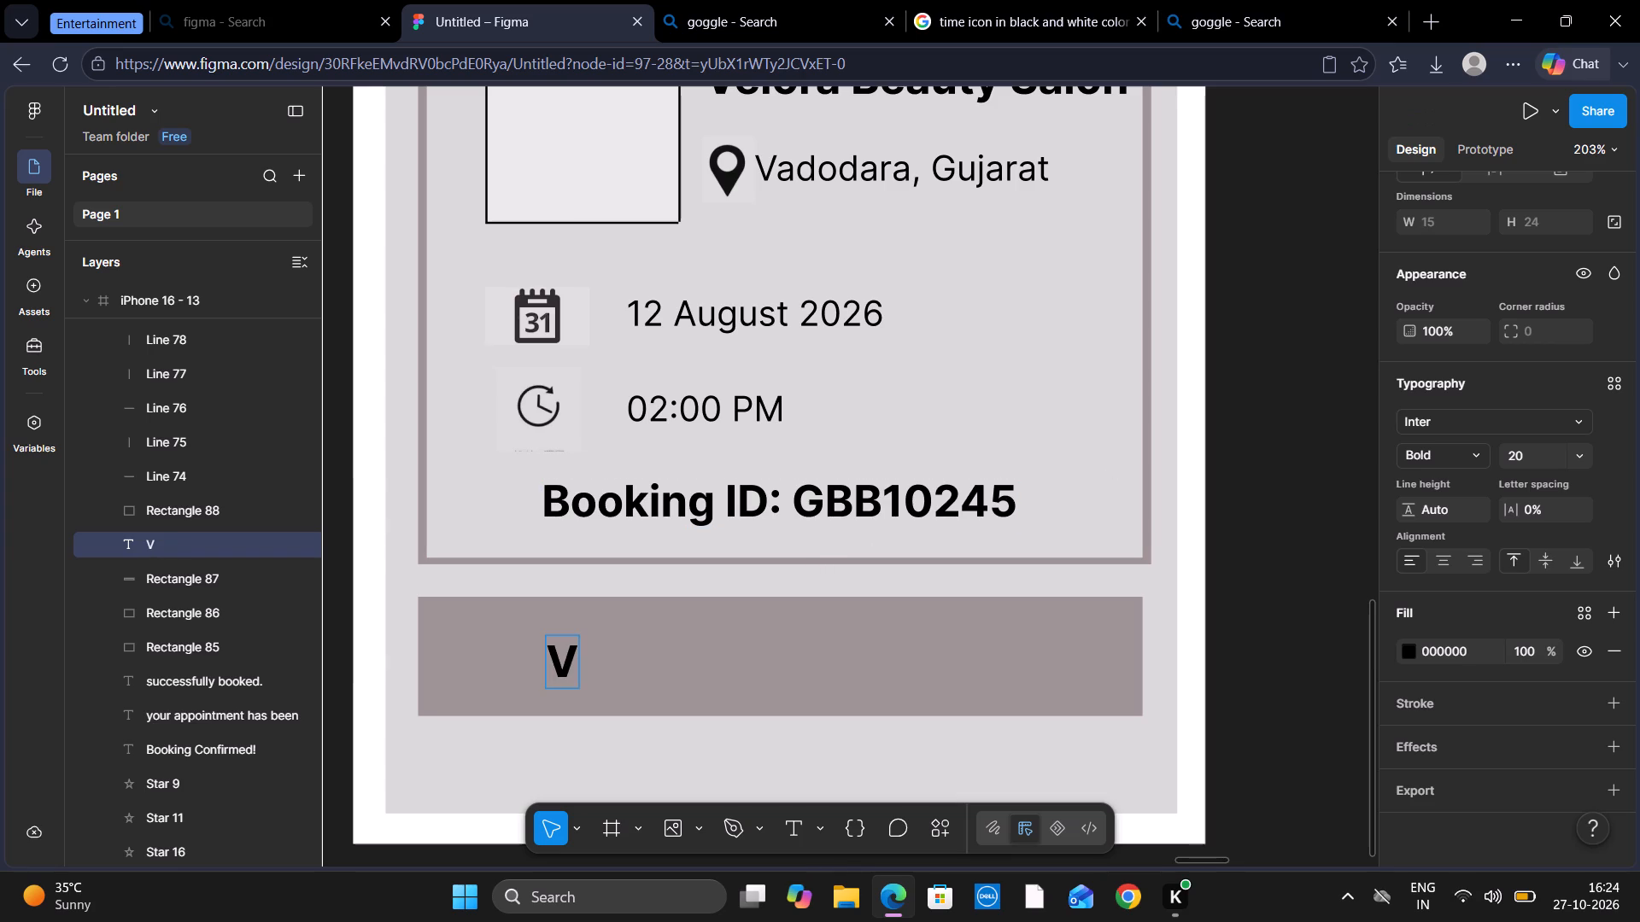
{"action": "type", "text": "IEW"}
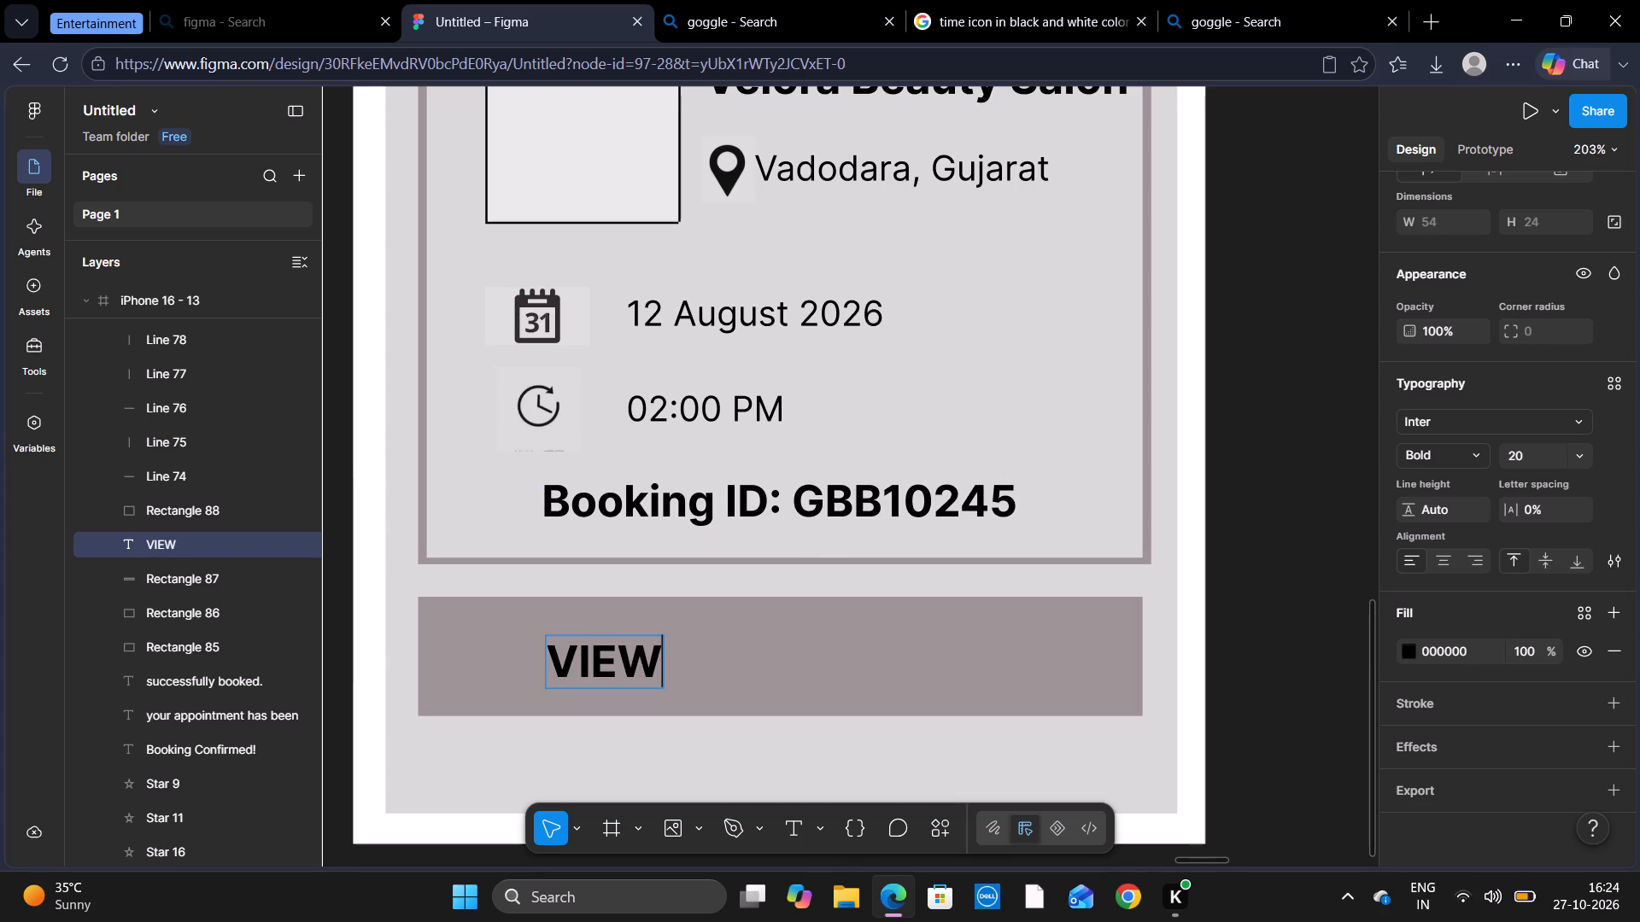
{"action": "key", "text": "space"}
{"action": "type", "text": "BOOKING"}
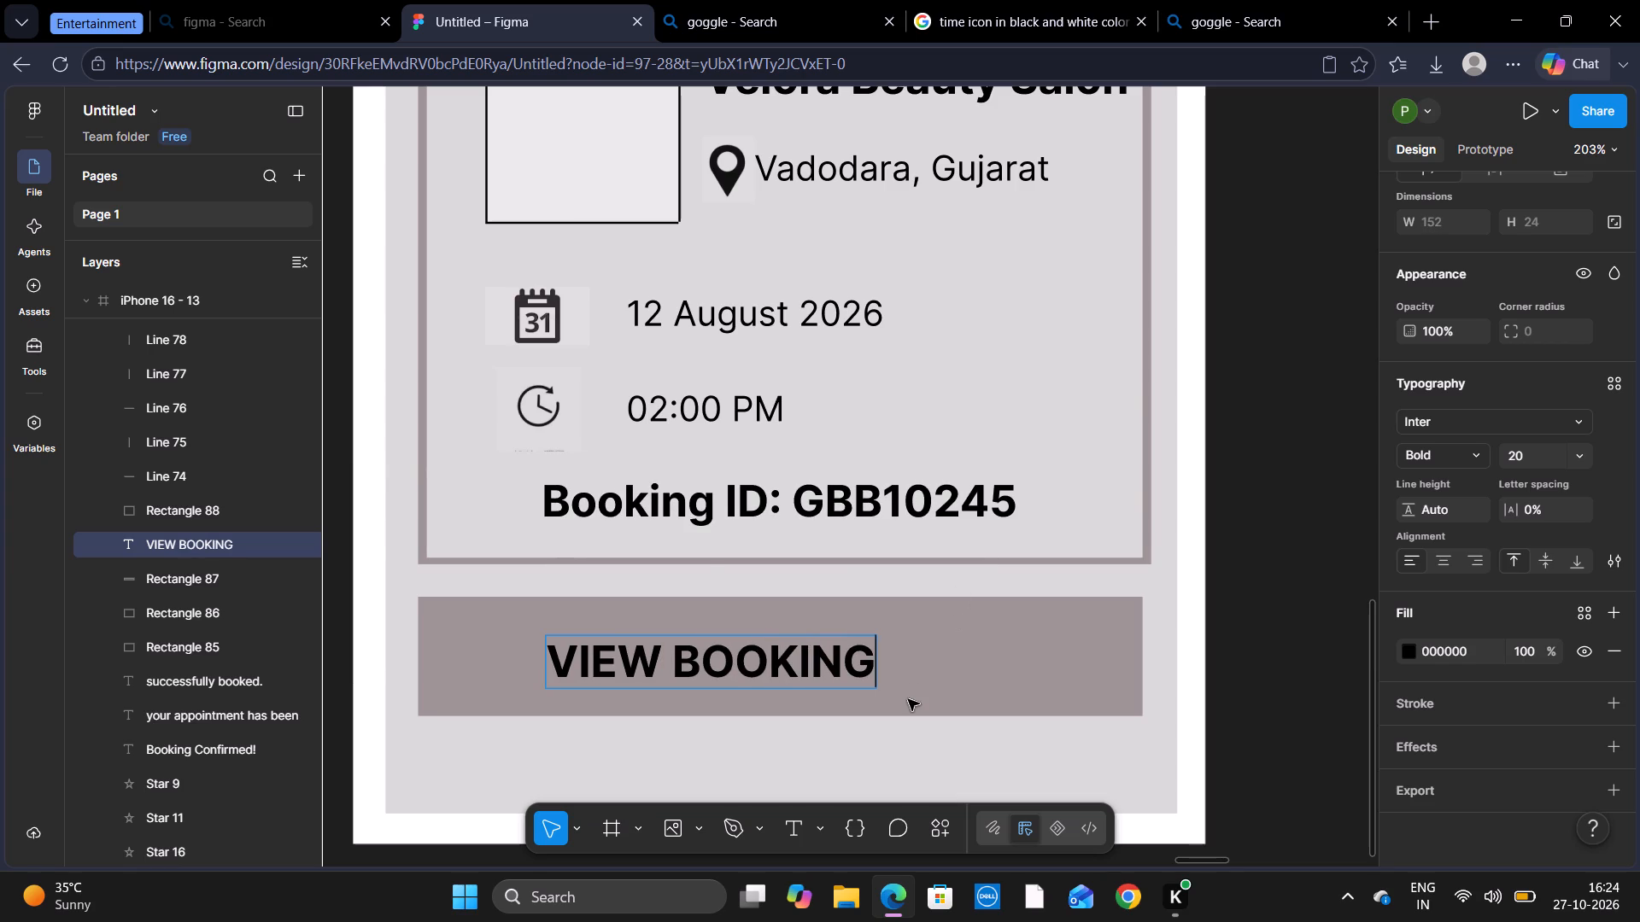
{"action": "left_click", "coordinate": [908, 699]}
Move the "VIEW BOOKING" text to roughly the middle of the button bar, centred vertically.
{"action": "left_click_drag", "start_coordinate": [799, 663], "coordinate": [832, 662]}
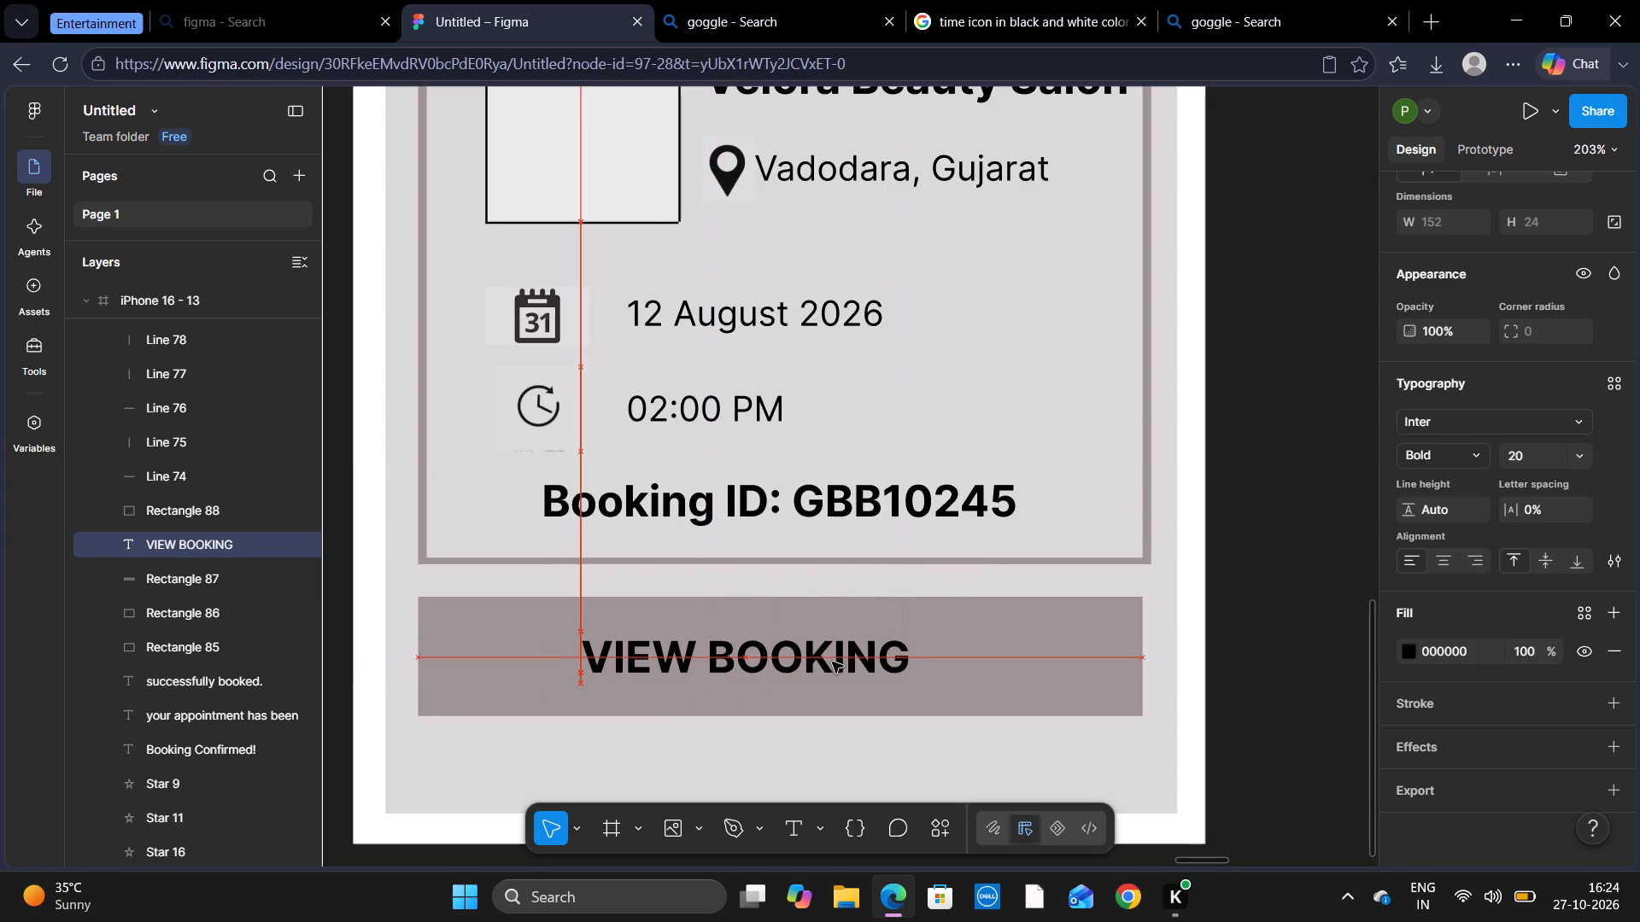
{"action": "left_click_drag", "start_coordinate": [832, 662], "coordinate": [849, 650]}
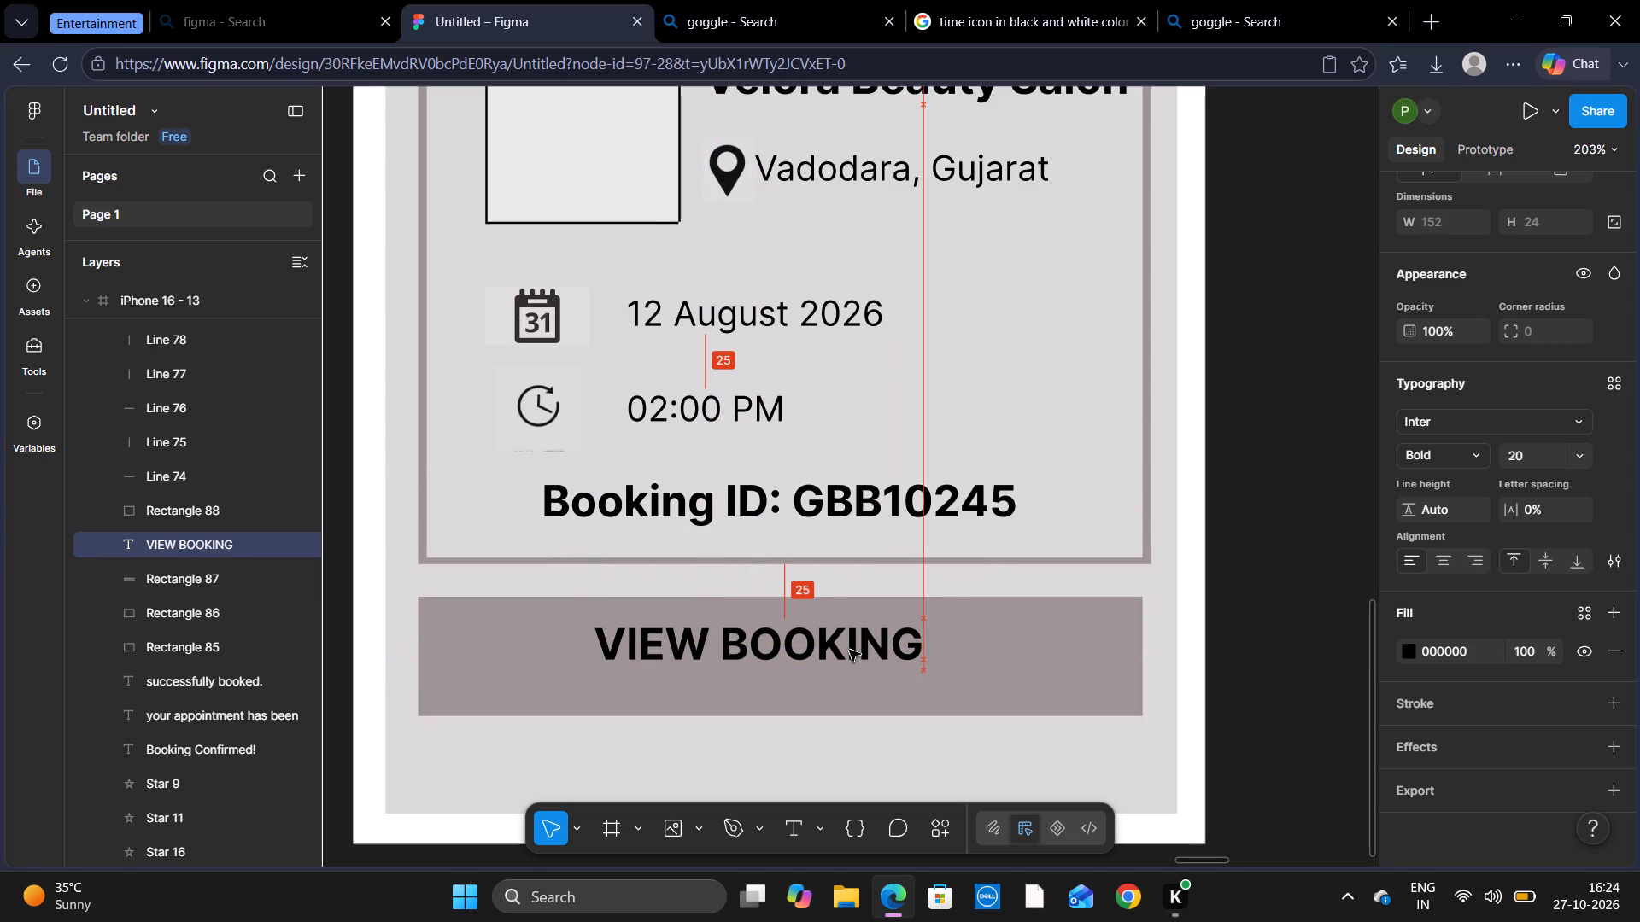
{"action": "left_click_drag", "start_coordinate": [849, 650], "coordinate": [845, 653]}
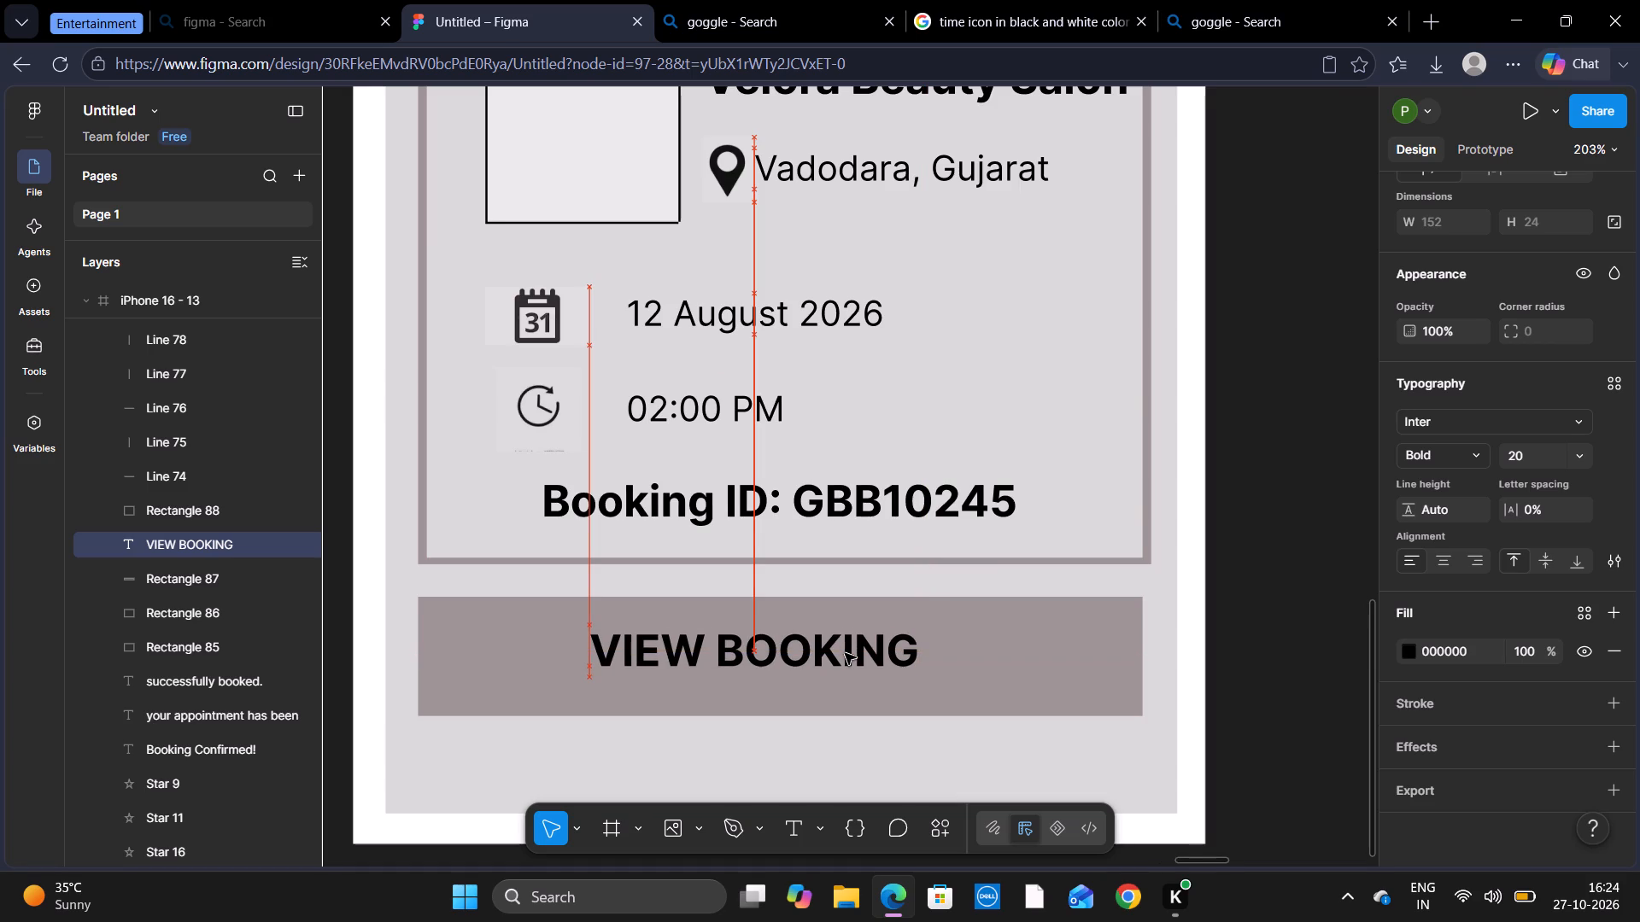
{"action": "left_click_drag", "start_coordinate": [845, 653], "coordinate": [845, 656]}
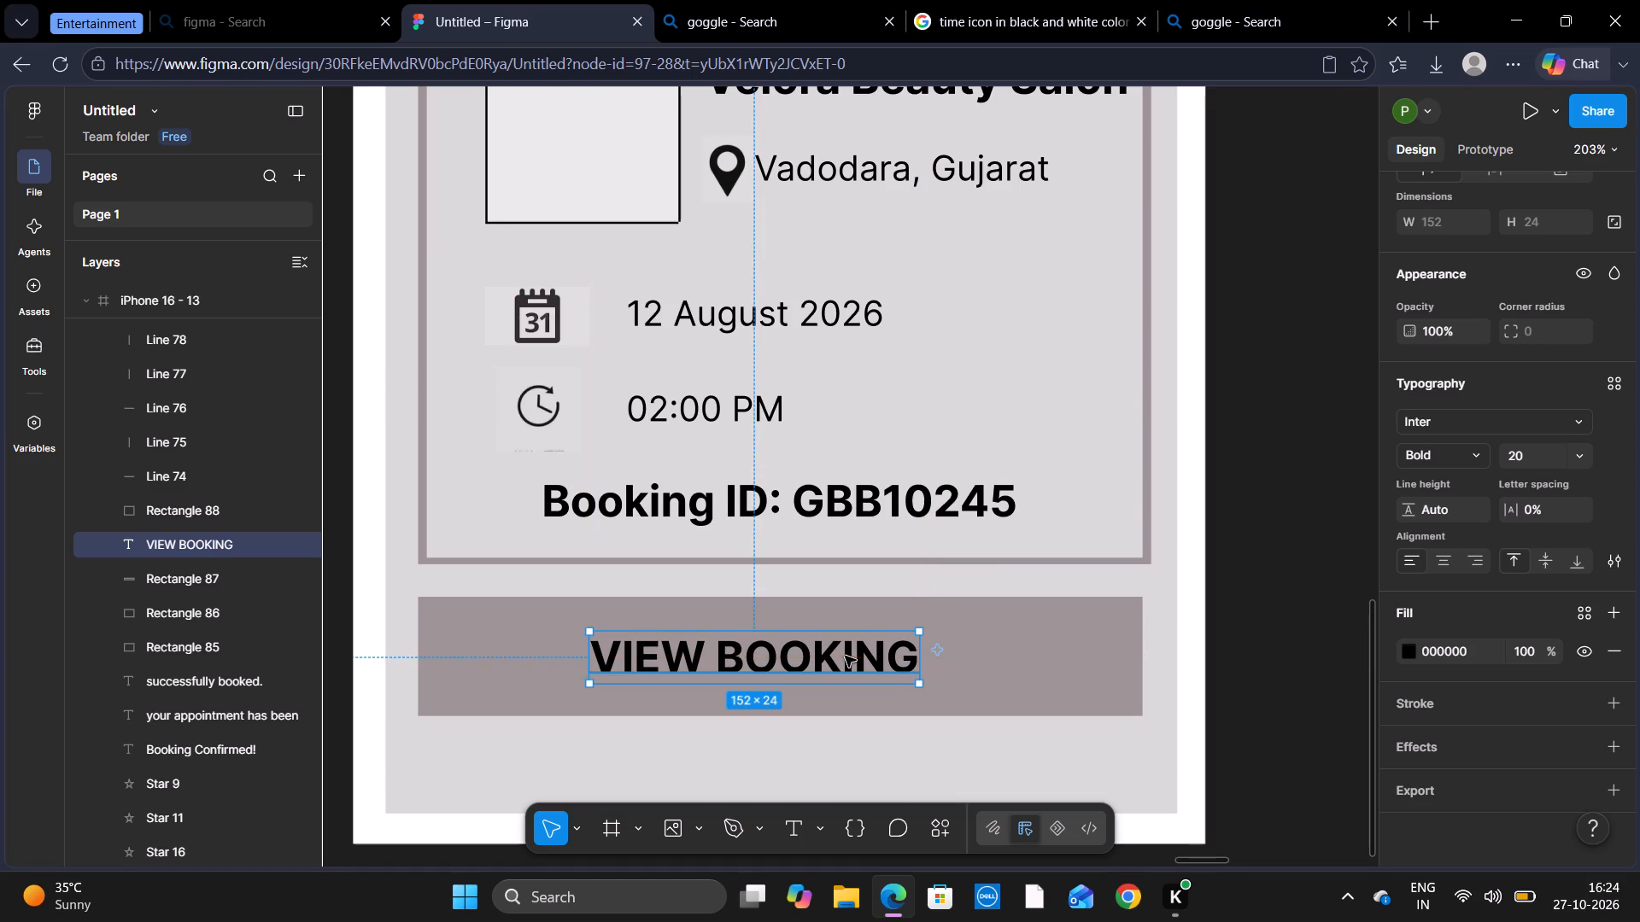
Add the bold size 20 text "BACK TO HOME" in black beneath the VIEW BOOKING button bar.
{"action": "left_click", "coordinate": [810, 831]}
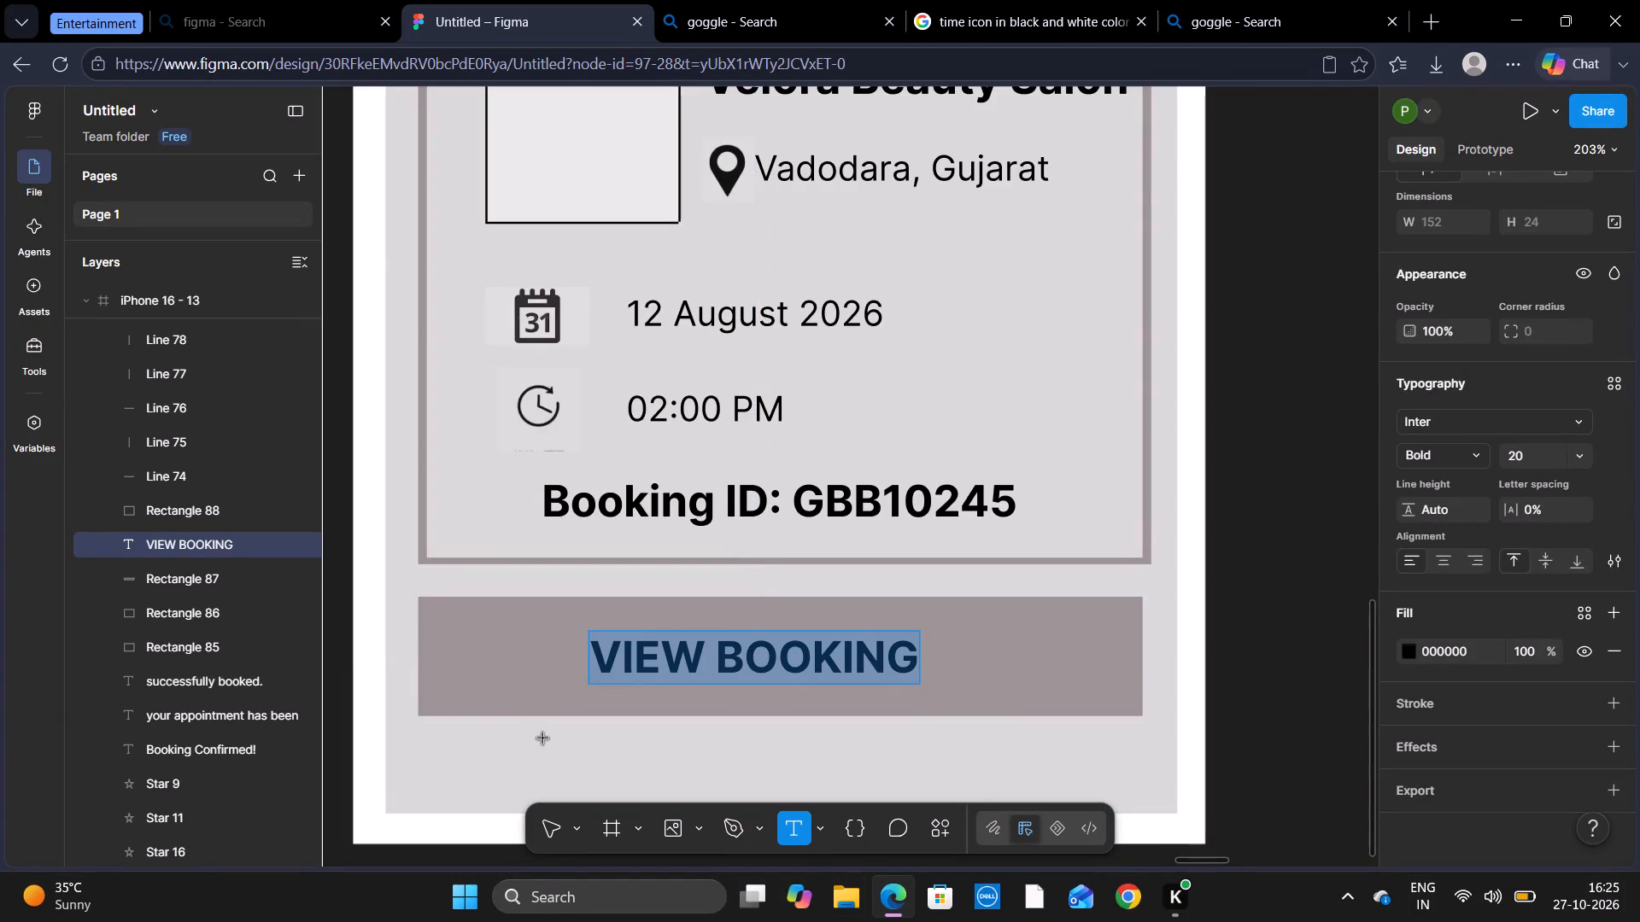
{"action": "left_click", "coordinate": [543, 738]}
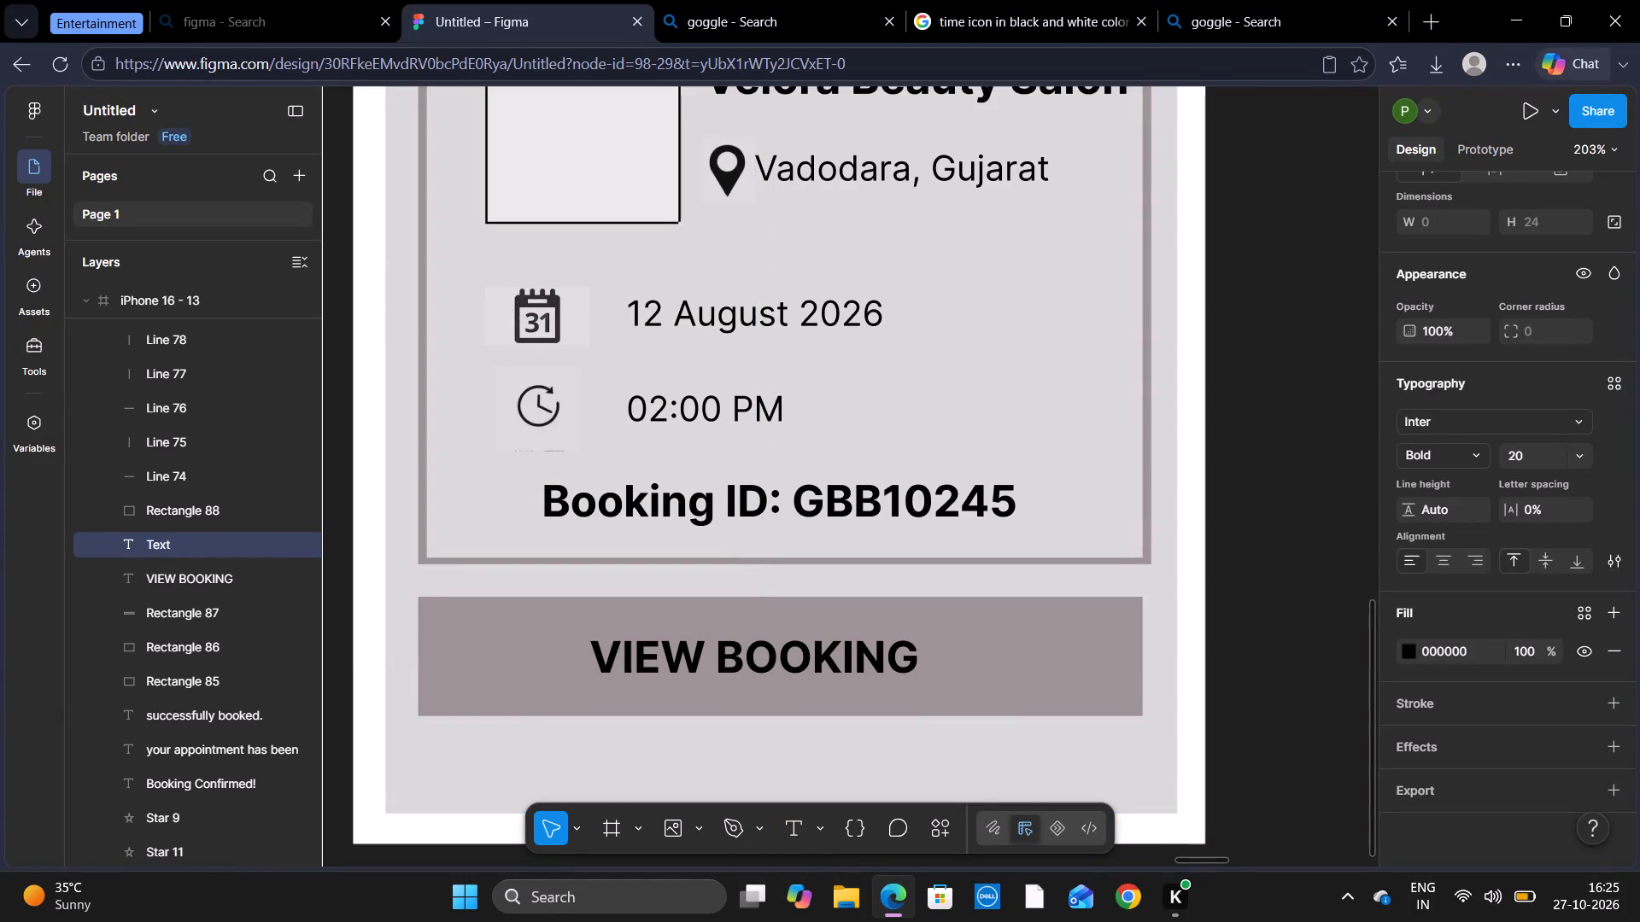
{"action": "type", "text": "BACK TO HOME"}
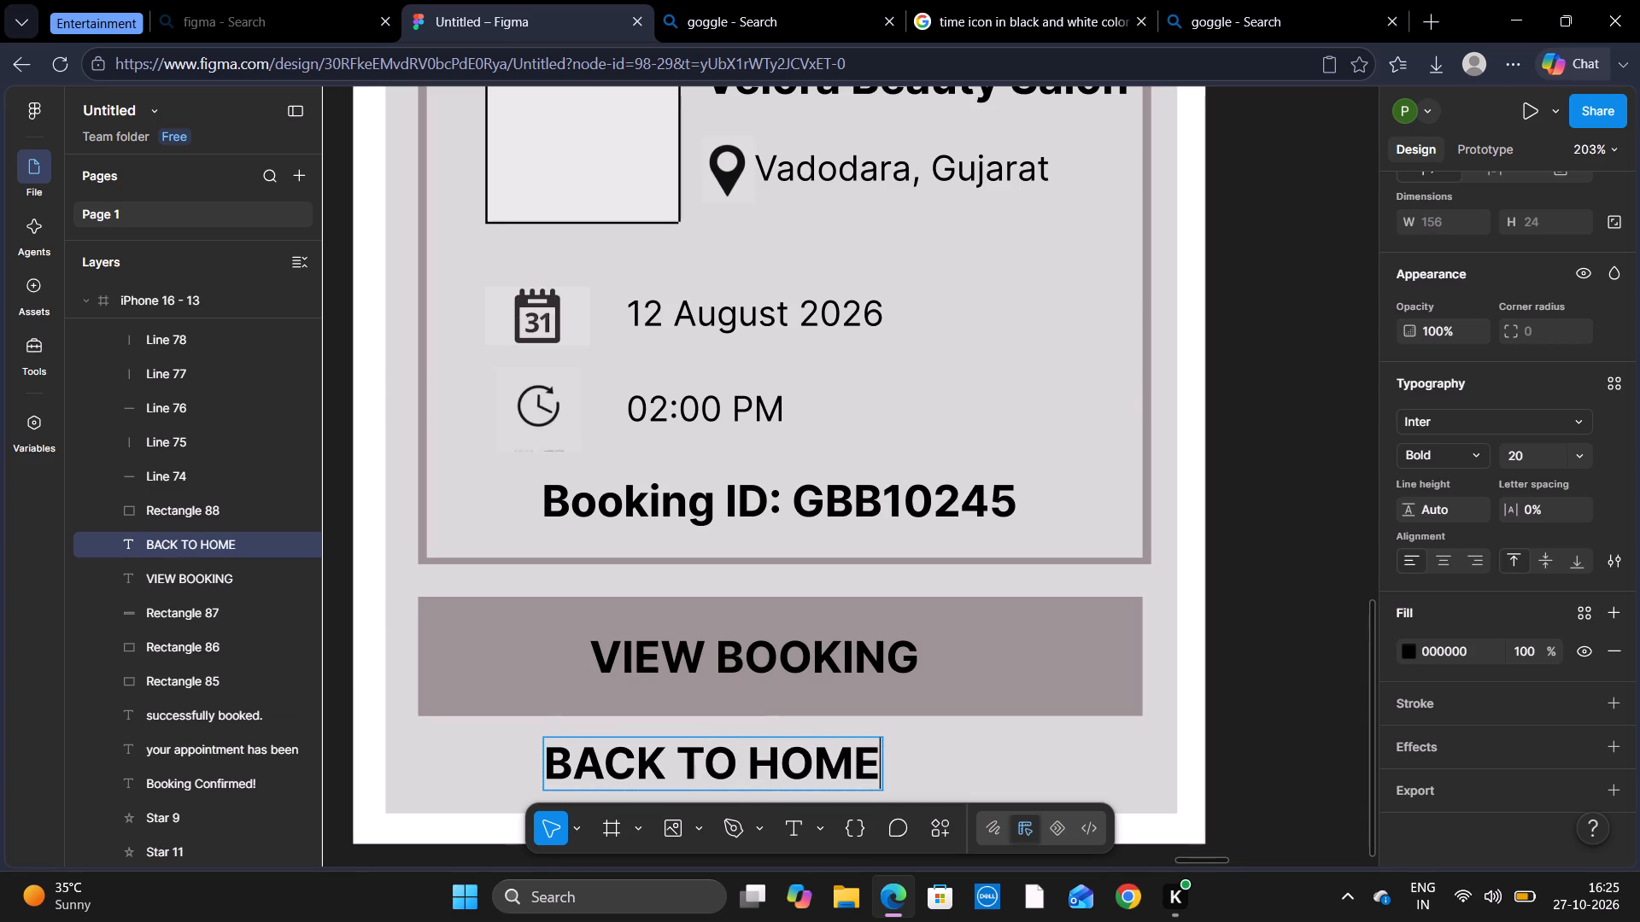
{"action": "left_click", "coordinate": [915, 796]}
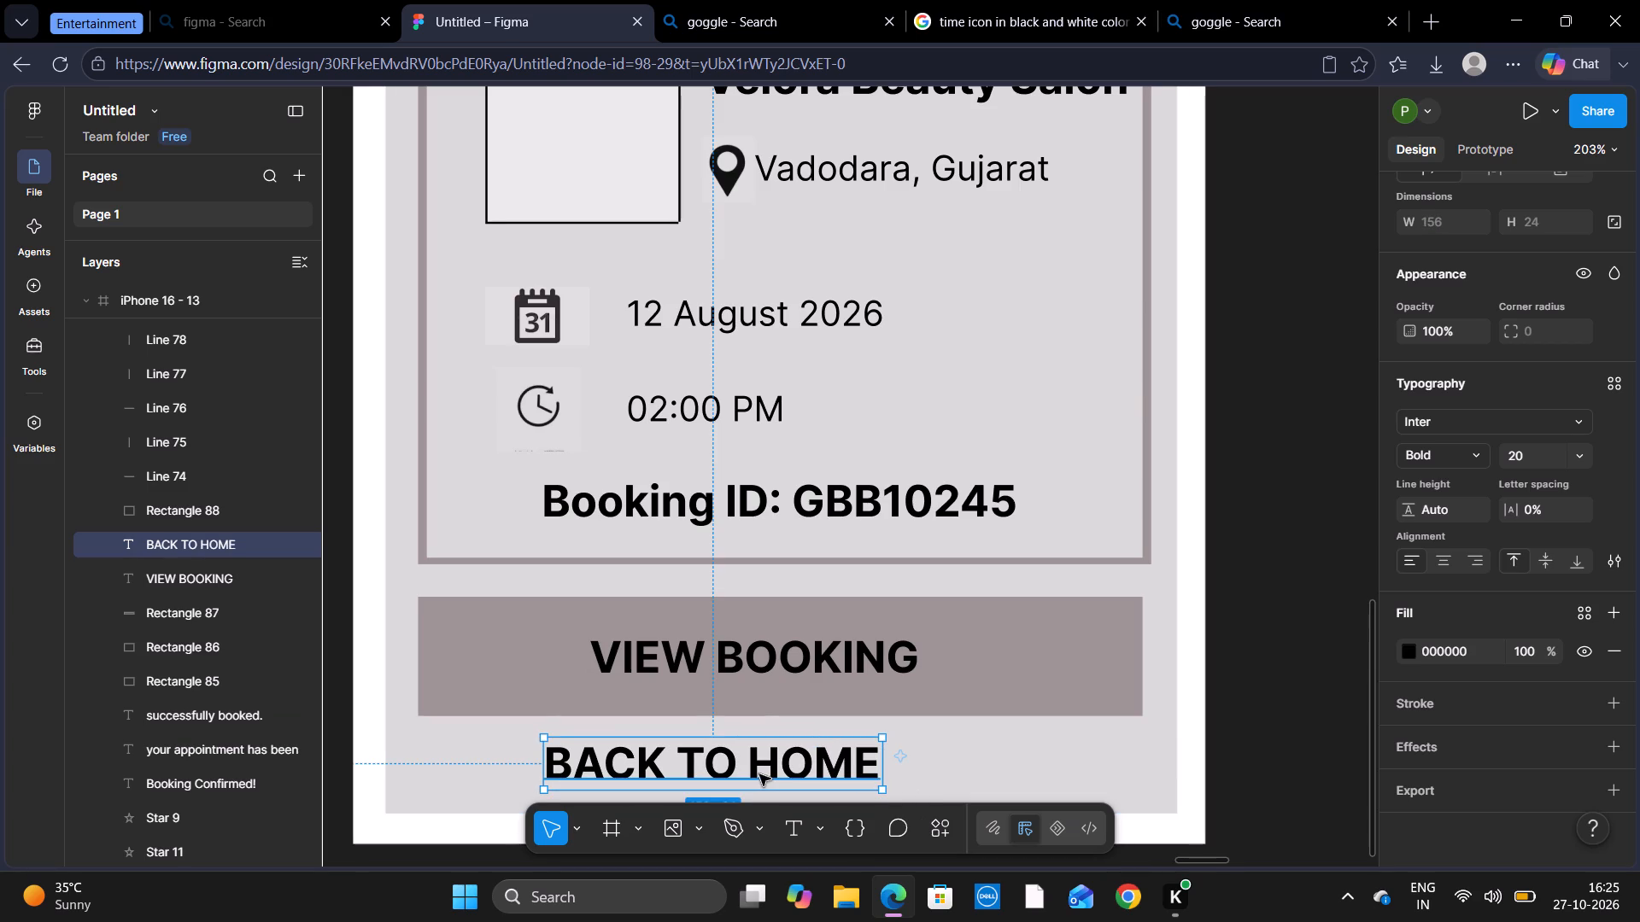
Move the "BACK TO HOME" text so it is centred under the "VIEW BOOKING" label, at about X 109, Y 802.
{"action": "left_click_drag", "start_coordinate": [758, 774], "coordinate": [798, 781]}
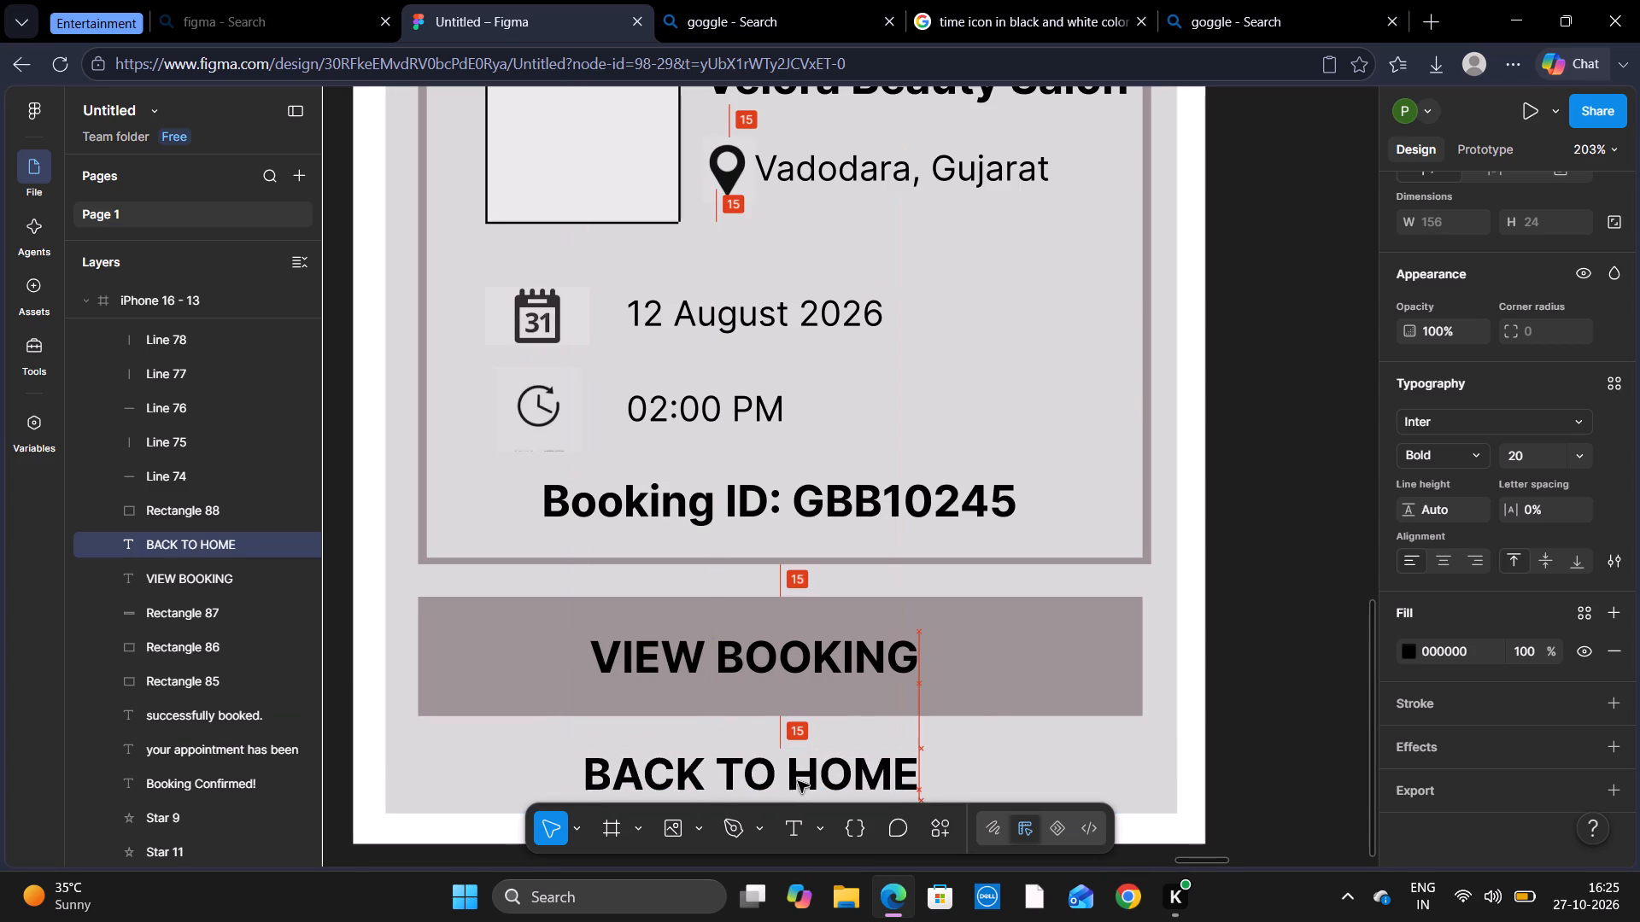
{"action": "left_click_drag", "start_coordinate": [798, 781], "coordinate": [799, 776]}
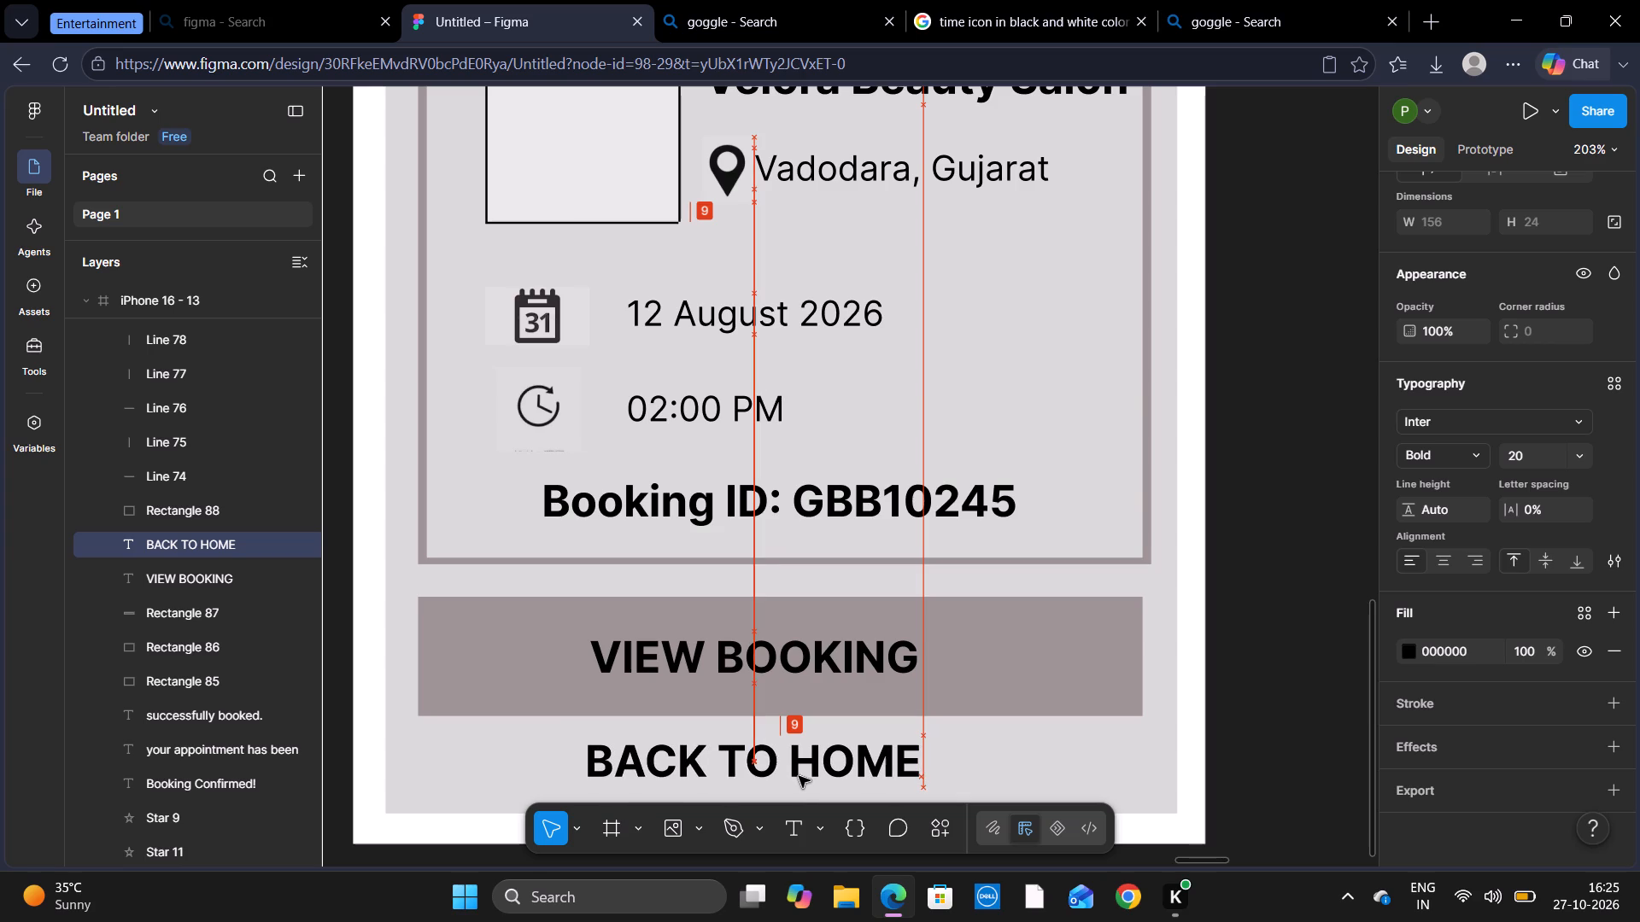
{"action": "left_click_drag", "start_coordinate": [799, 776], "coordinate": [799, 778]}
{"action": "left_click", "coordinate": [1333, 695]}
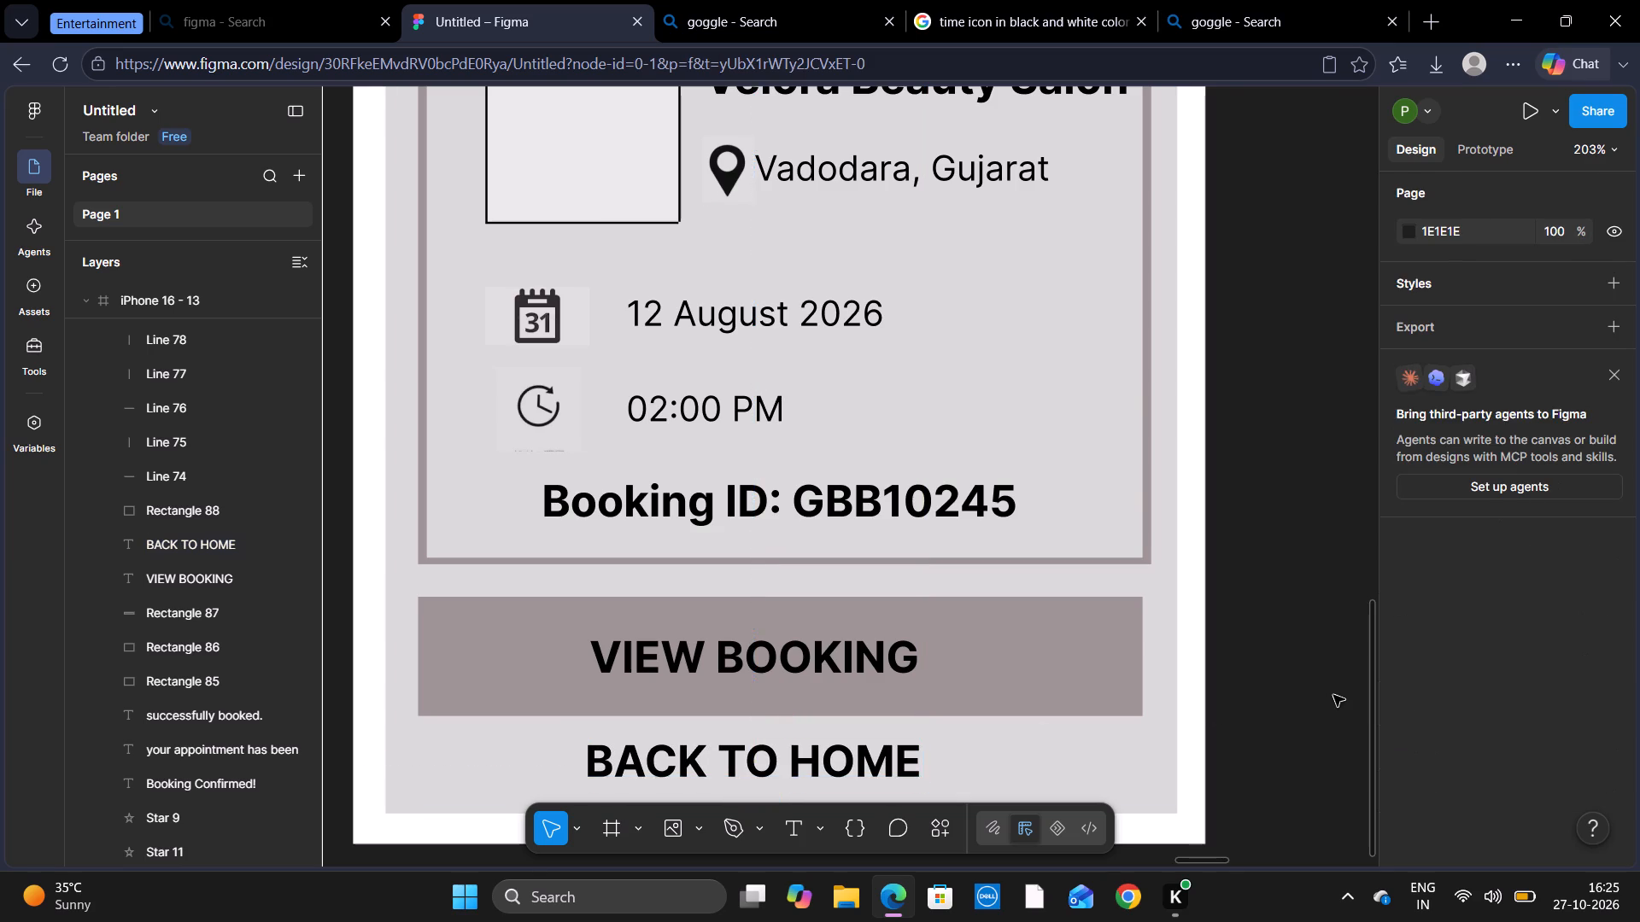
{"action": "scroll", "coordinate": [1333, 695], "scroll_direction": "left", "scroll_amount": 1}
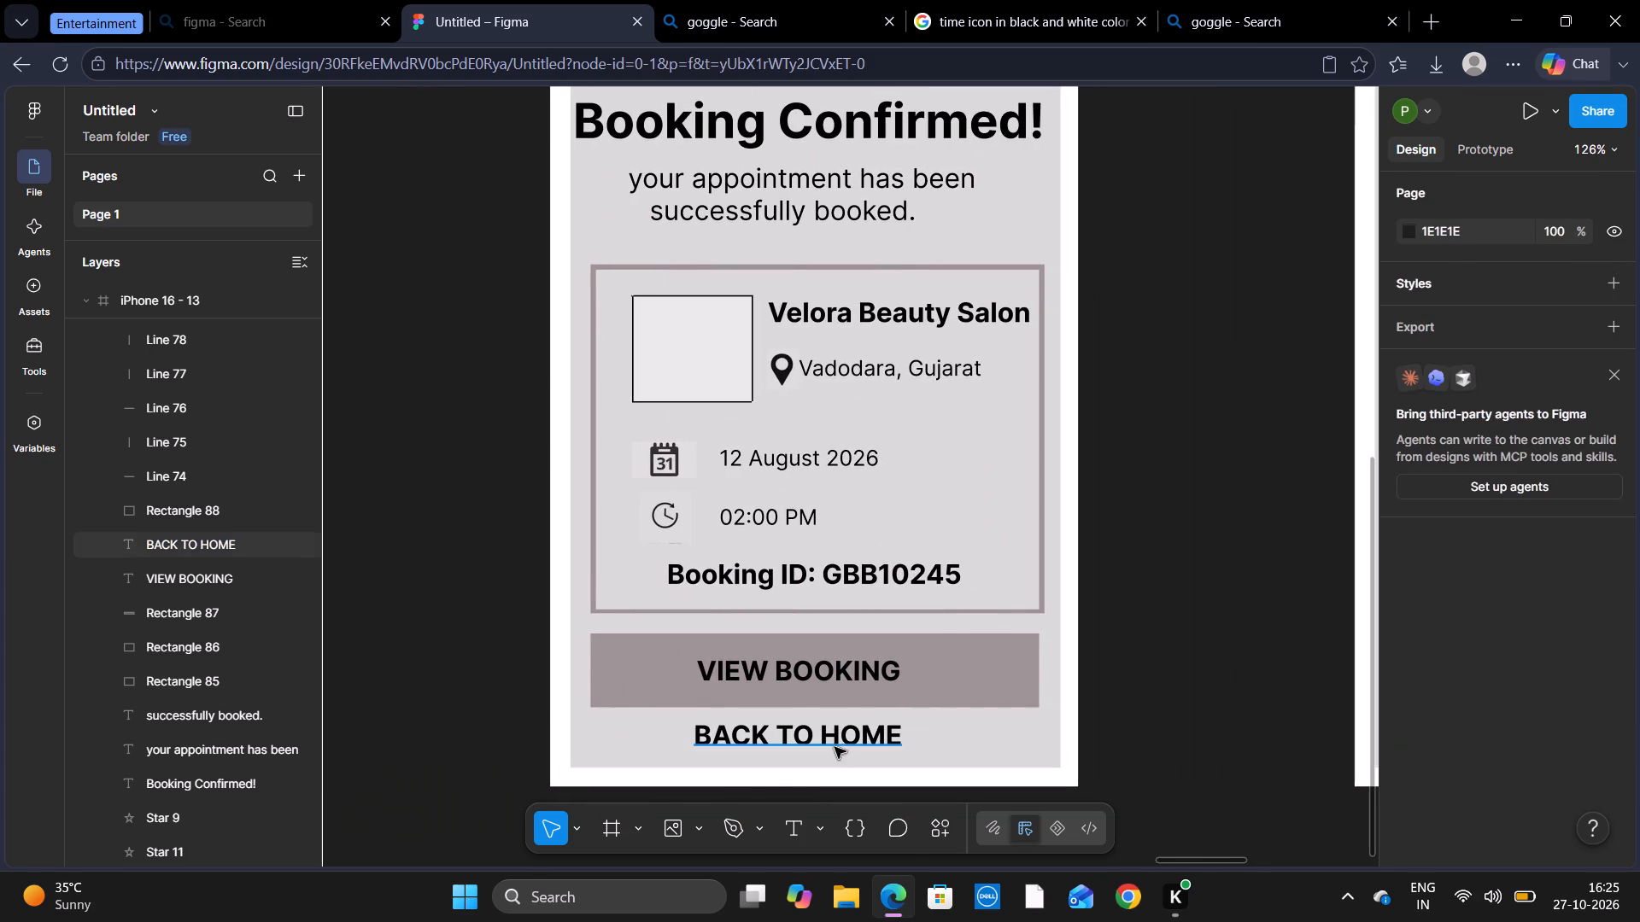
{"action": "left_click", "coordinate": [843, 741]}
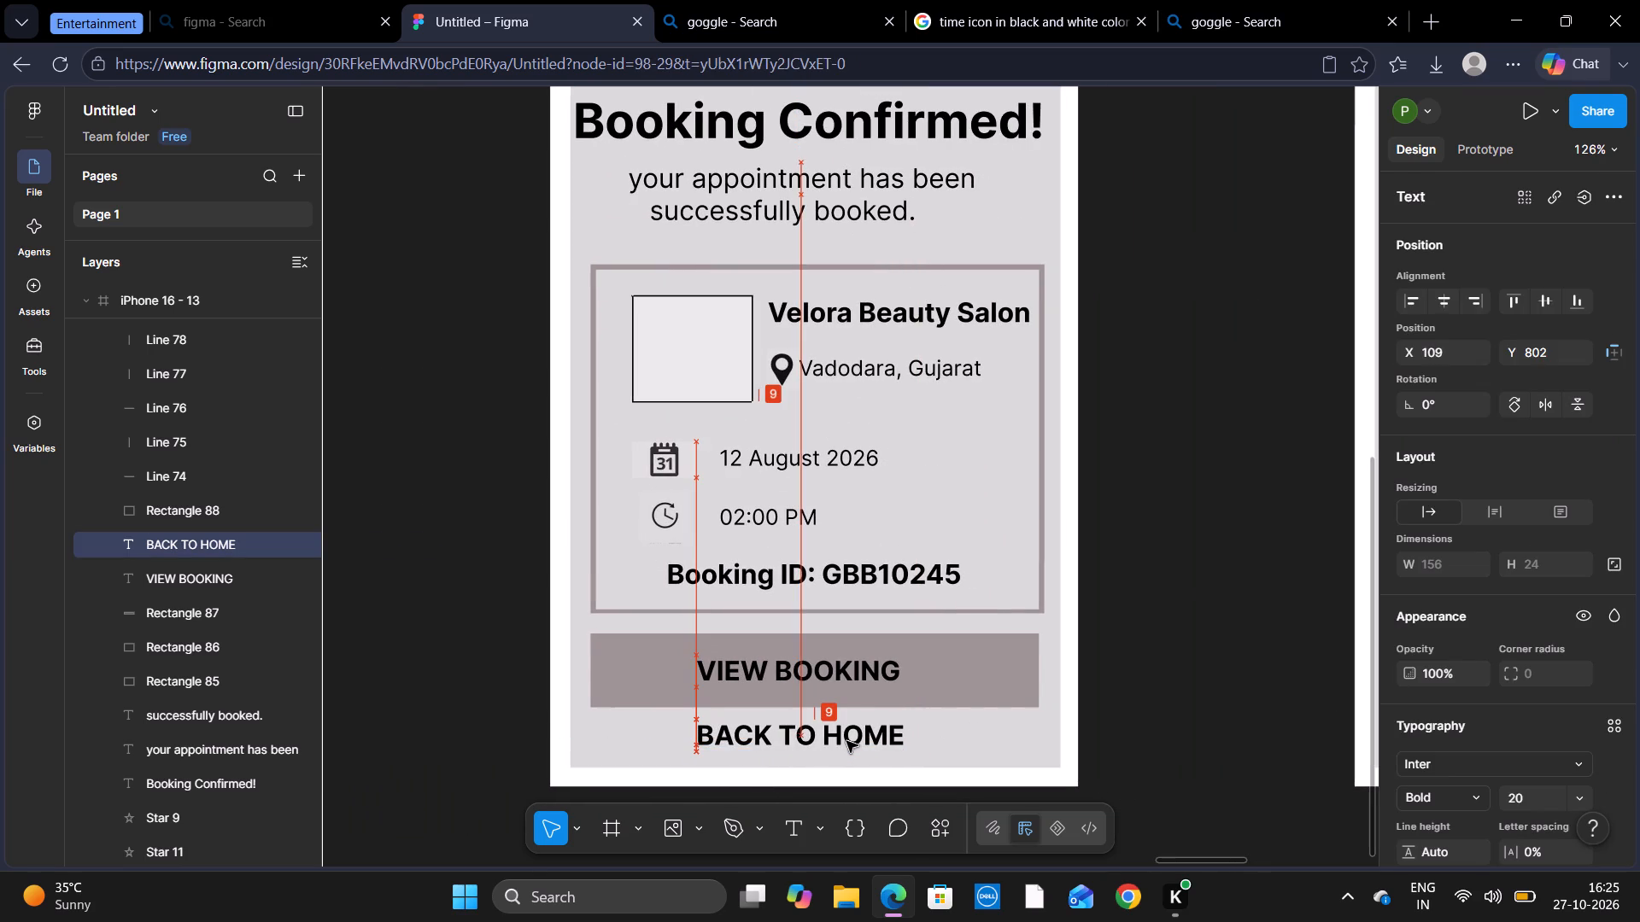
{"action": "left_click", "coordinate": [1158, 612]}
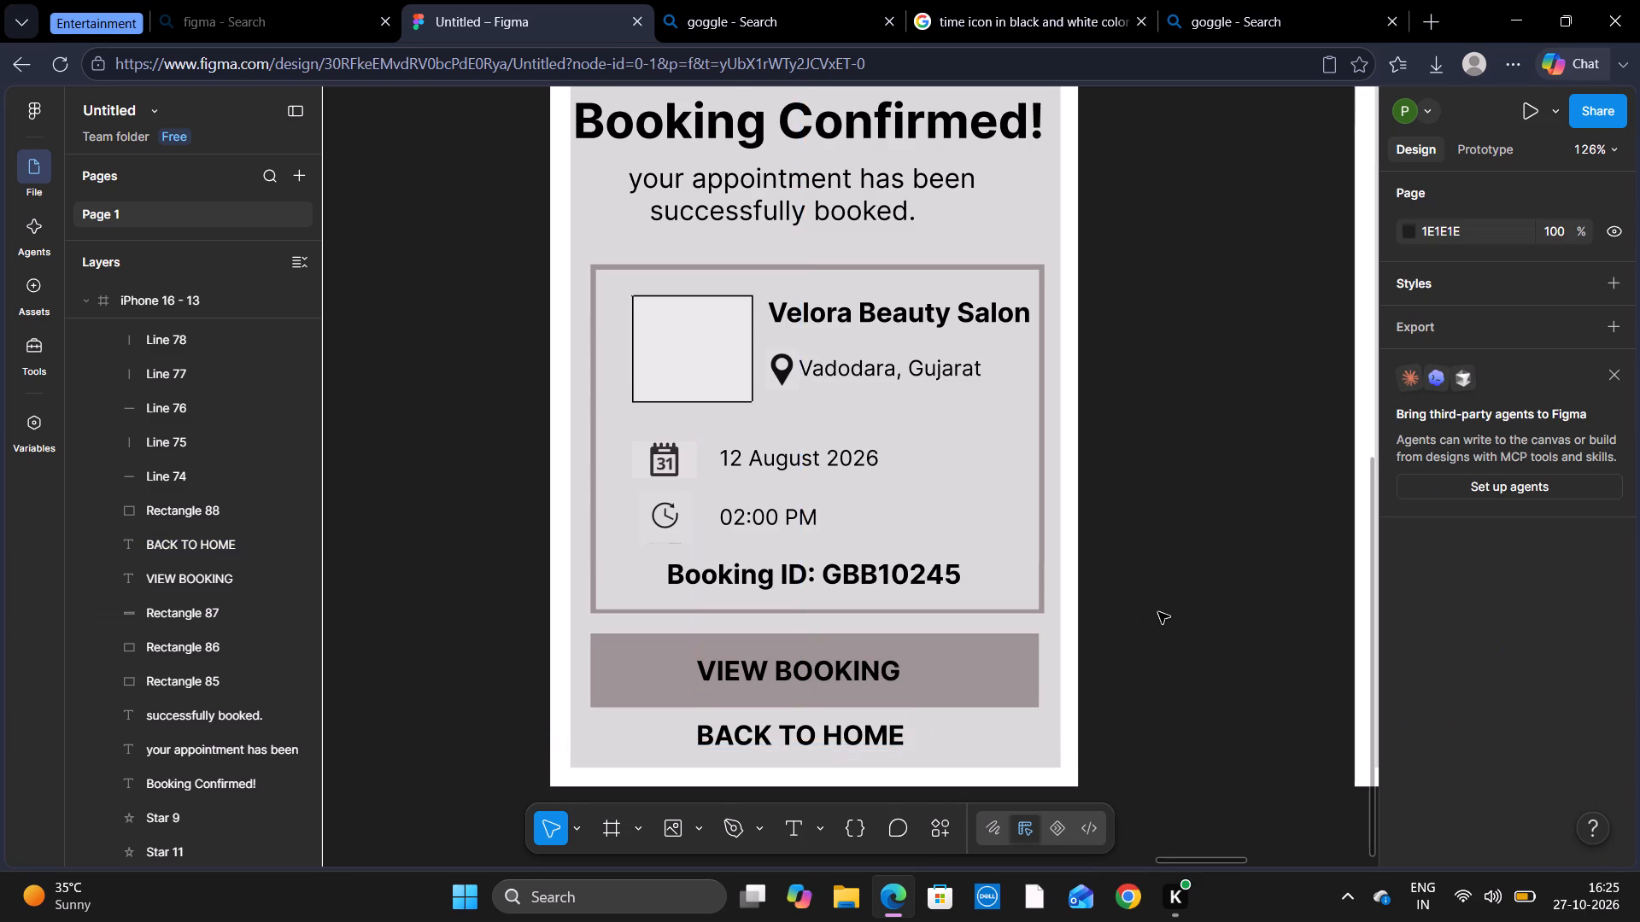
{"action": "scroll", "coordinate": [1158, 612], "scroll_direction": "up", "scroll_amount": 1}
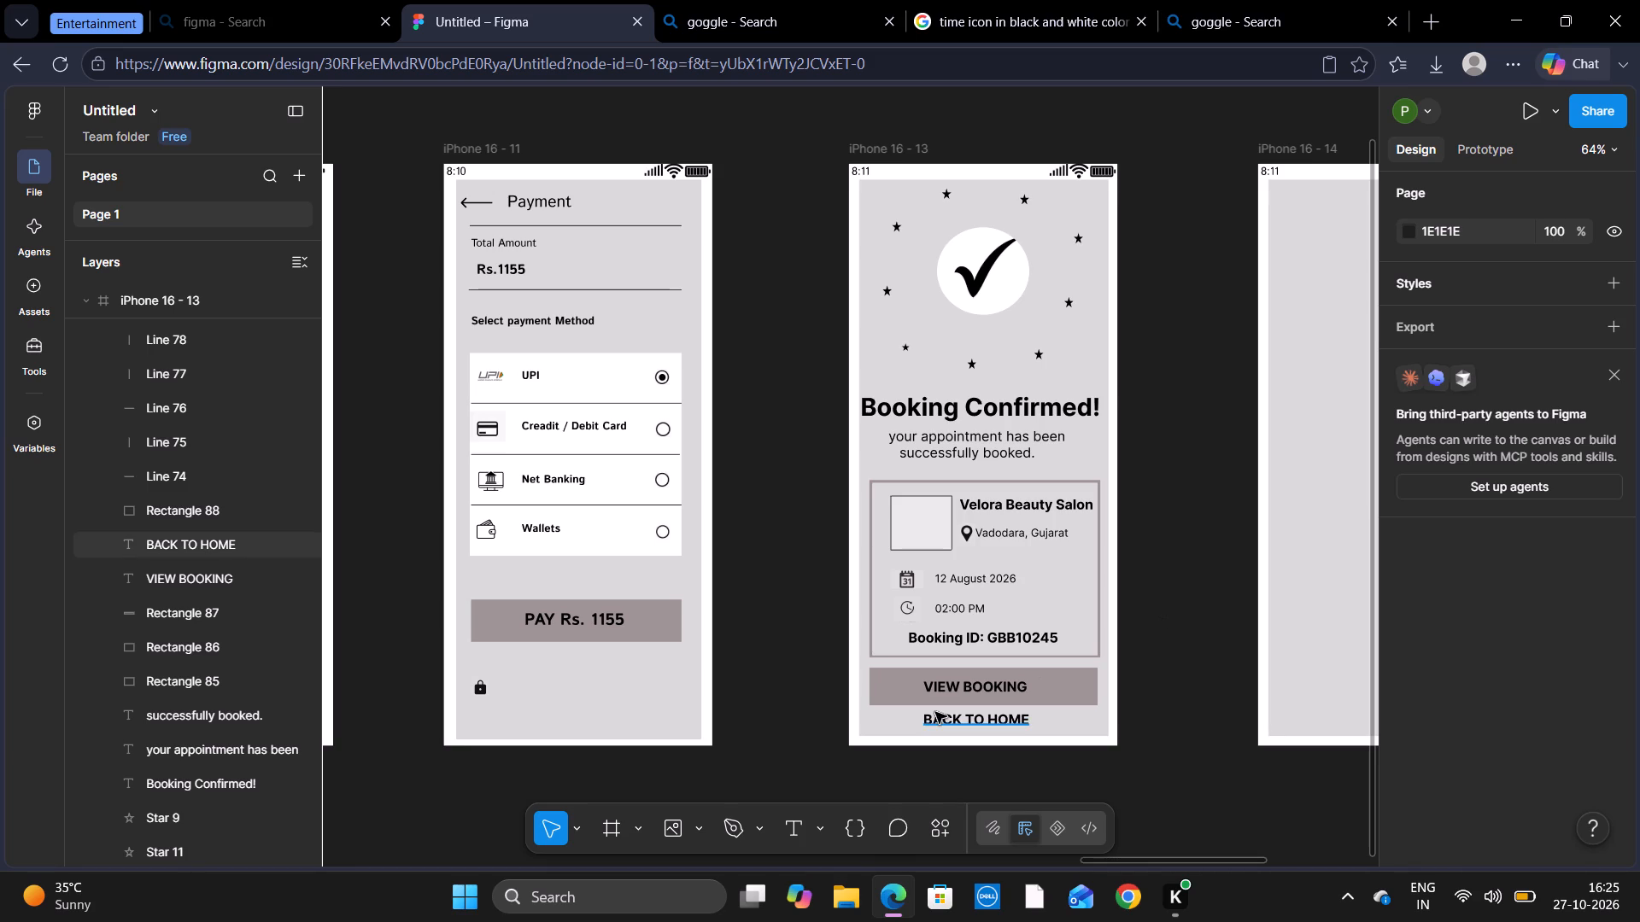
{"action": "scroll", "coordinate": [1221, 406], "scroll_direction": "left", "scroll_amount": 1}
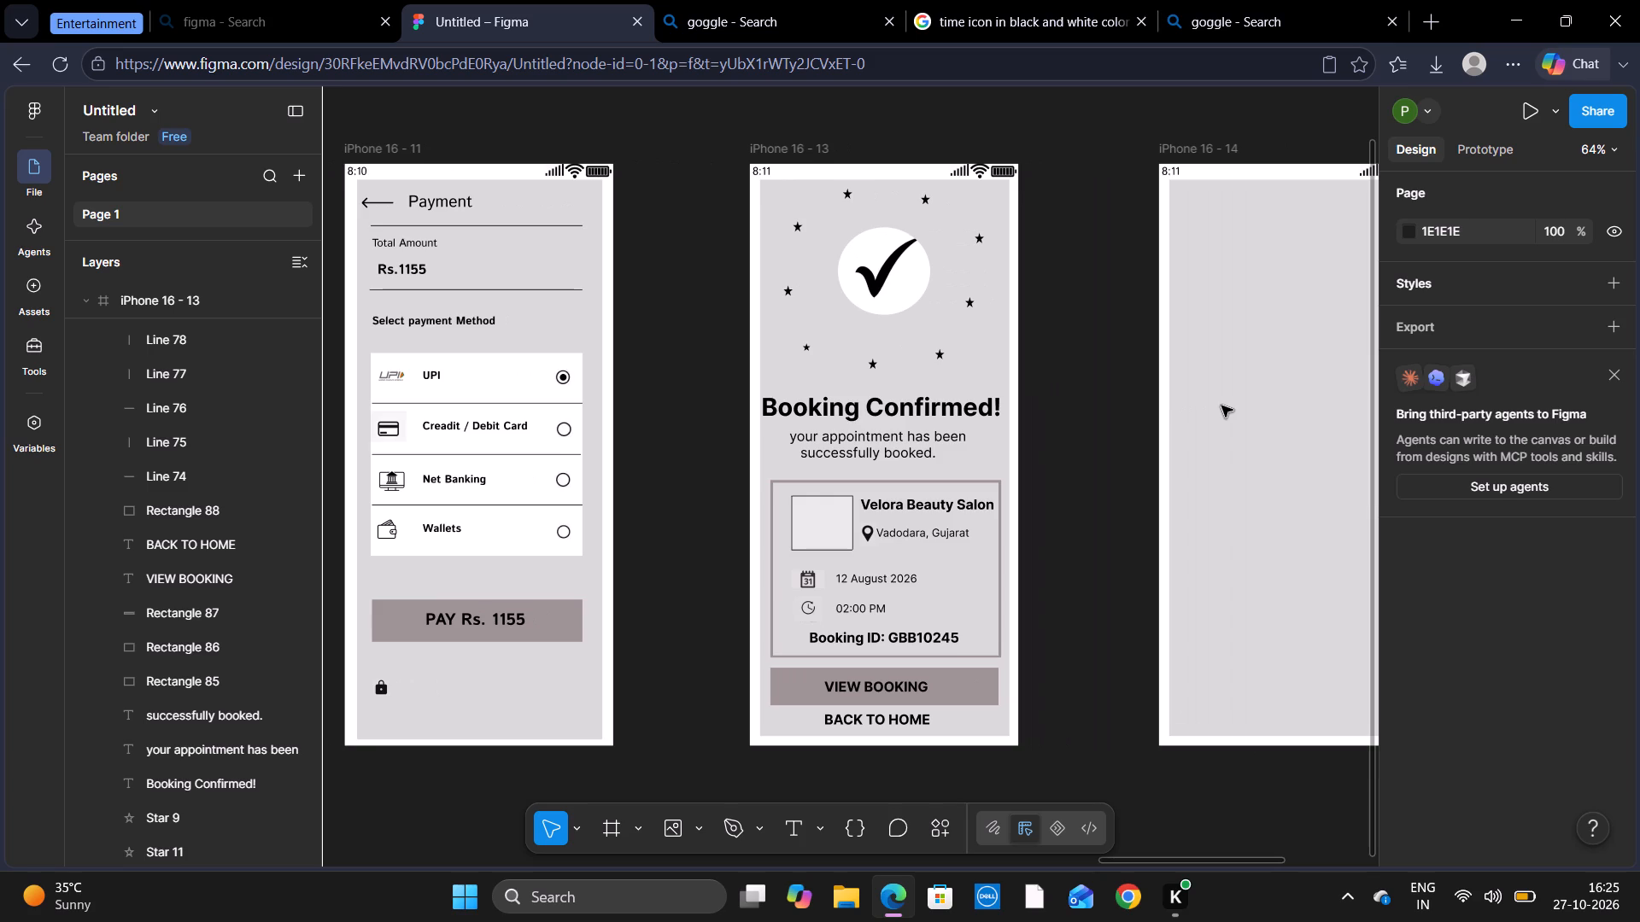
Close the browser window.
{"action": "left_click", "coordinate": [1619, 3]}
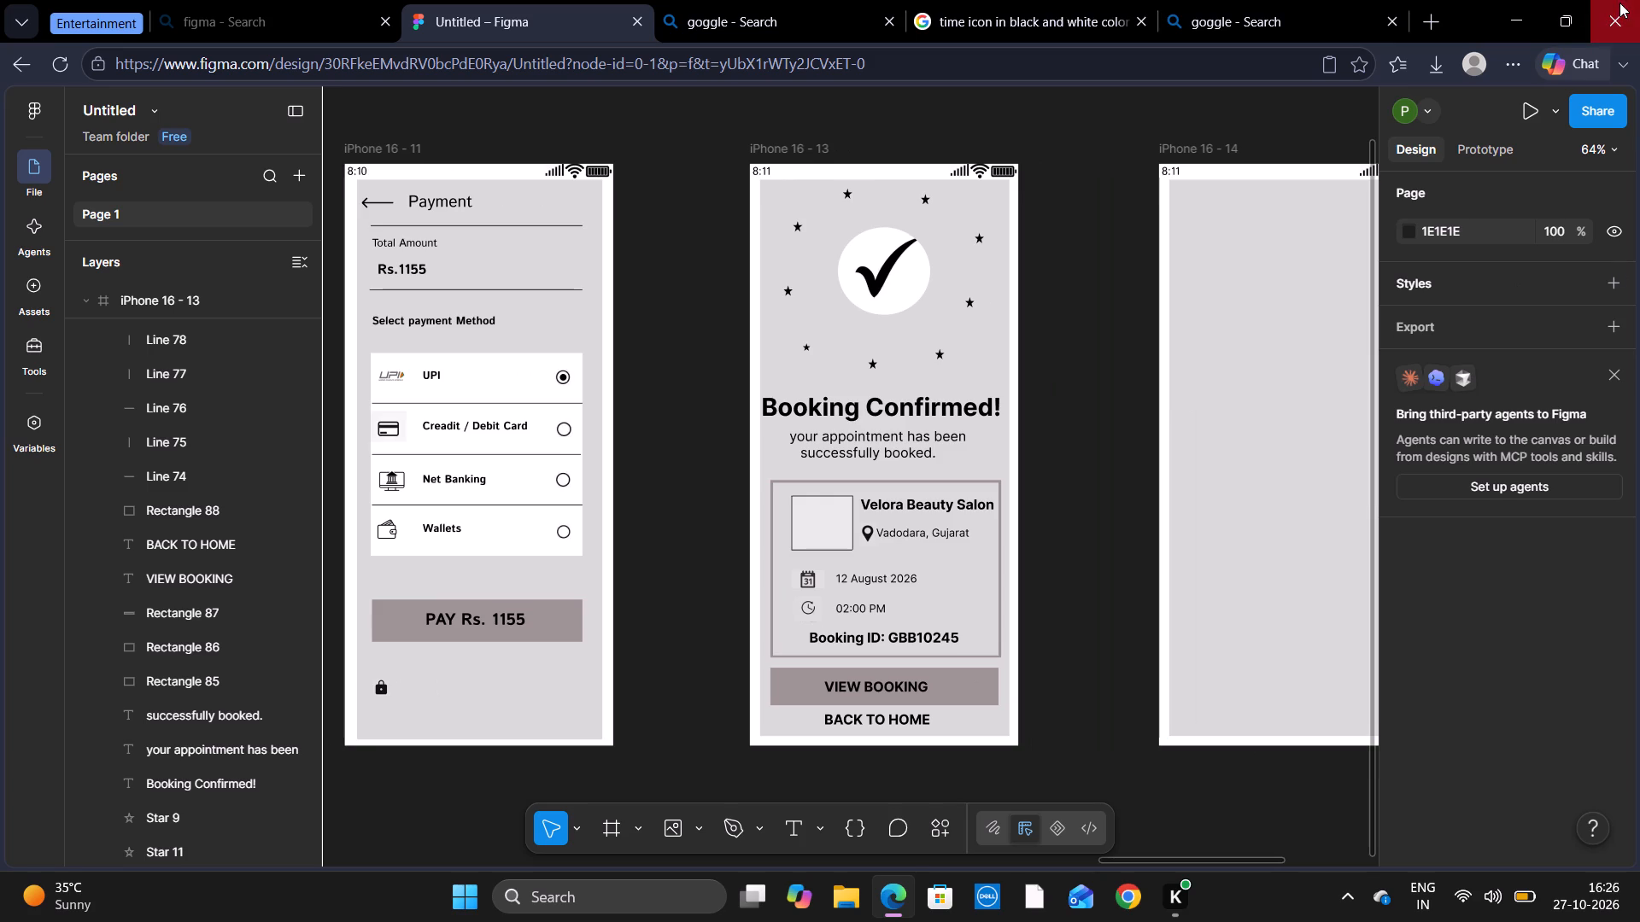